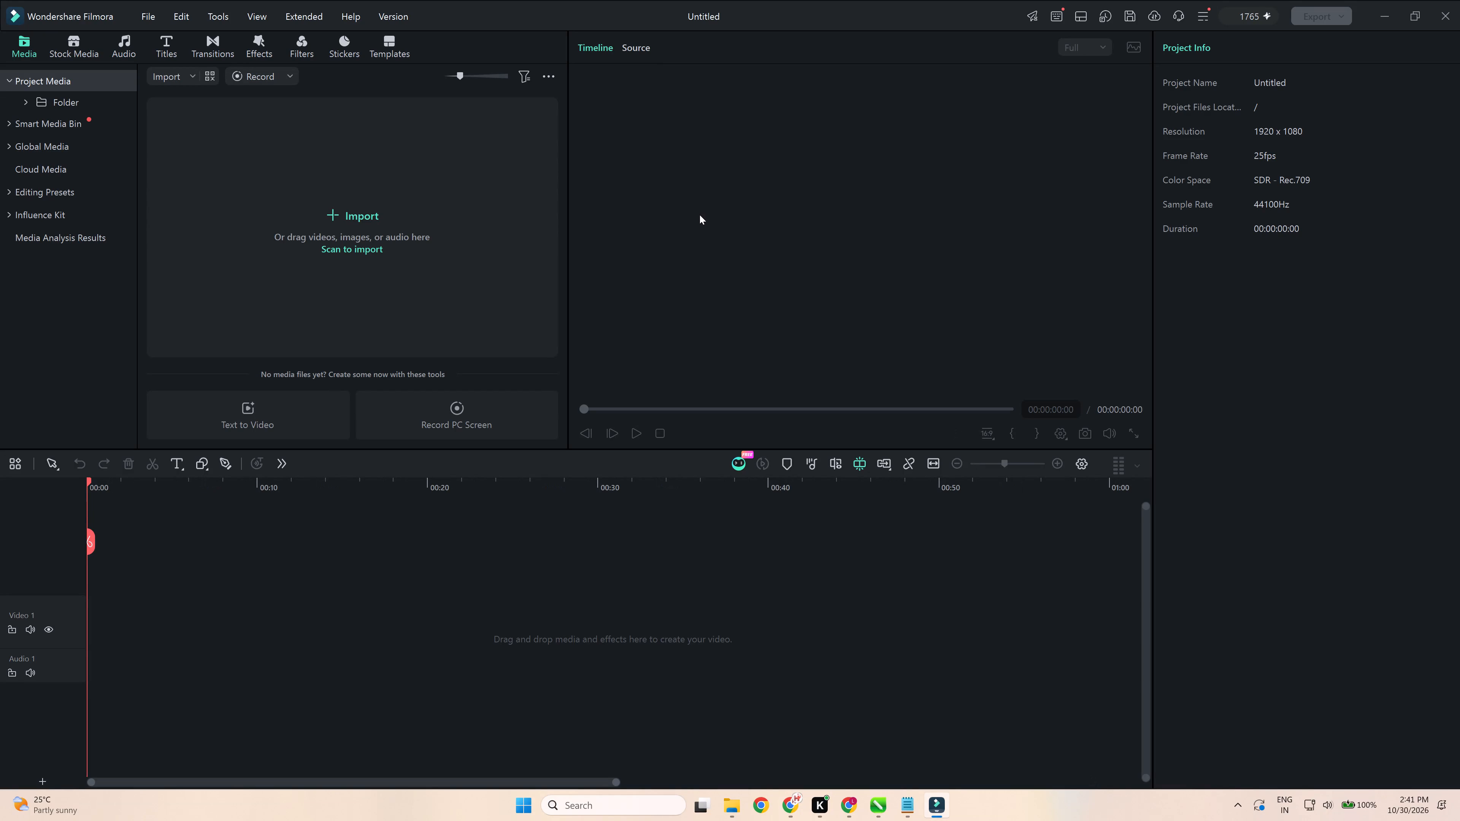
Open the B.ed folder inside the 25 Year Program network share in File Explorer.
key(super+r)
click(112, 756)
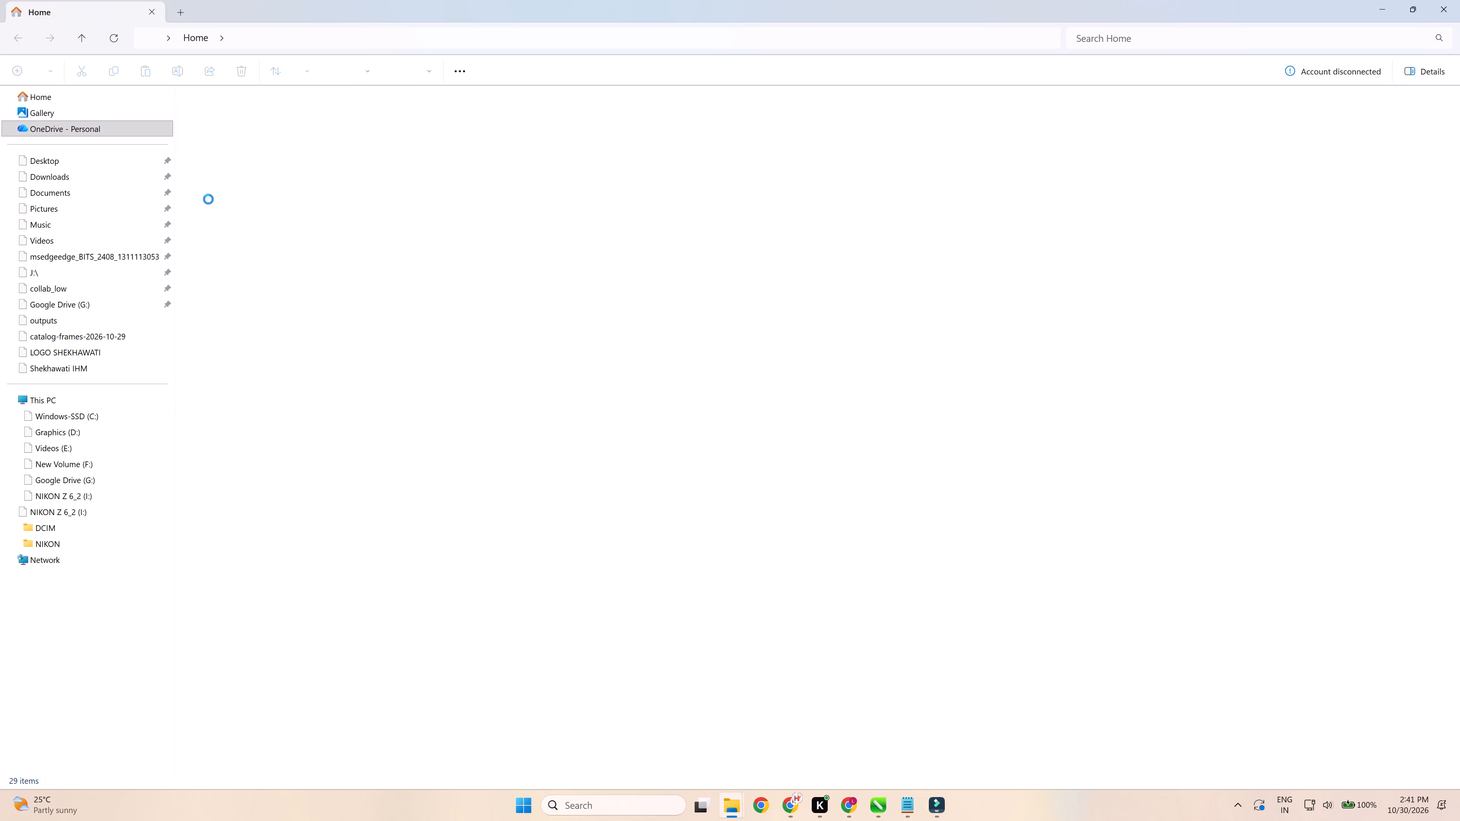
double_click(275, 122)
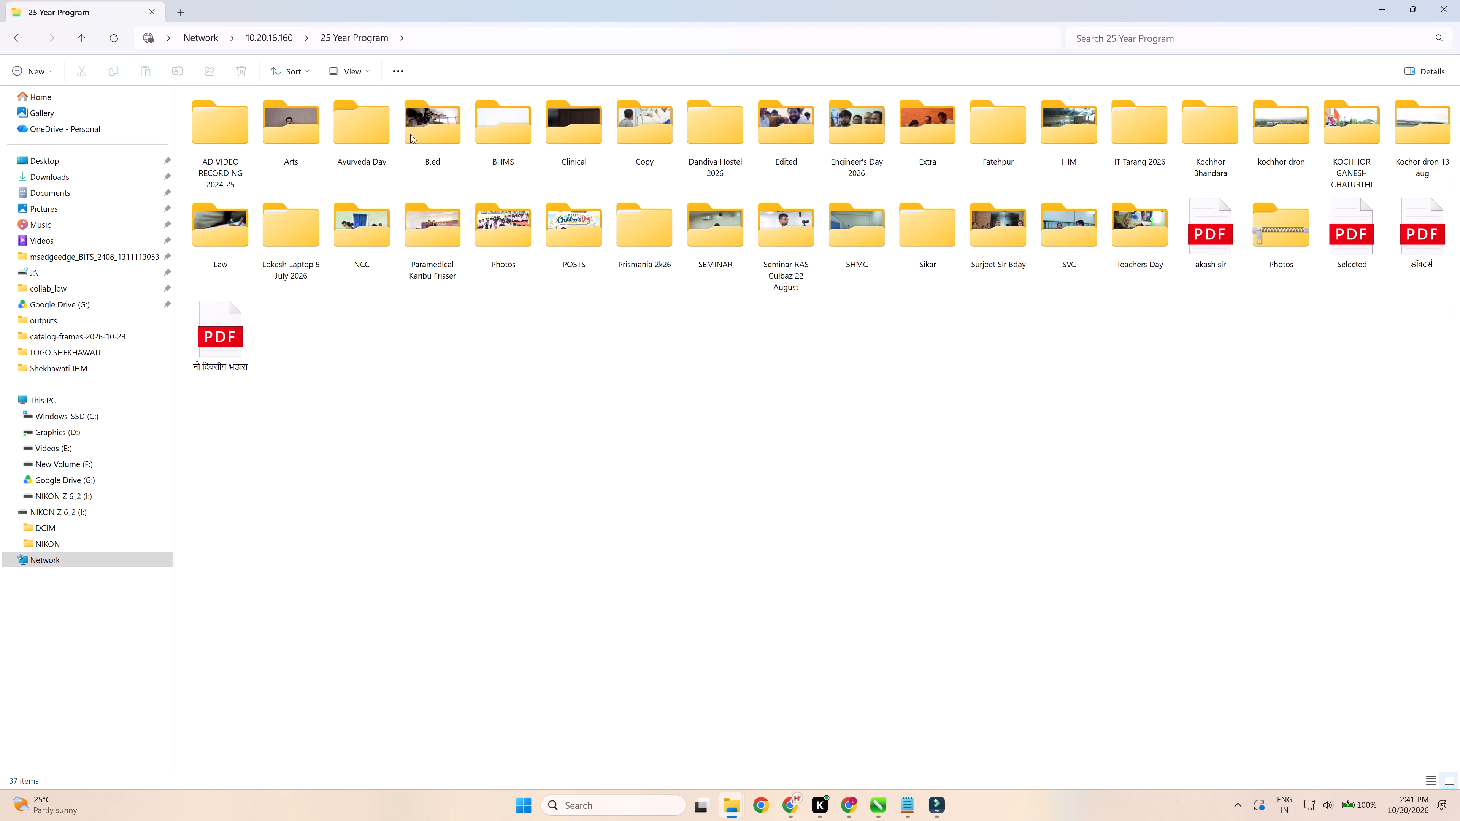
double_click(411, 133)
Select all 41 MOV clips from DSC_7957 through the last file, leaving out the image folder, and bring them into the Filmora timeline.
click(237, 134)
shift+click(233, 686)
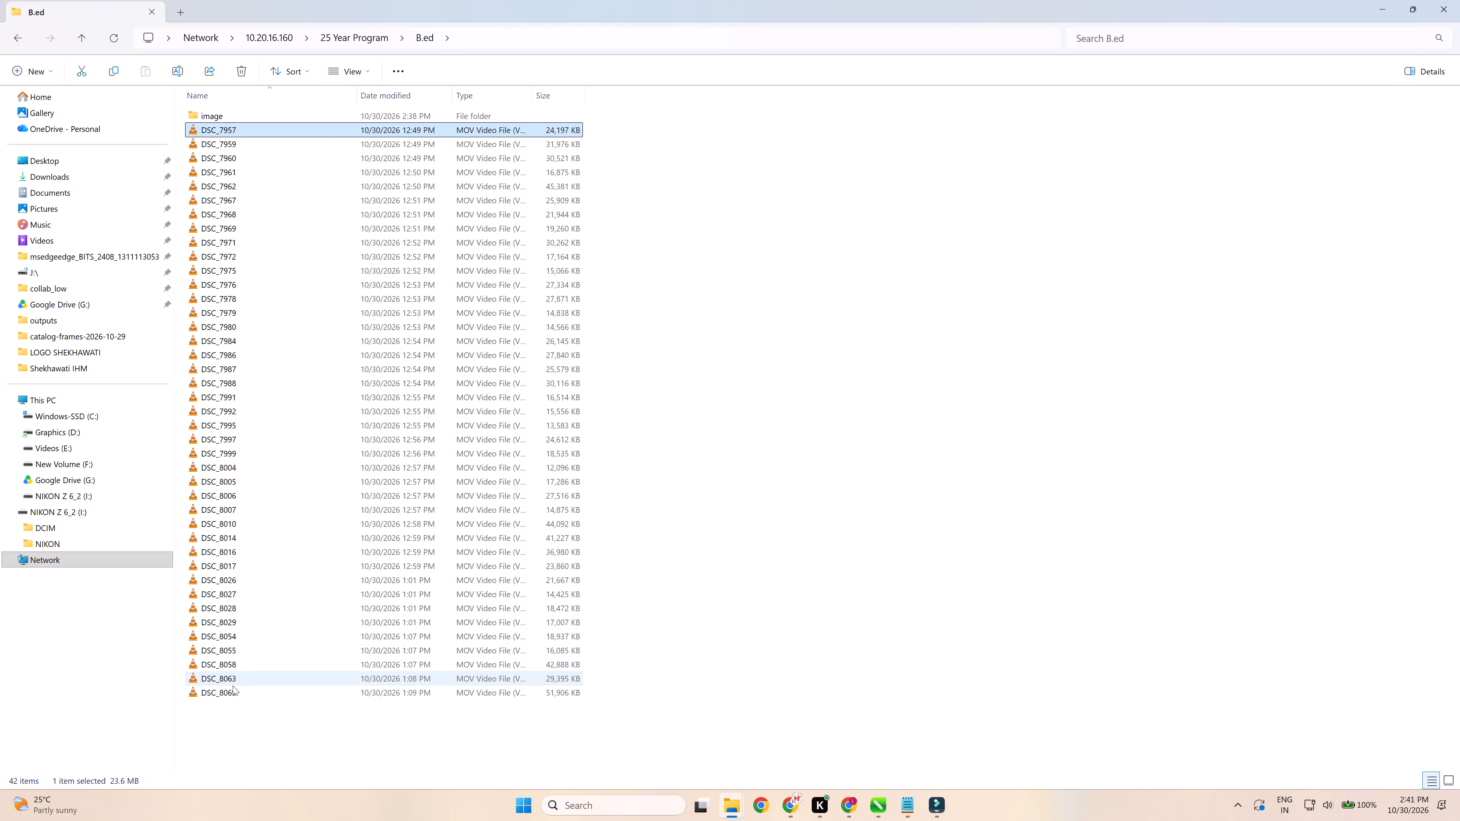
drag(254, 633, 269, 650)
key(alt+Tab)
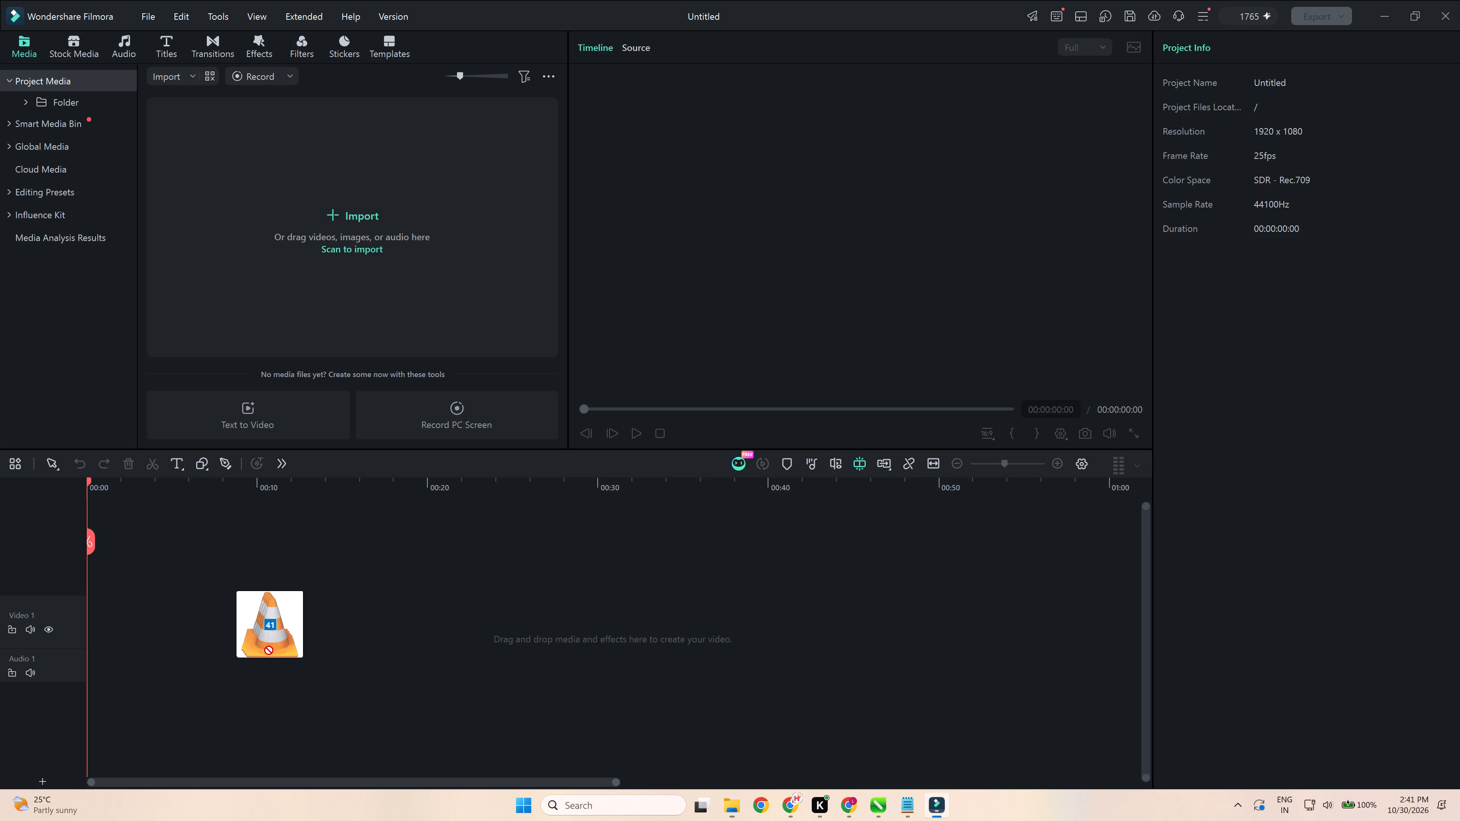
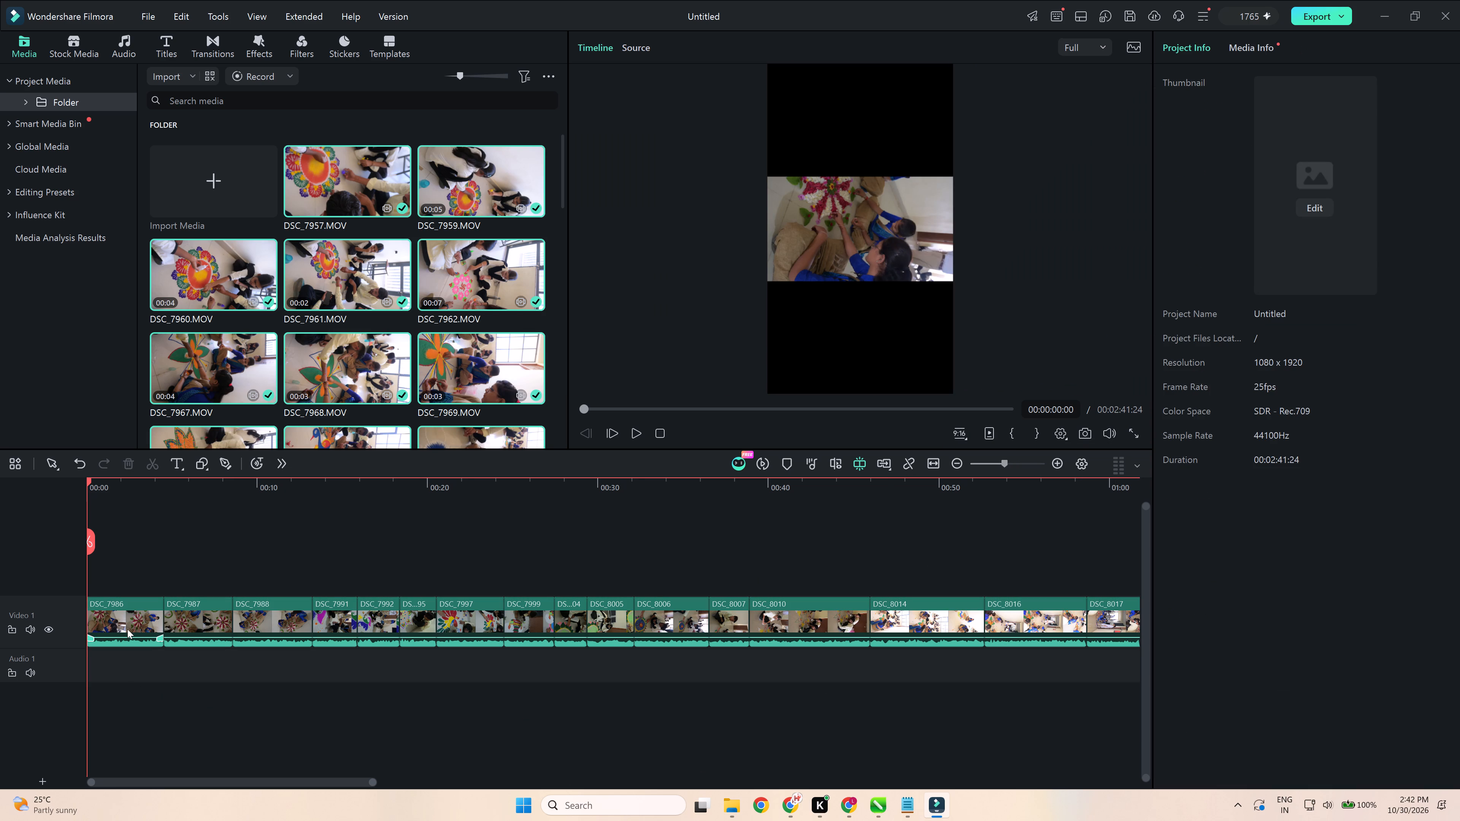
Rotate all timeline clips to -90° and scale them to 184%, and preview the opening clips.
key(ctrl+a)
click(1342, 296)
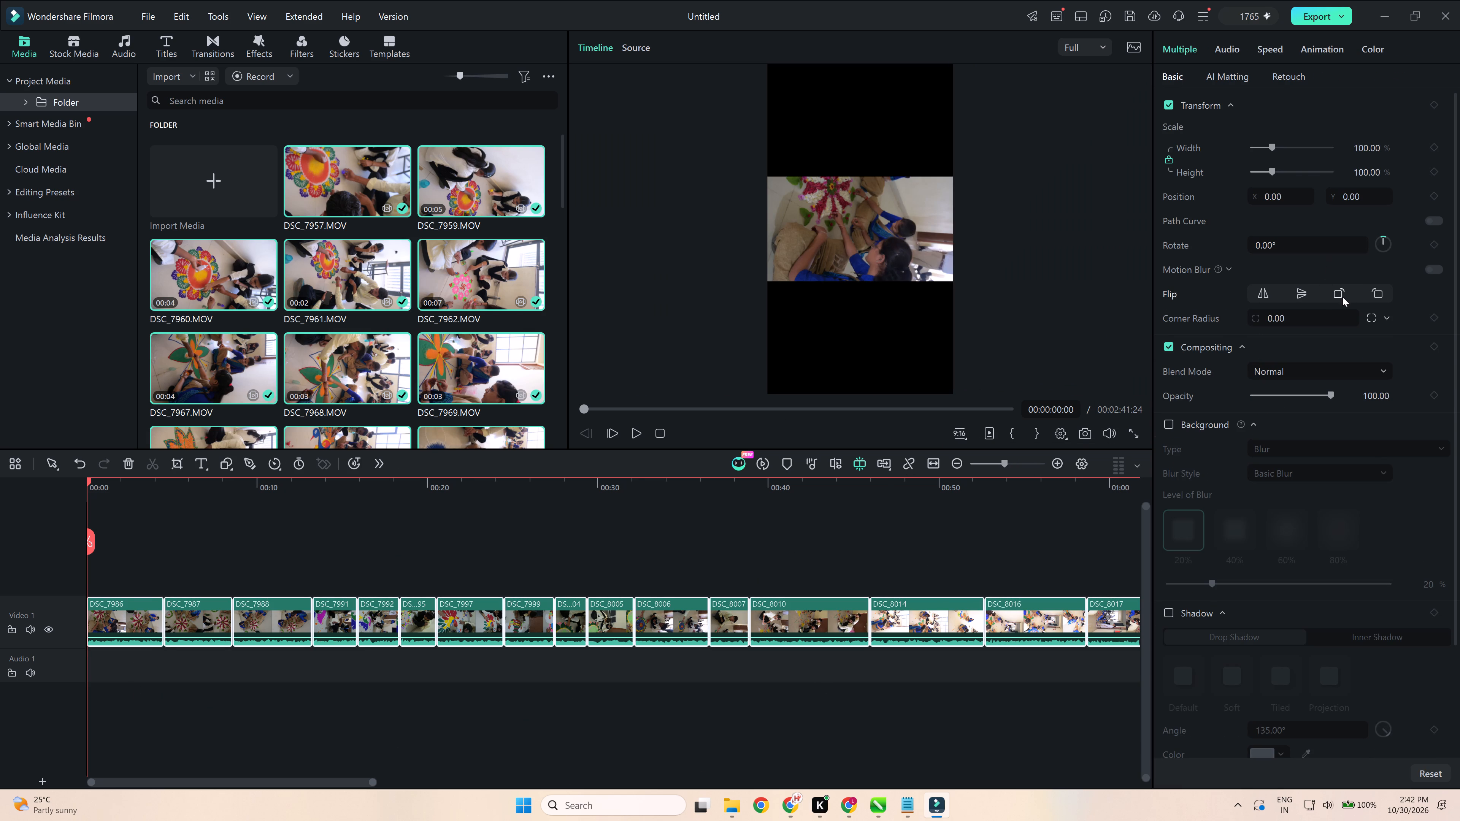
click(1286, 170)
drag(1286, 171, 1289, 175)
click(566, 720)
key(space)
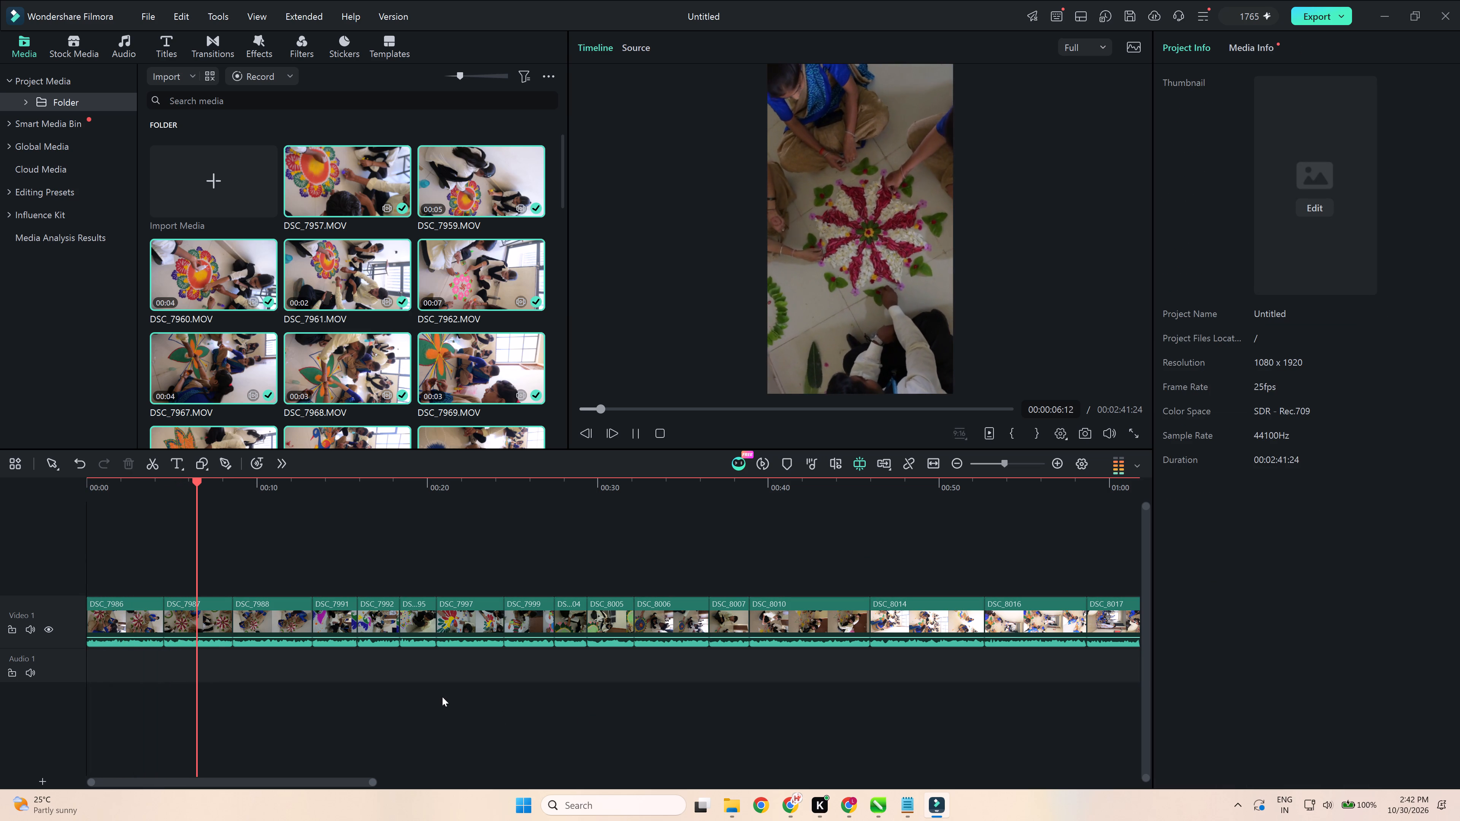
key(space)
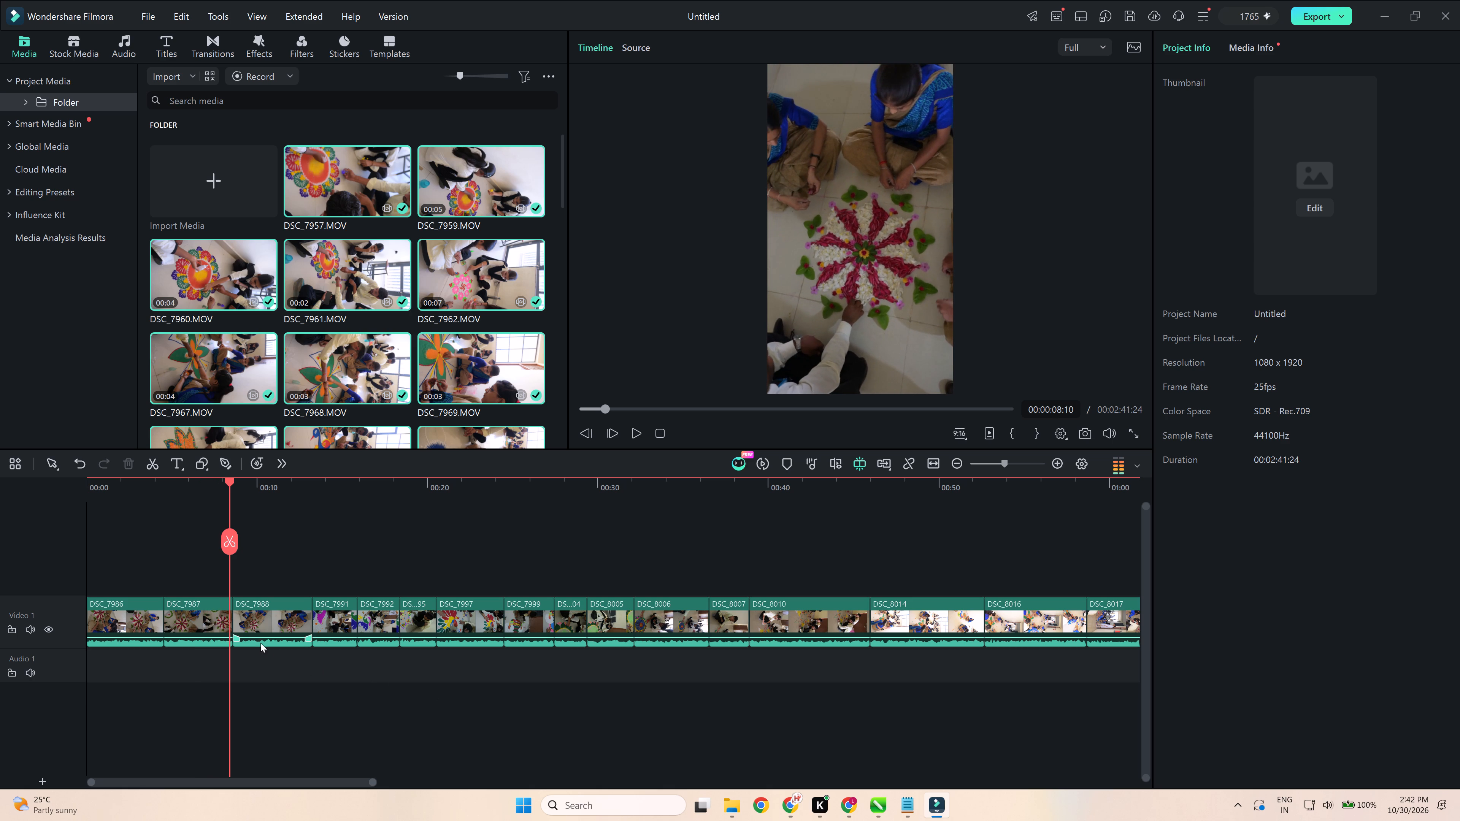
key(space)
click(187, 483)
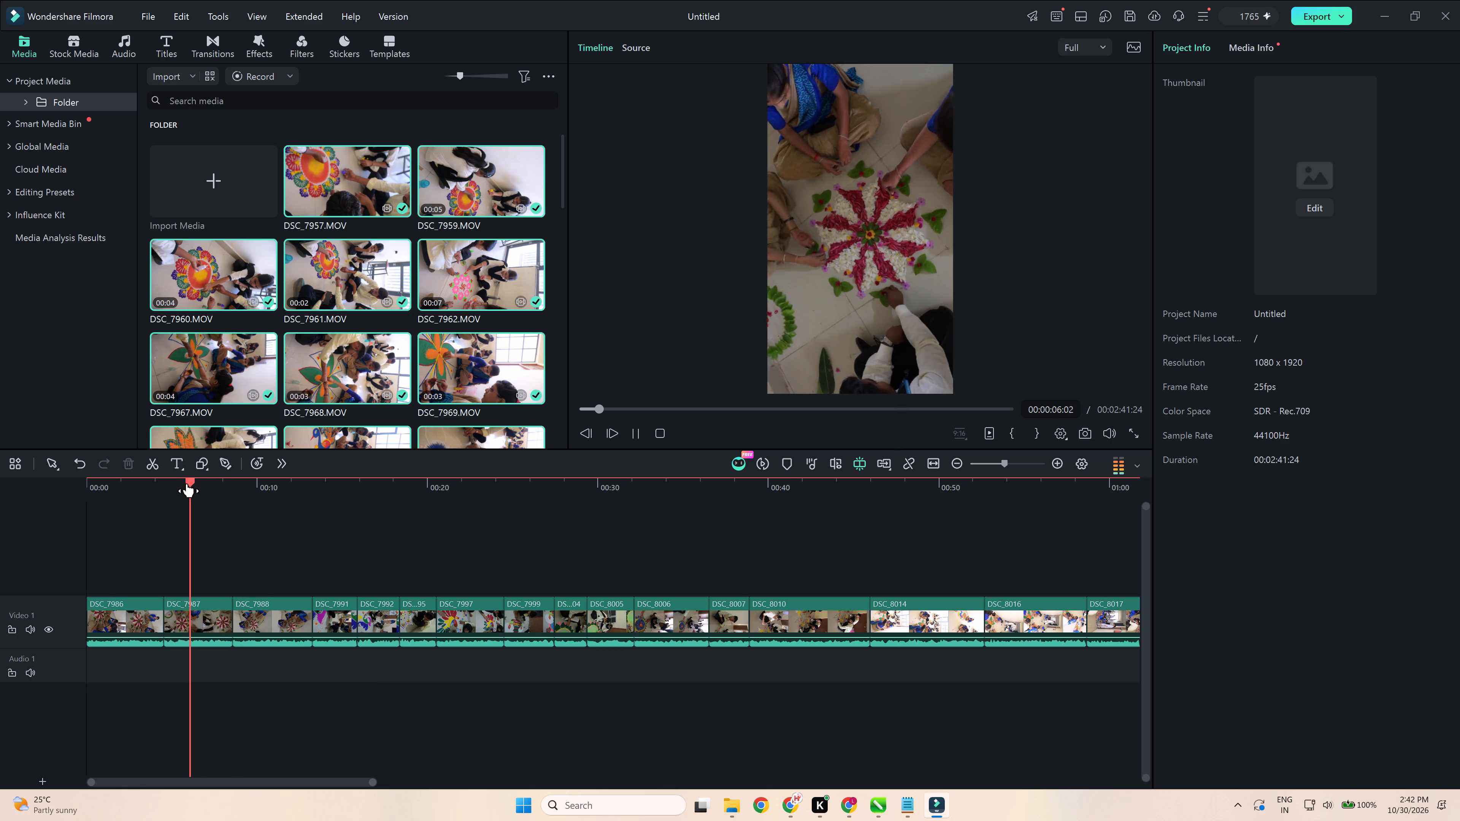
click(174, 483)
key(space)
Detach the audio from all timeline clips and delete the detached clips on the Audio 1 track.
click(136, 620)
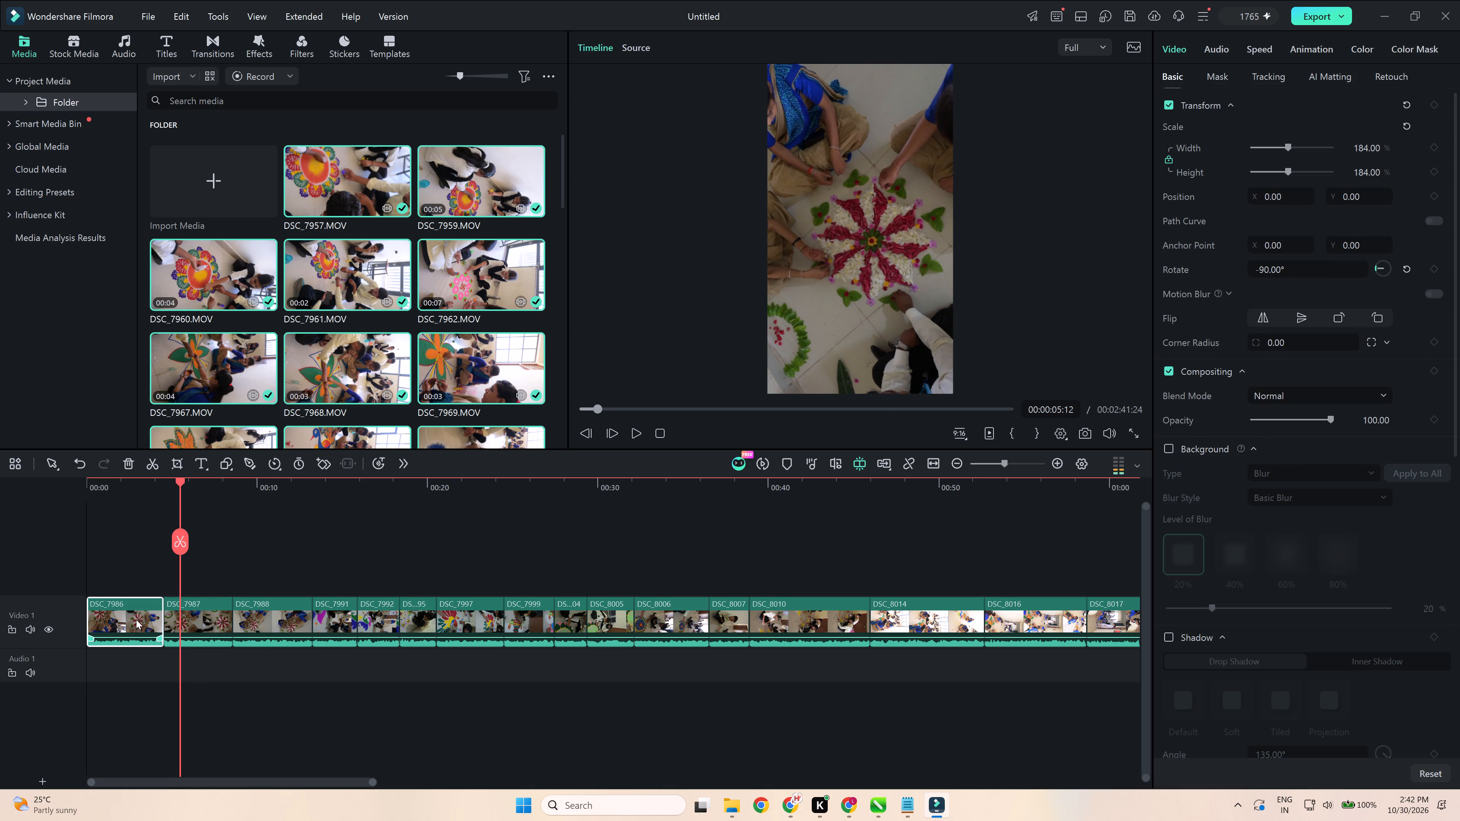
key(ctrl+a)
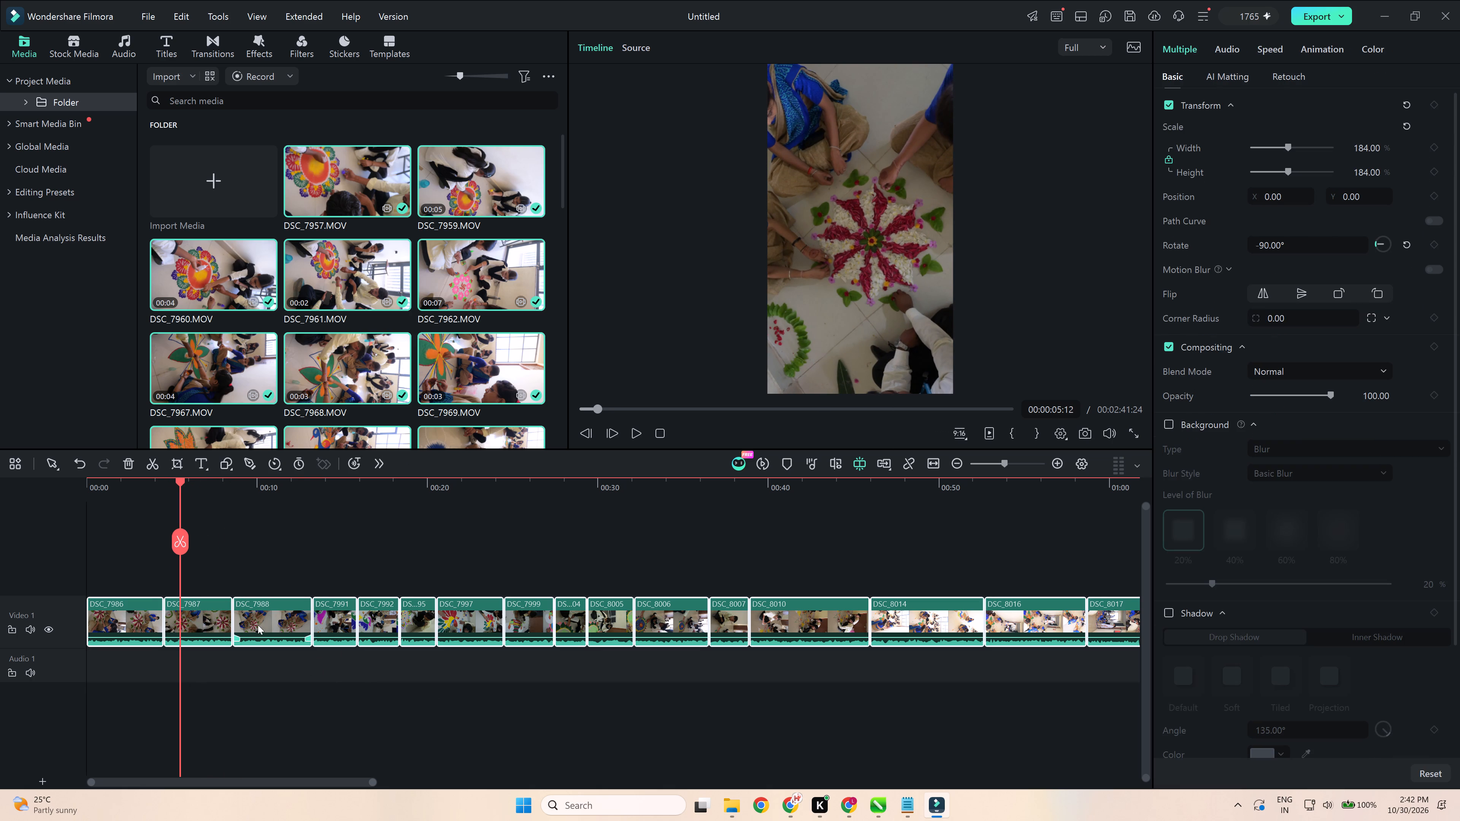
right_click(258, 625)
click(310, 270)
ctrl+scroll(167, 670, down, 18)
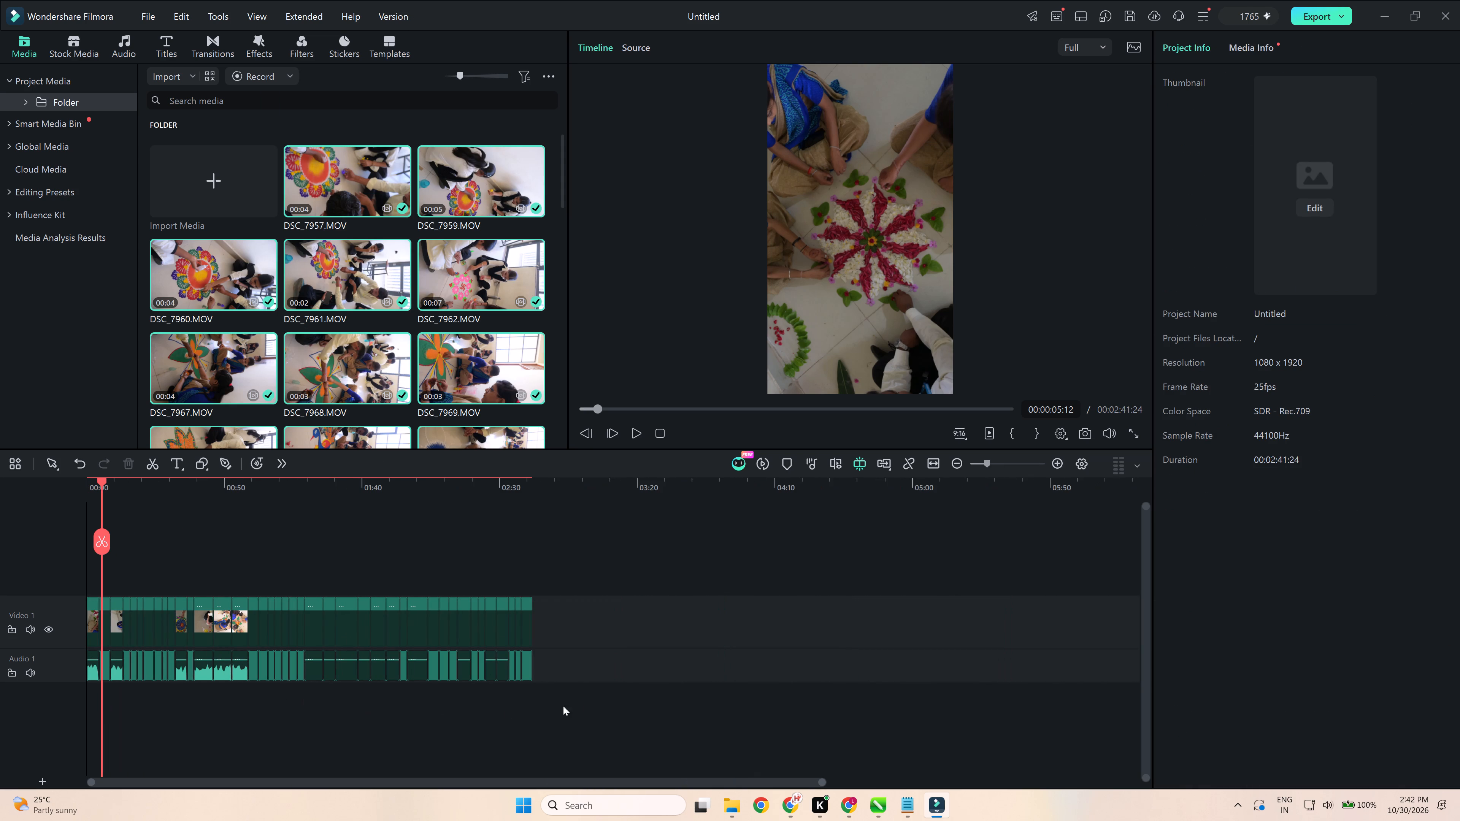
drag(589, 685, 61, 670)
key(Delete)
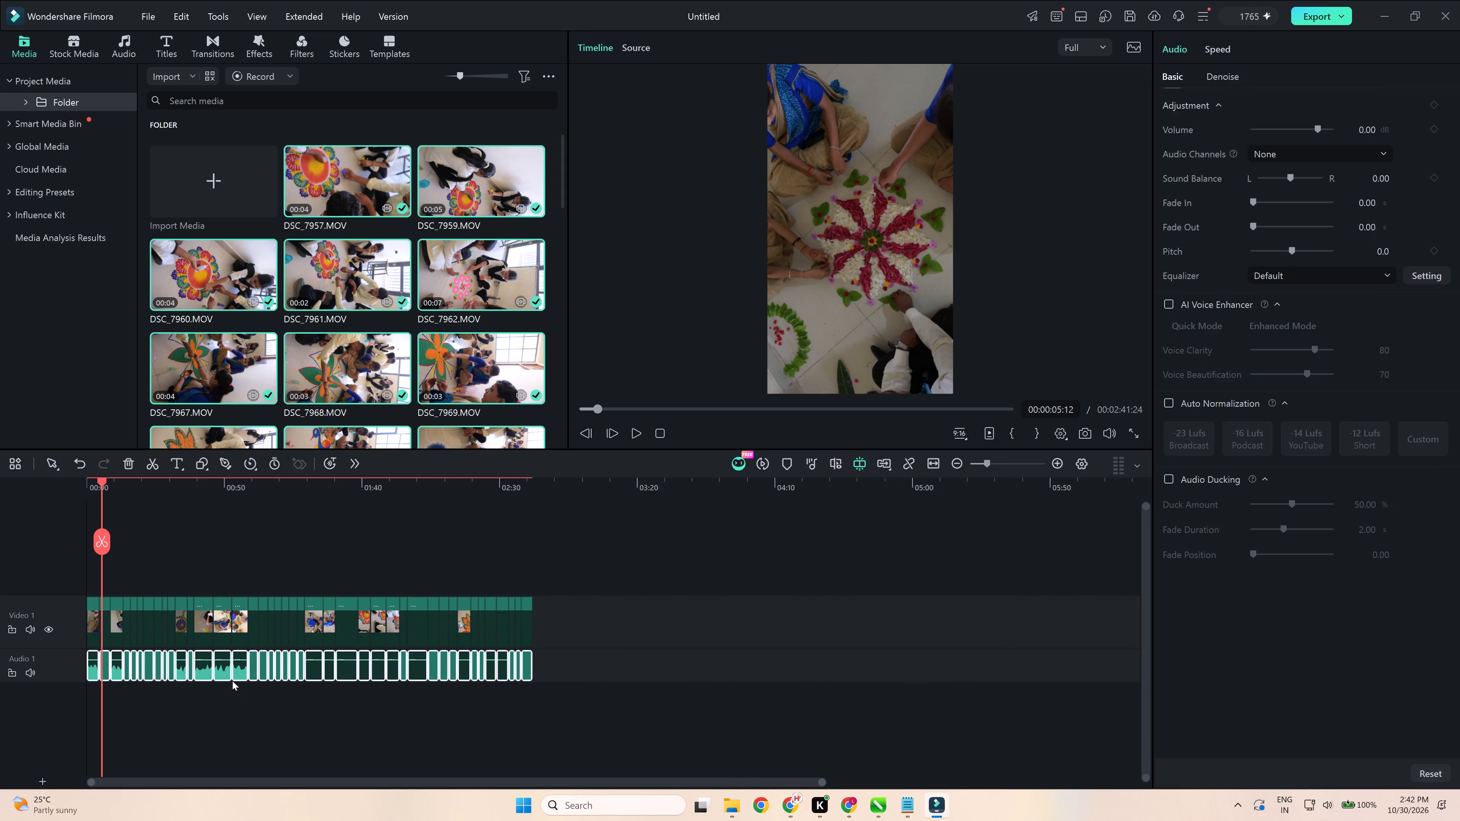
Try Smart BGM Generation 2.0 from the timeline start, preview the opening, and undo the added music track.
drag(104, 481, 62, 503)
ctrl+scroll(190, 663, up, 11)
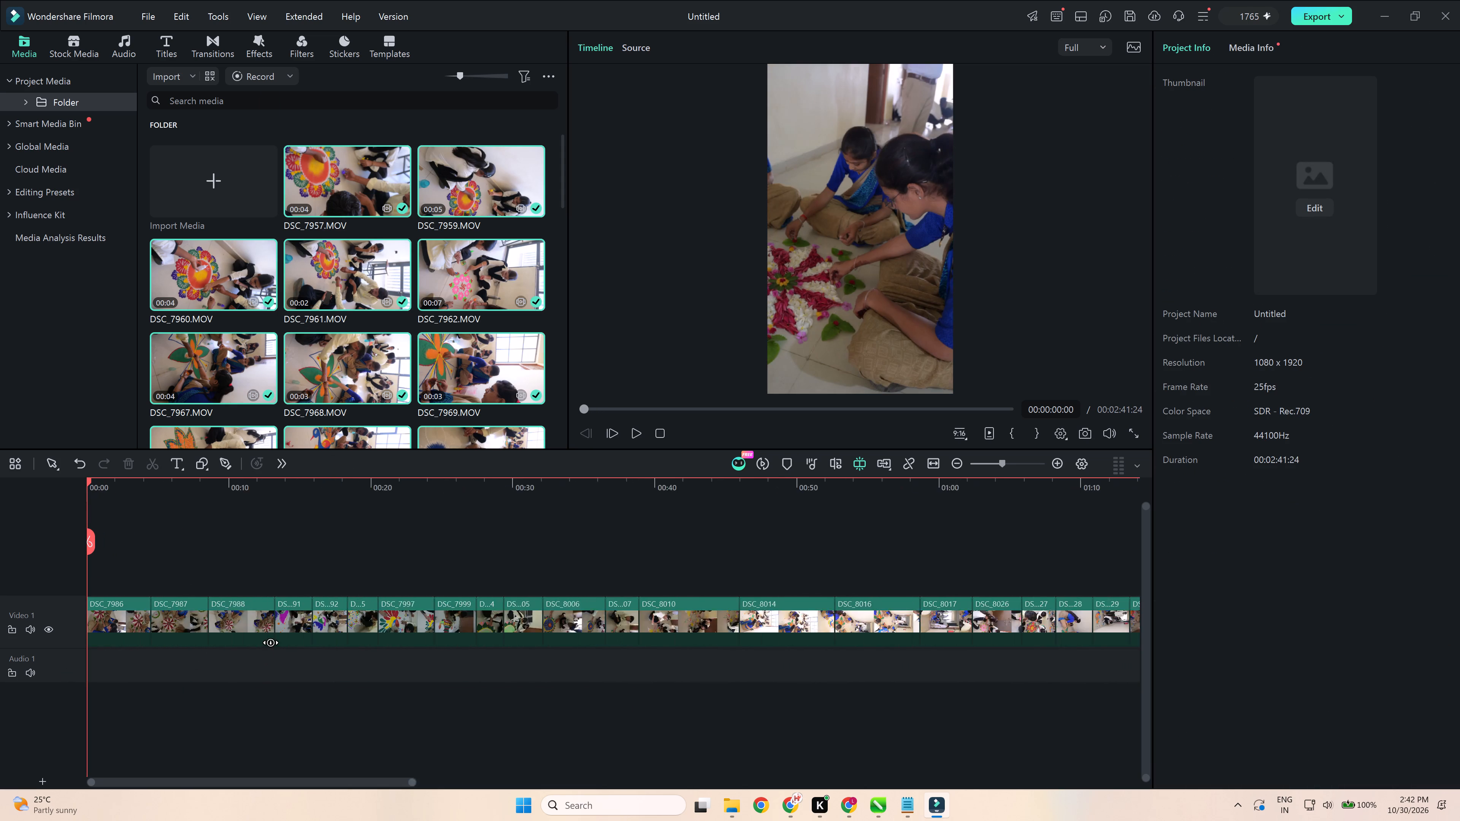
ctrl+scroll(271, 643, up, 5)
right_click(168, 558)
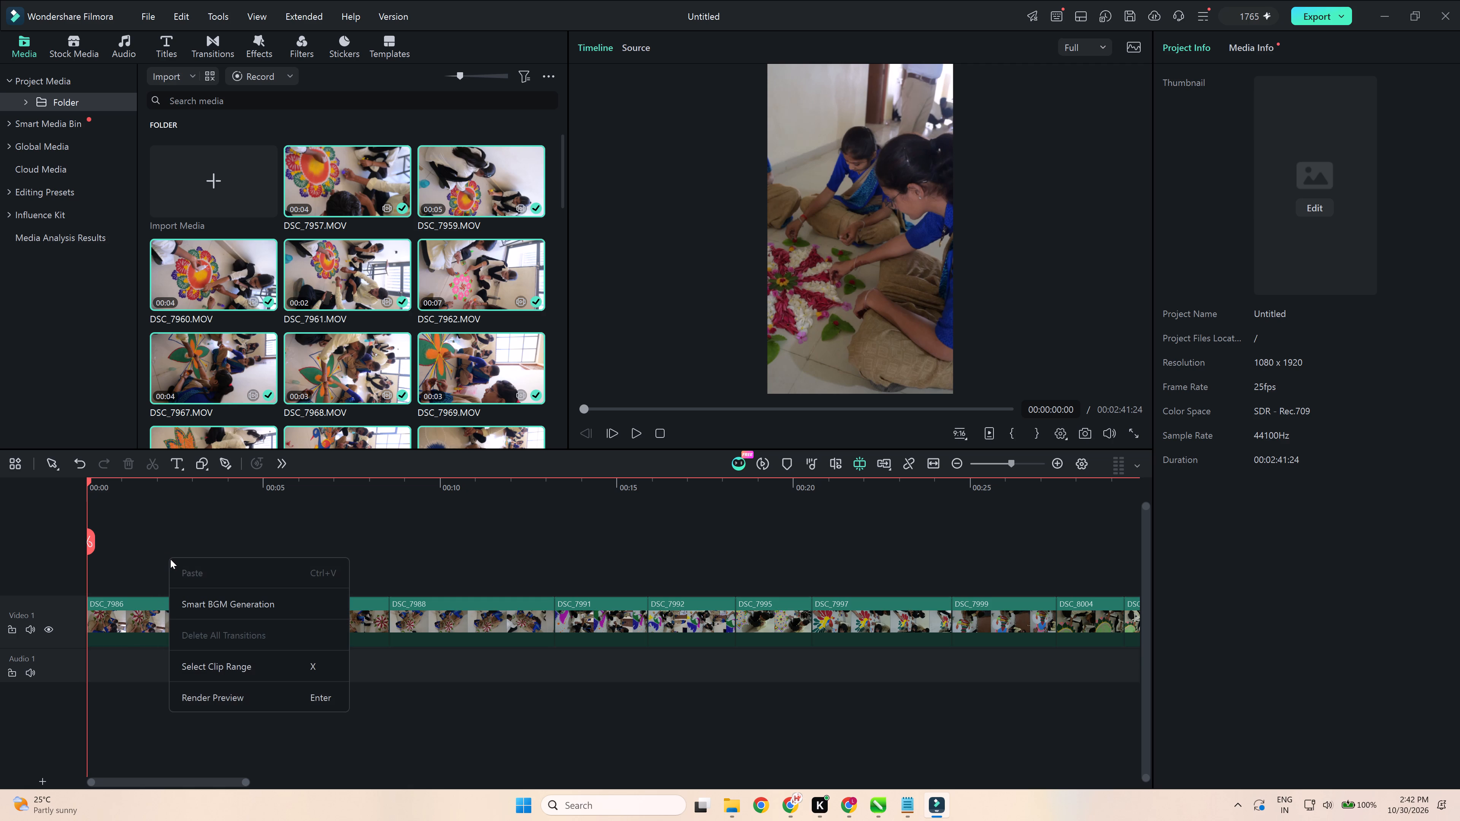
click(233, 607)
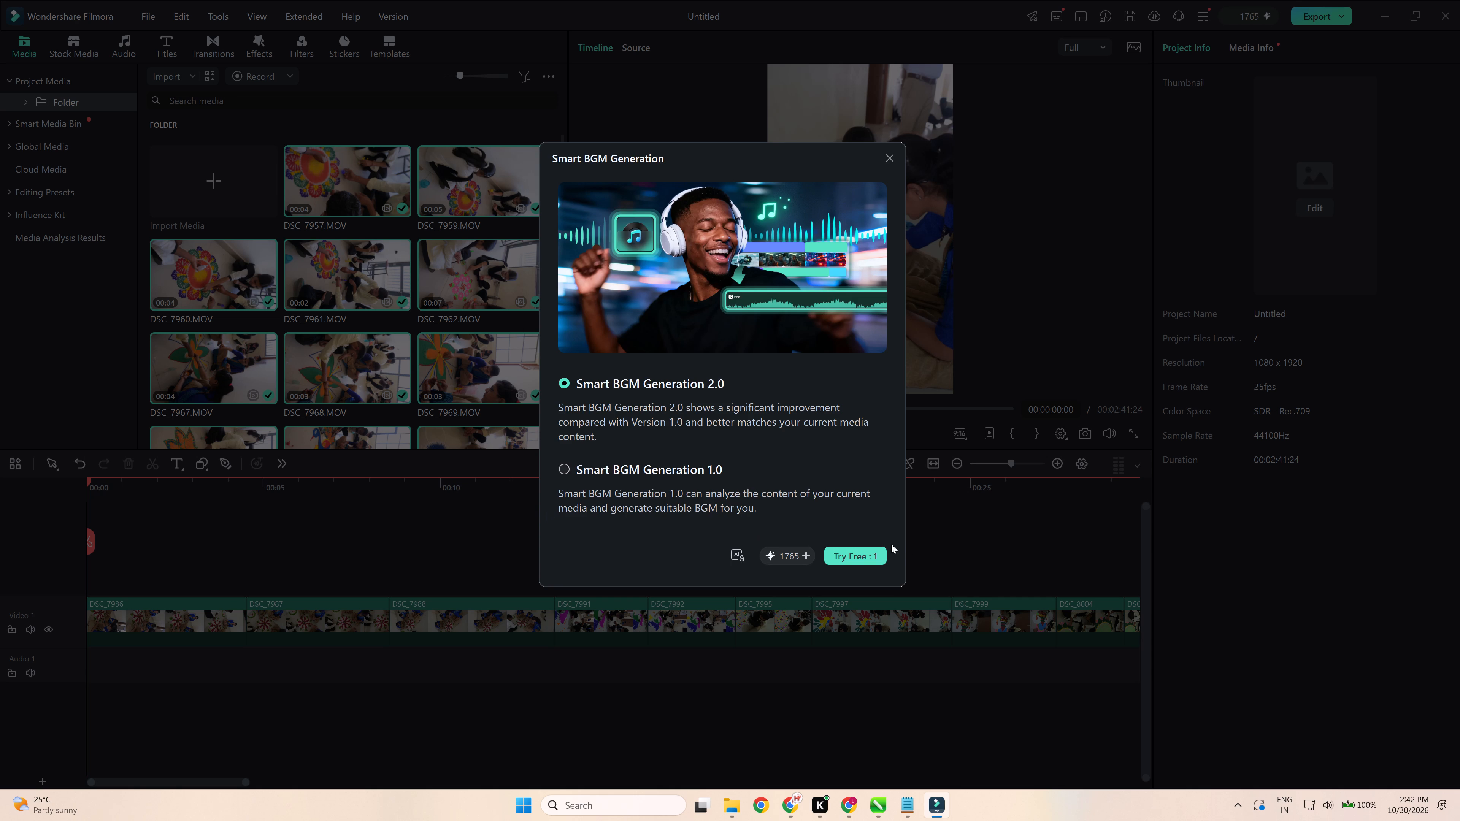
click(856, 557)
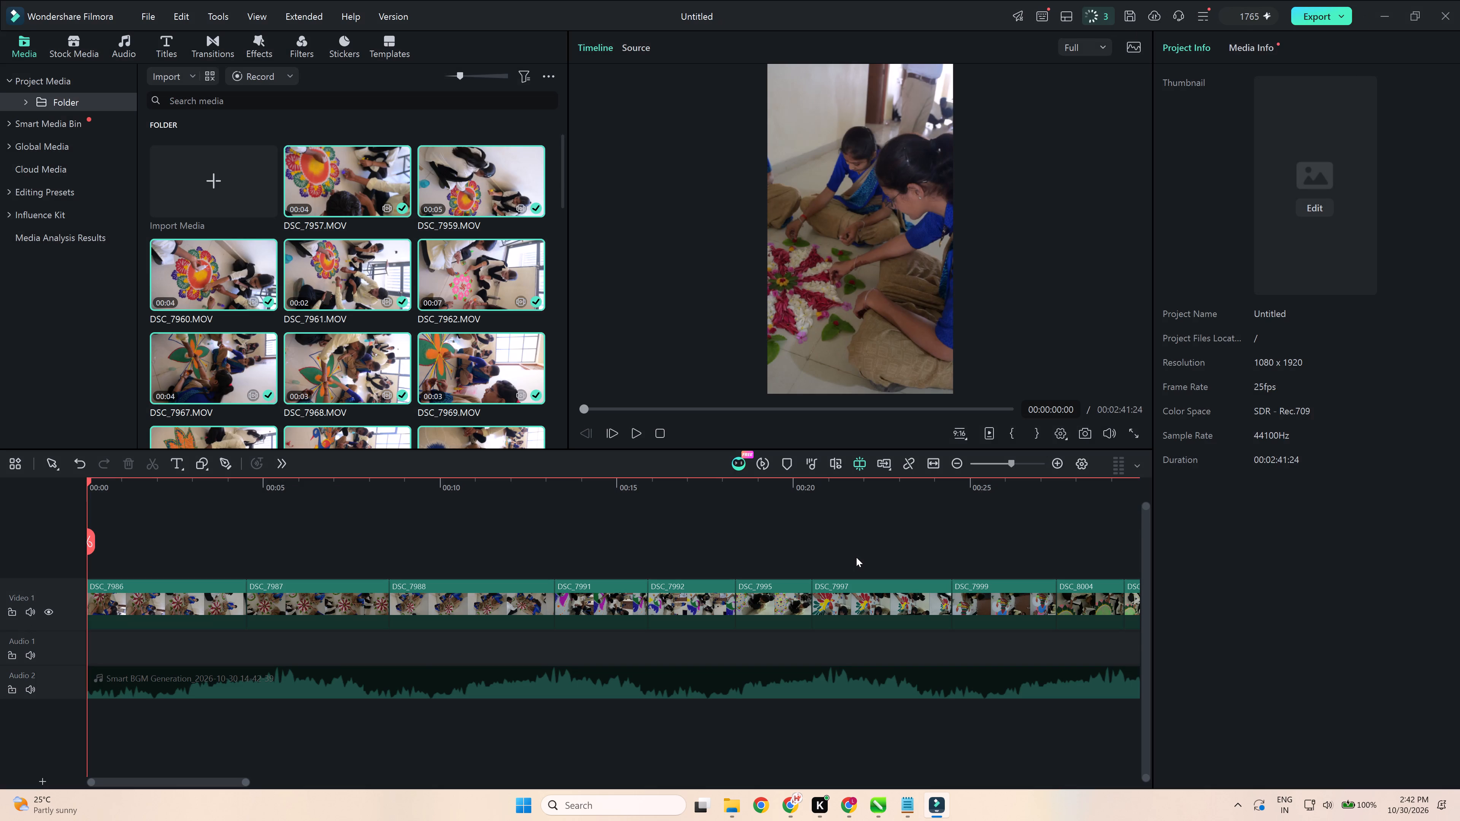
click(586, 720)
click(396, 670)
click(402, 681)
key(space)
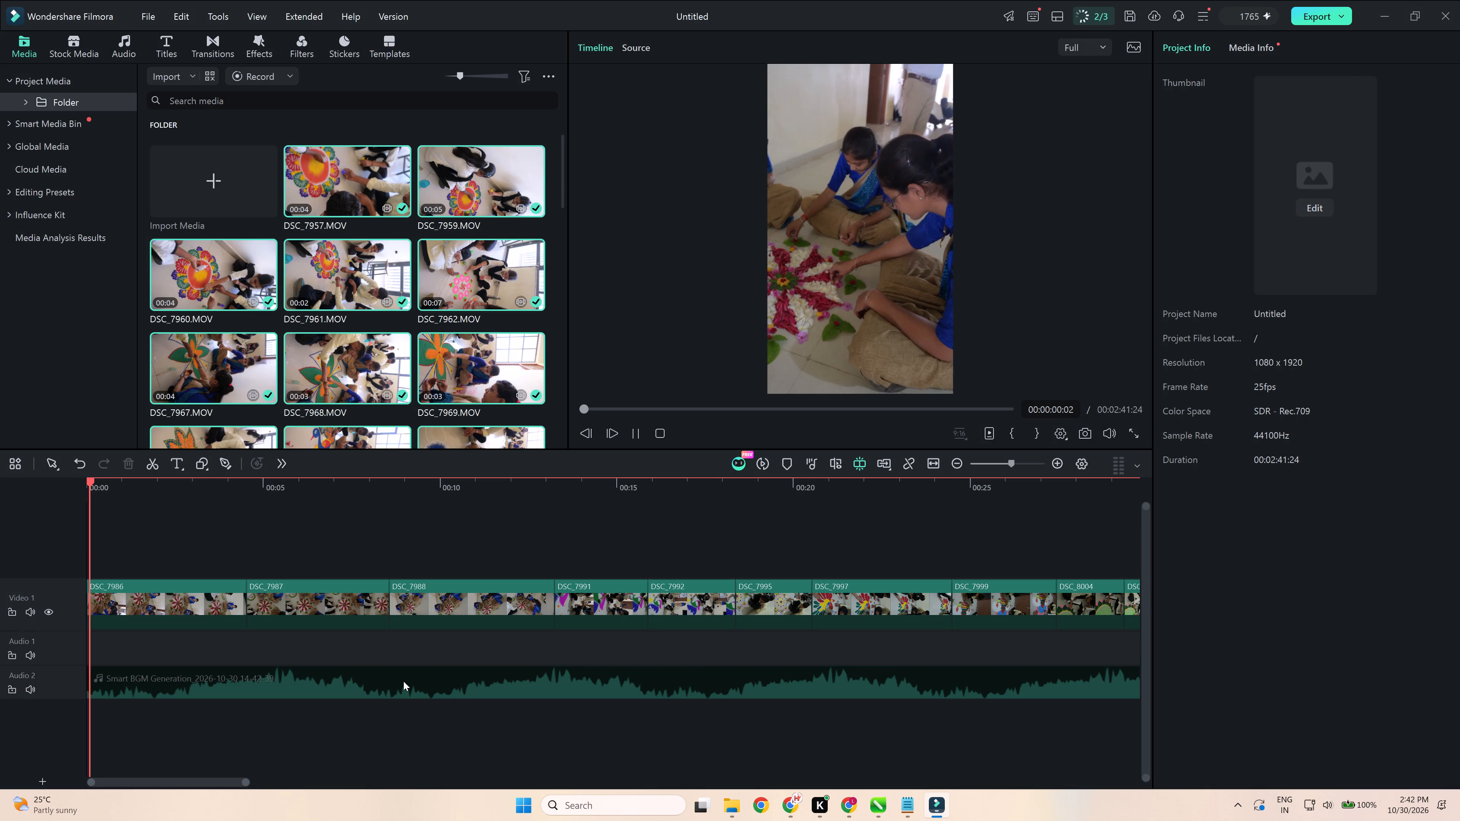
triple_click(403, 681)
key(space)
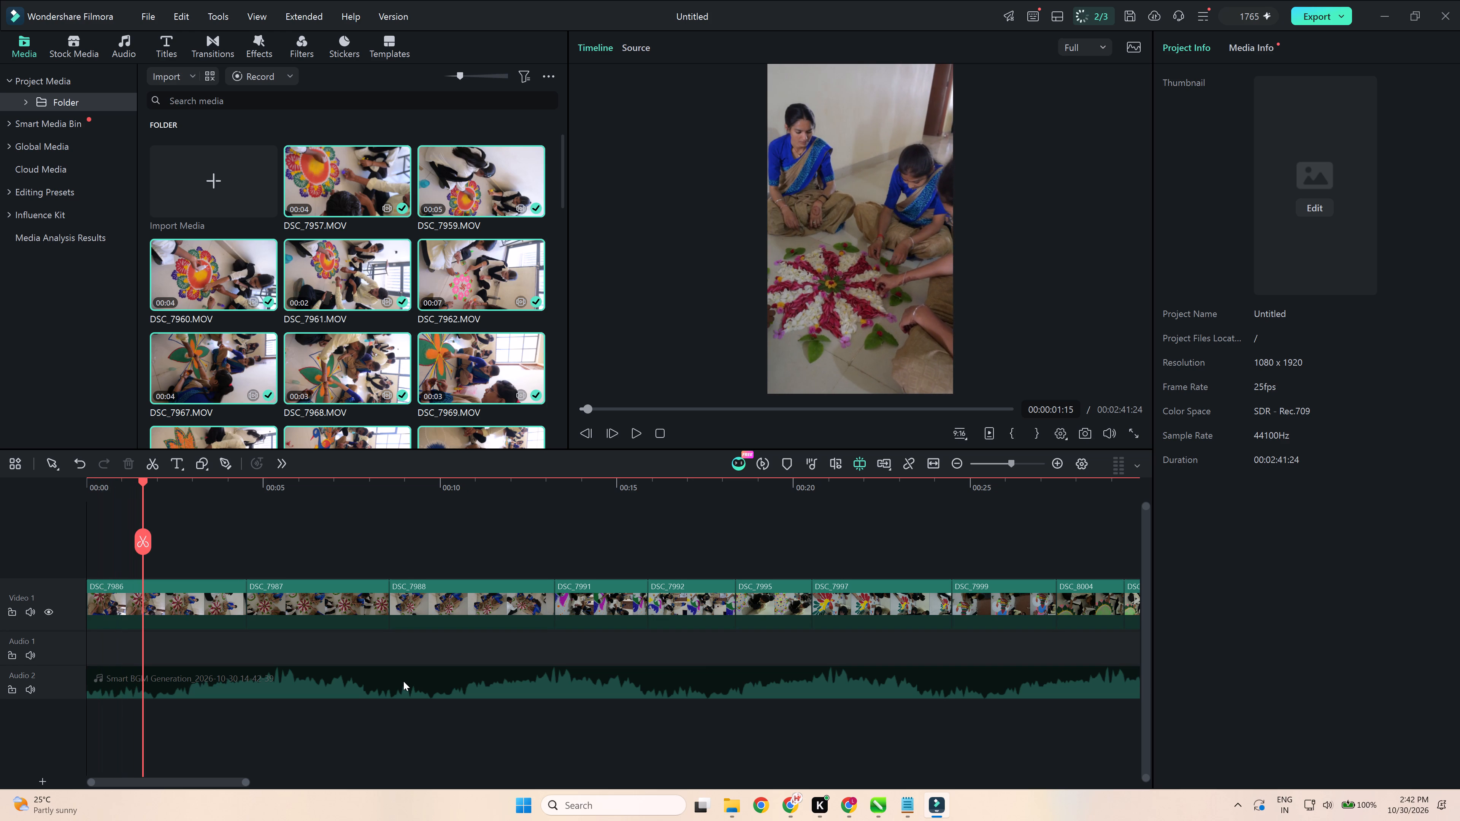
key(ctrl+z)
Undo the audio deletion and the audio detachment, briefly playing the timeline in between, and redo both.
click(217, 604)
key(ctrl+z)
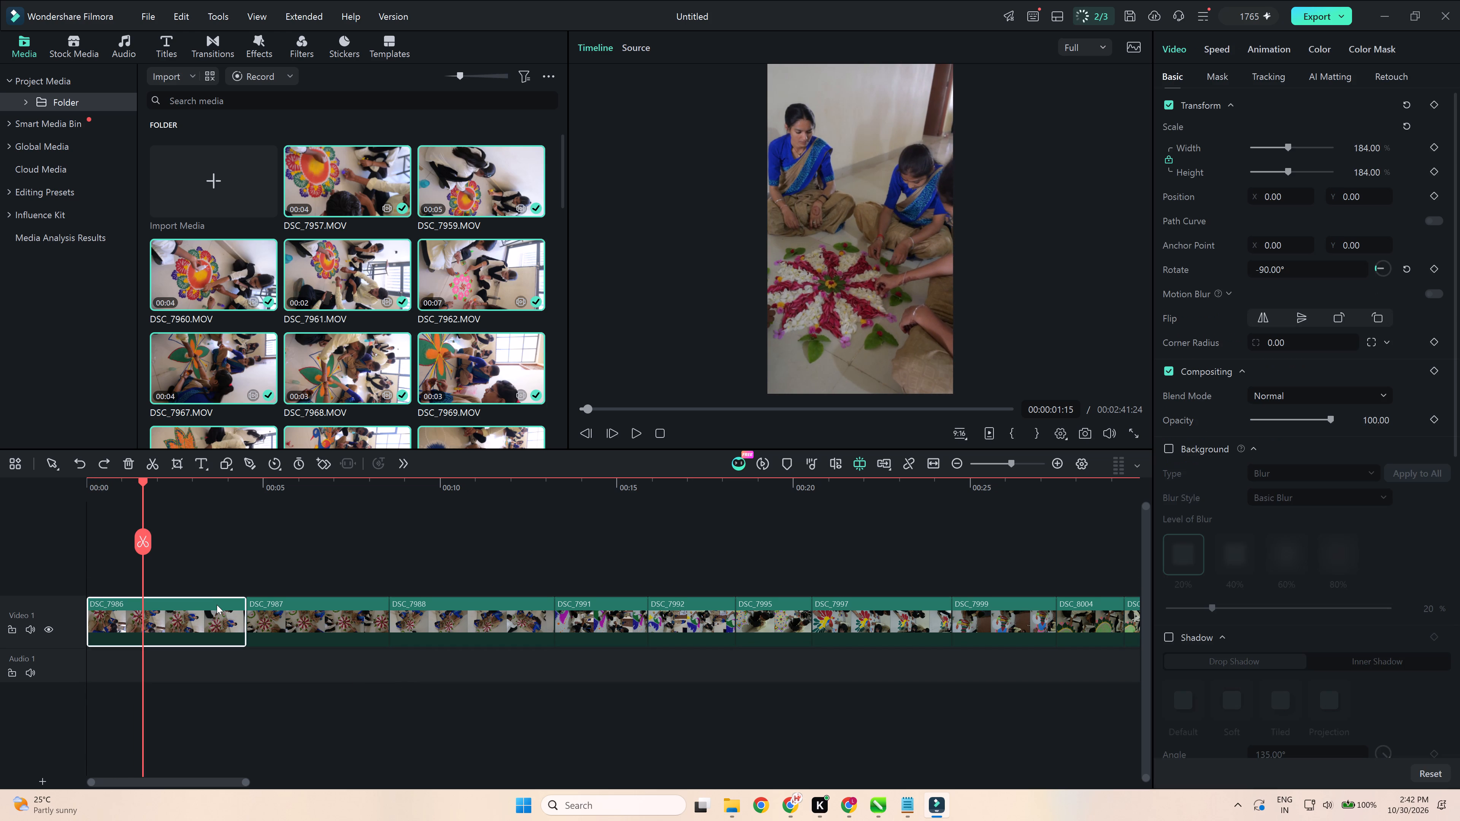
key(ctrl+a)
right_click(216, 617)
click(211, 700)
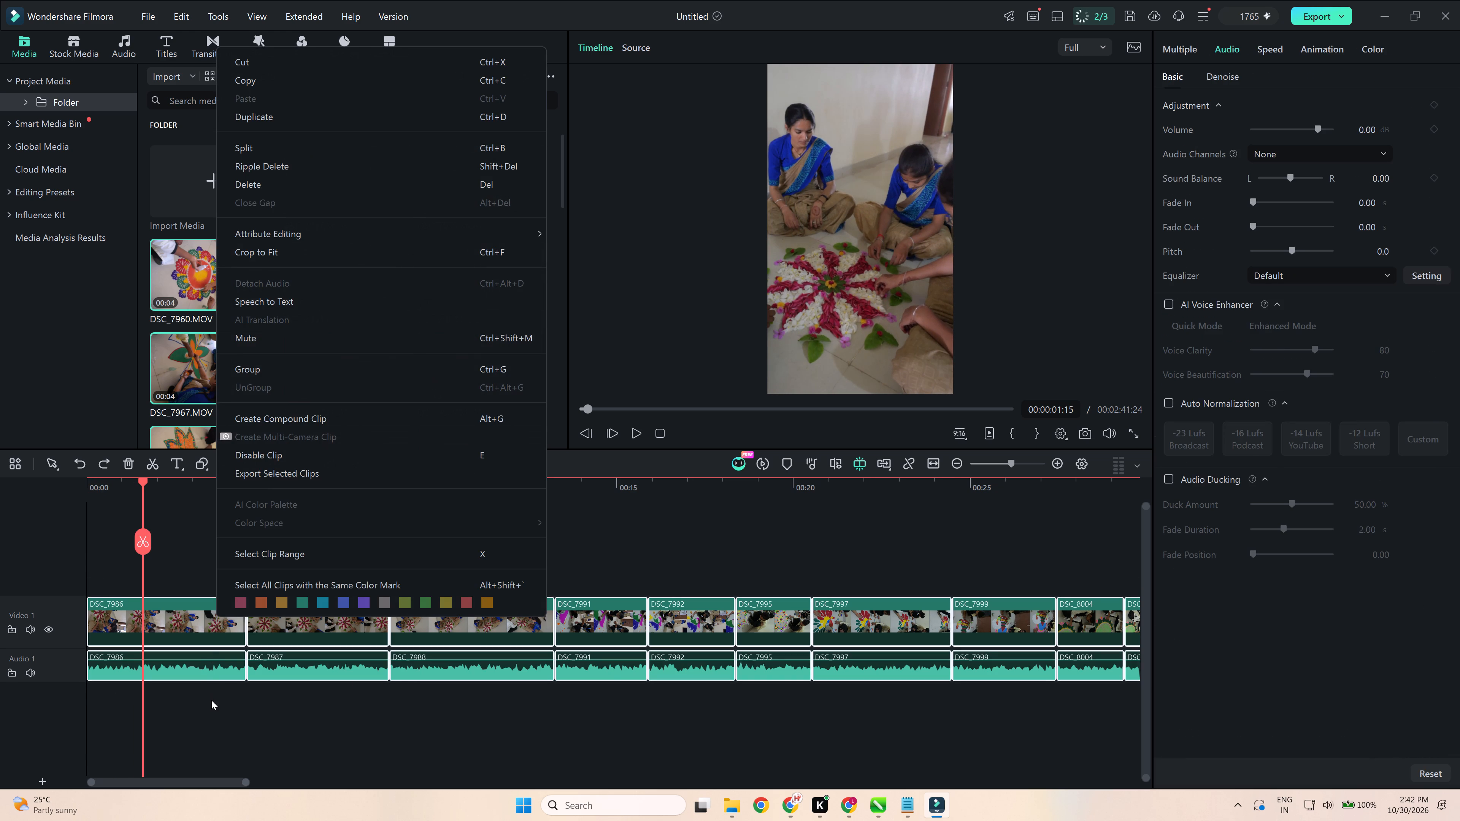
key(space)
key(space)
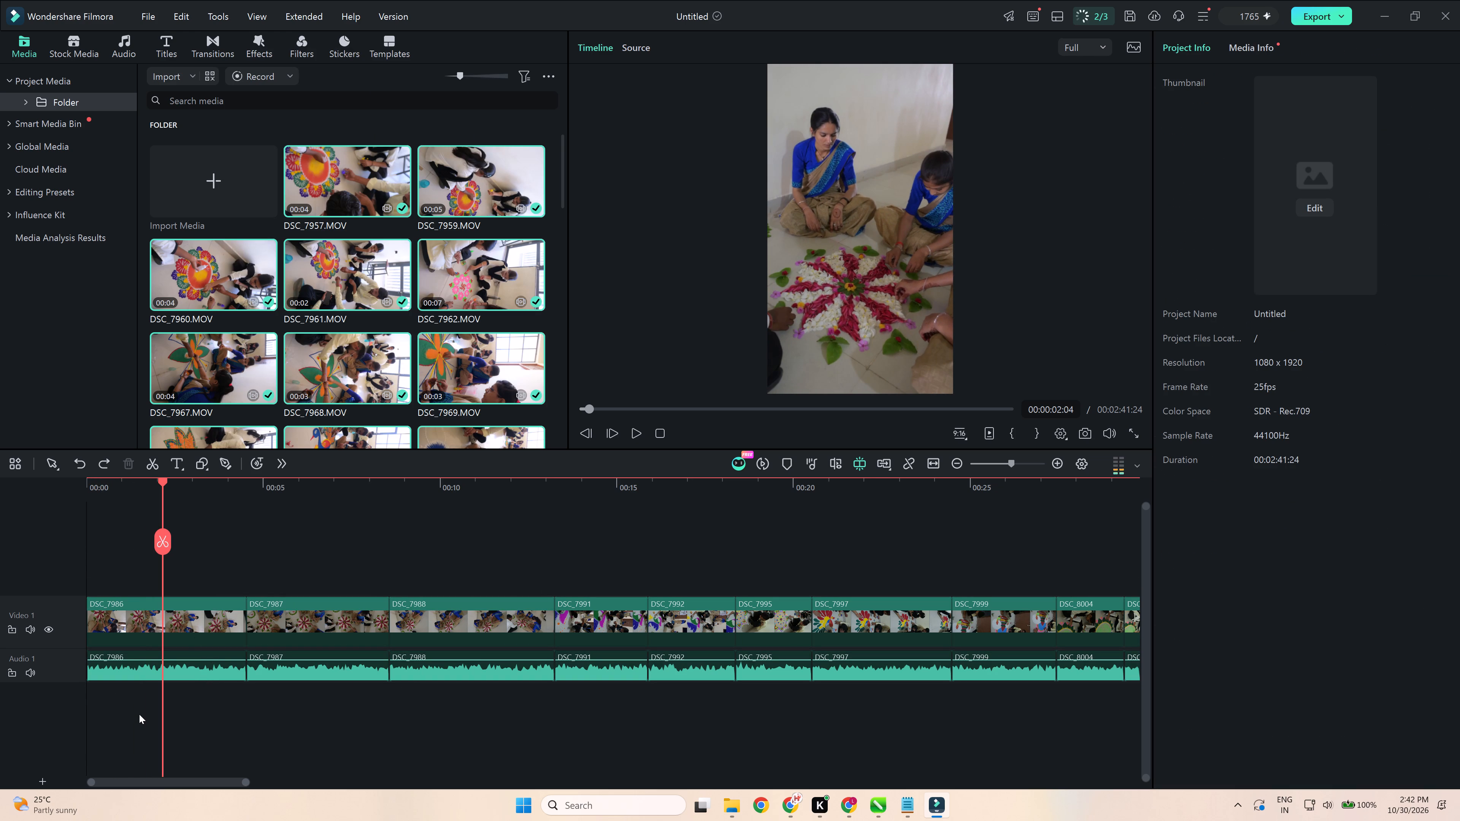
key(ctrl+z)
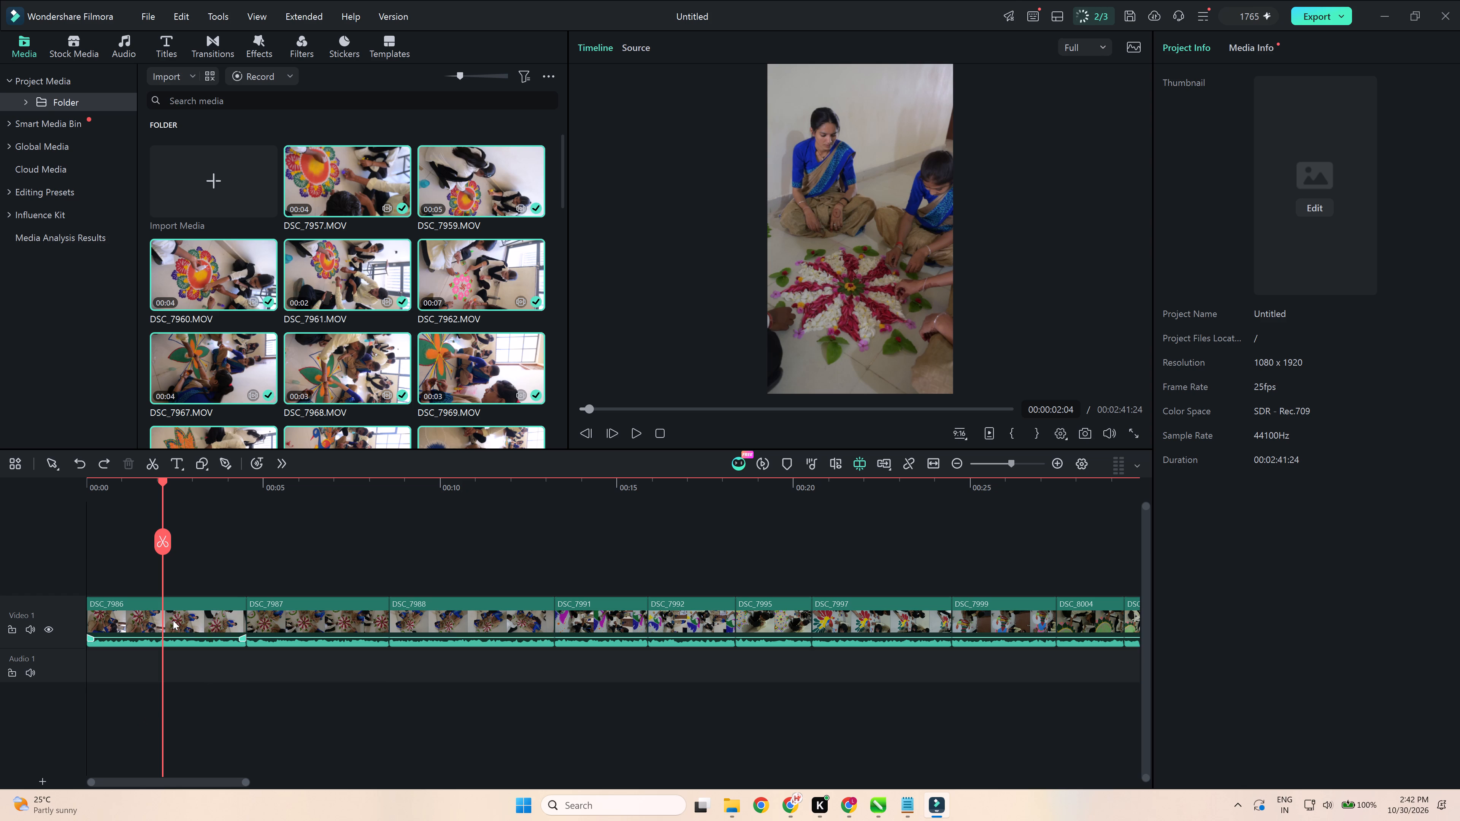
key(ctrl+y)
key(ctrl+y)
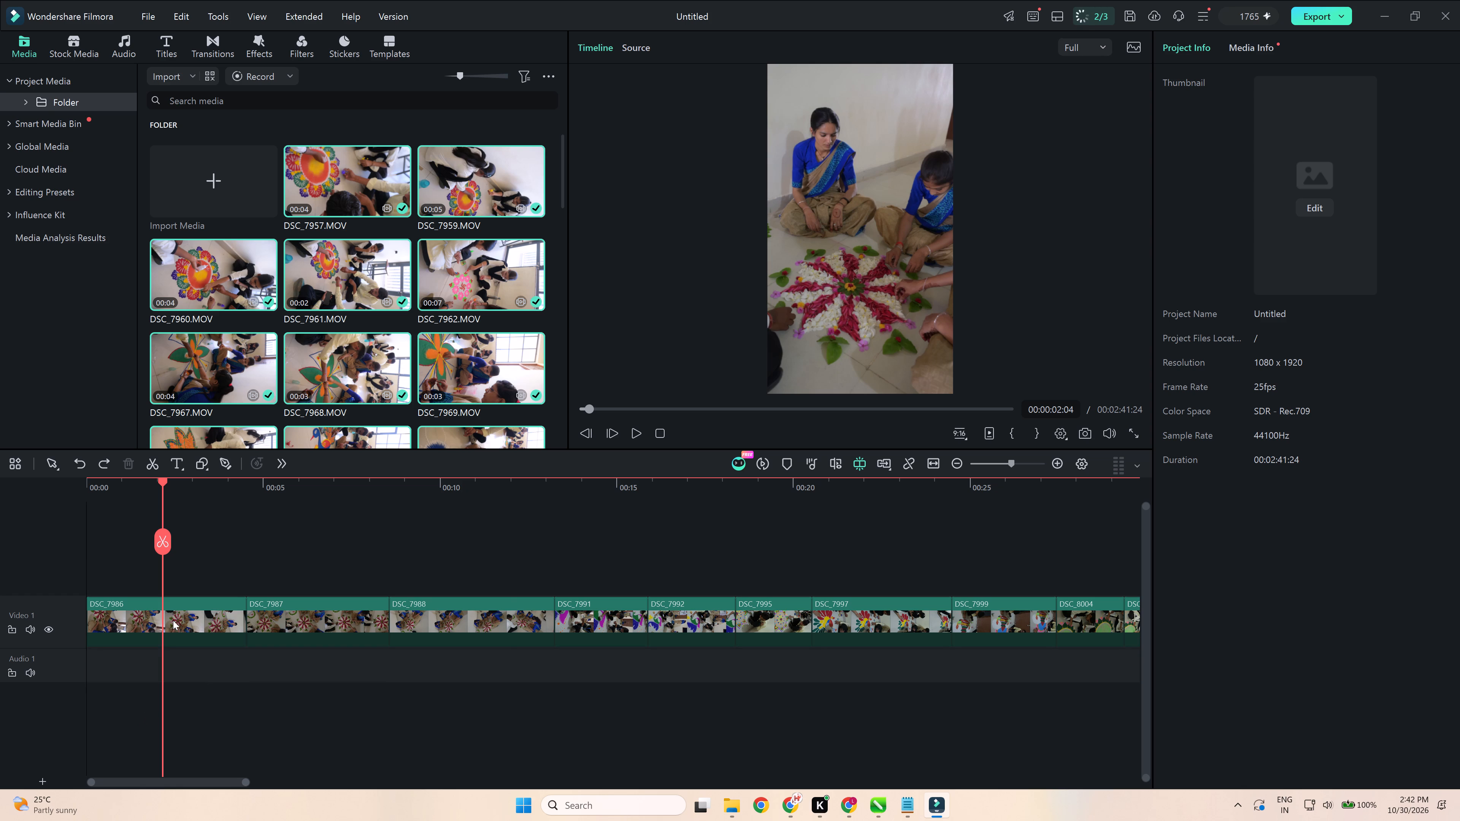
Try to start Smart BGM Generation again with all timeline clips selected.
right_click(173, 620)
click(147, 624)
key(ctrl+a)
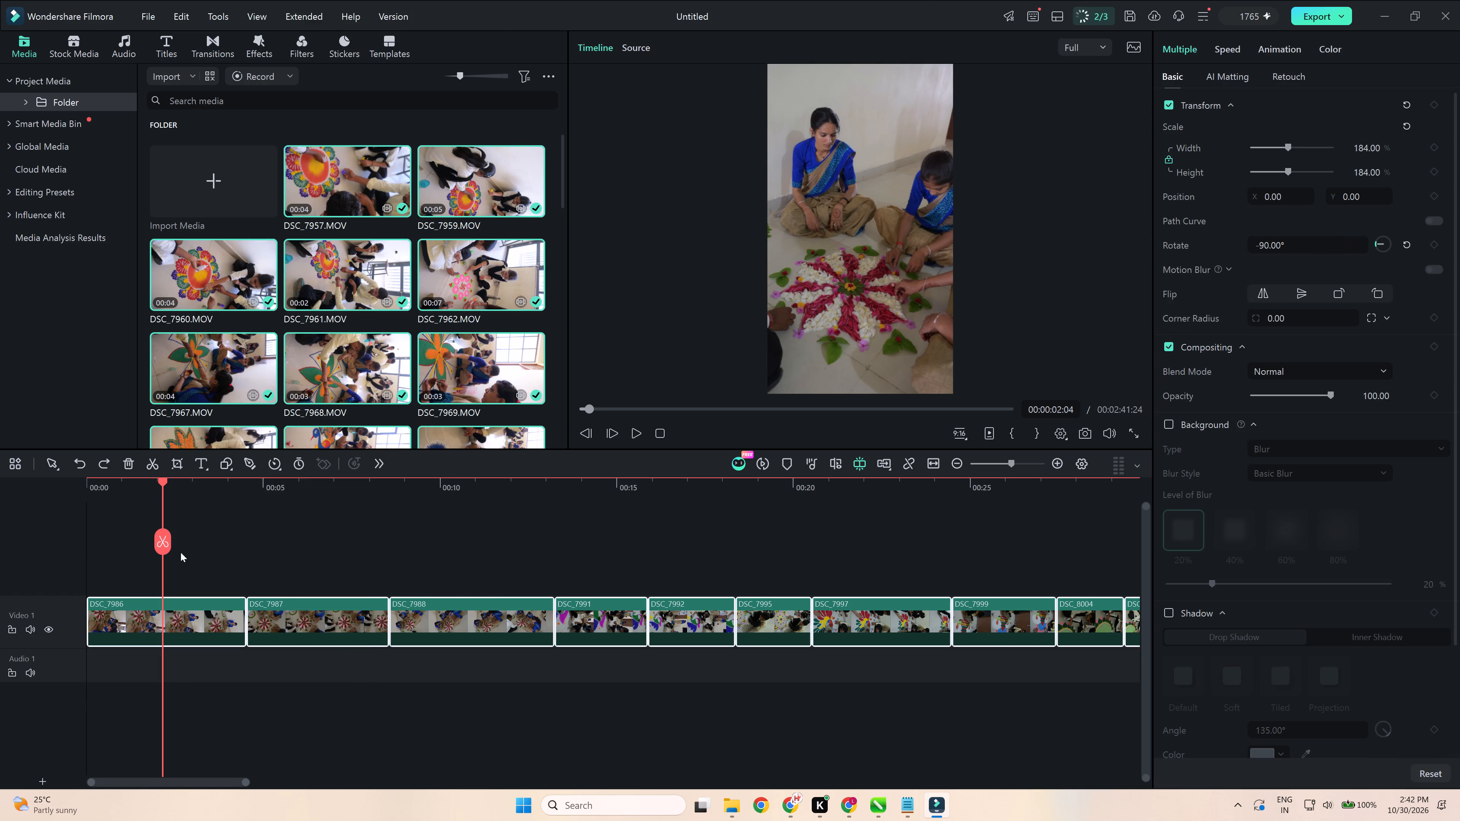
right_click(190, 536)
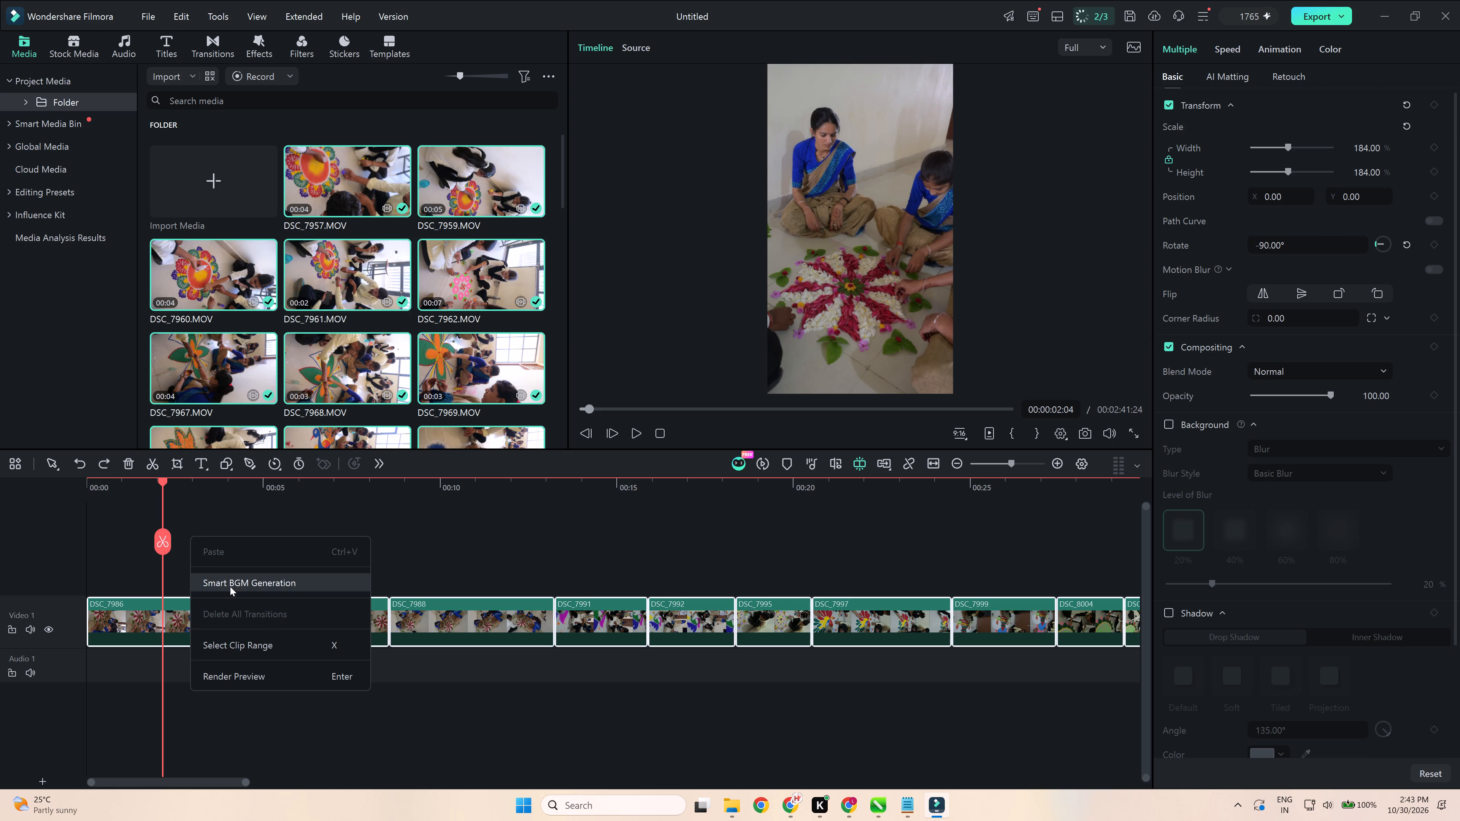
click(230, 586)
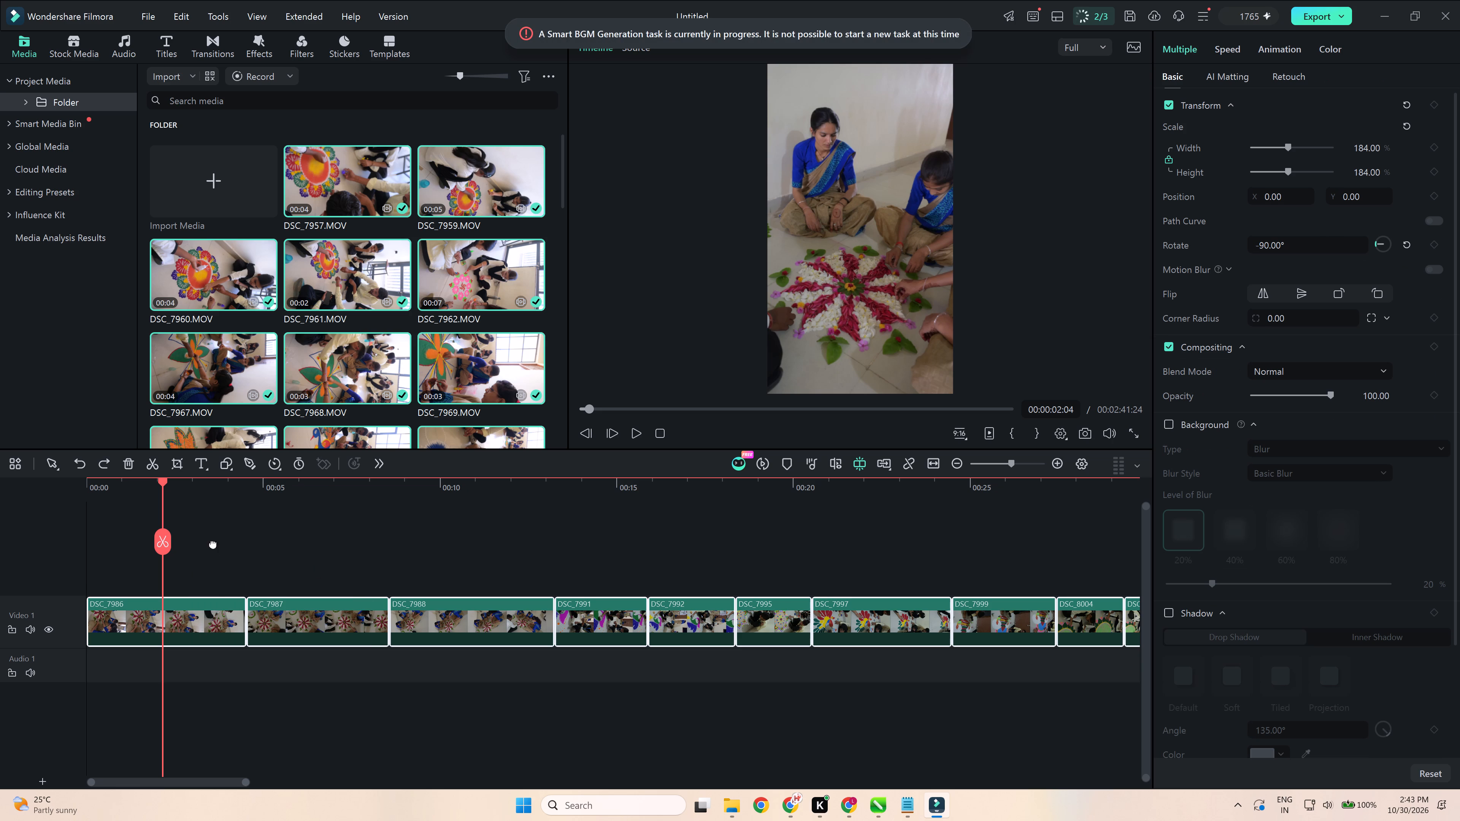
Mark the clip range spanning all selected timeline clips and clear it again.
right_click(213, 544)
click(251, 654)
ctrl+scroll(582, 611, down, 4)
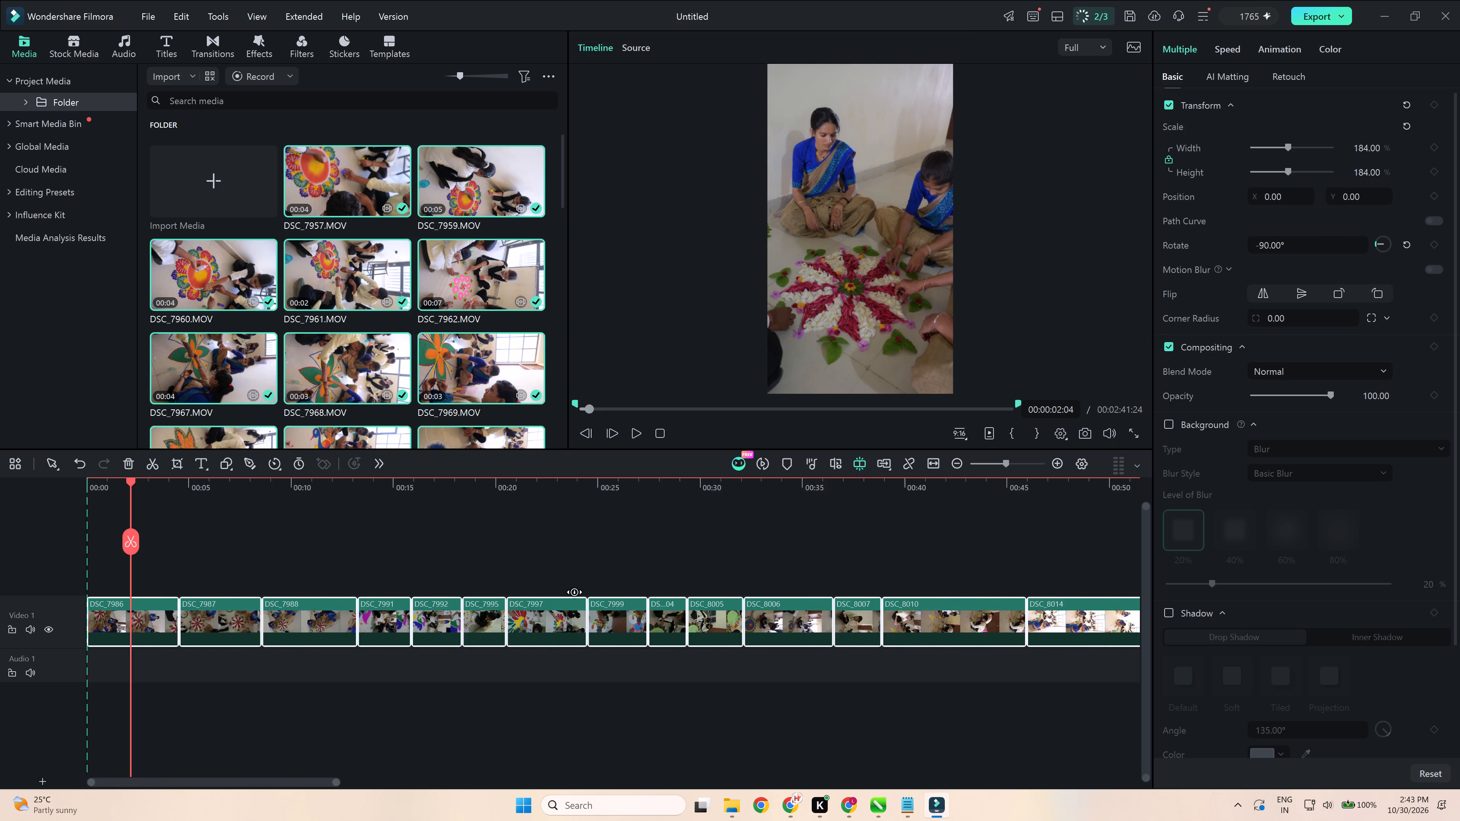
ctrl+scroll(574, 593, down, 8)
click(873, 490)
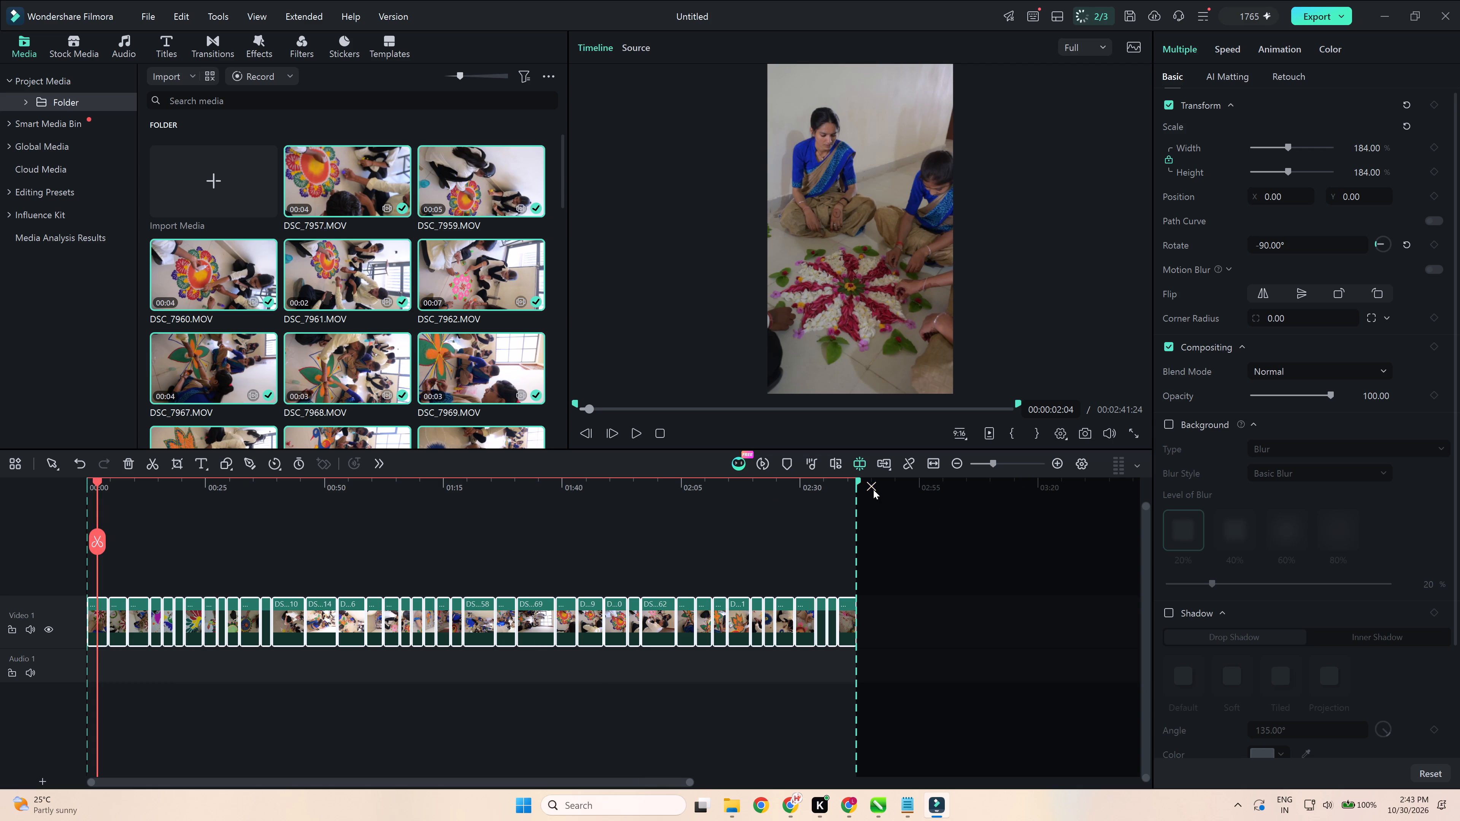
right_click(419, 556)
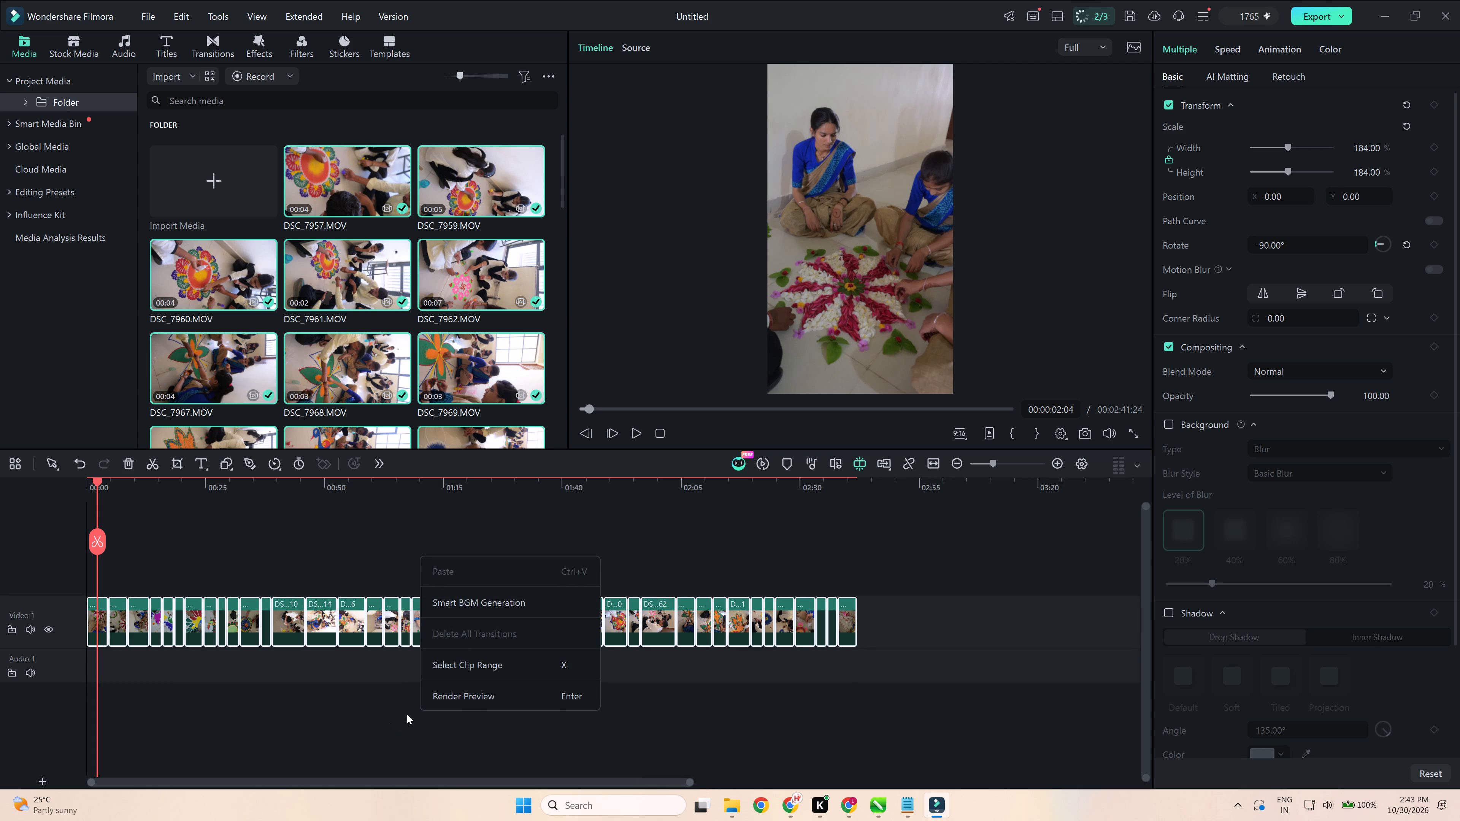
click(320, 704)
Move clip DSC_7986 to a new Video 2 track starting at about 4.3 s, and close the gap left on Video 1.
ctrl+scroll(244, 705, up, 18)
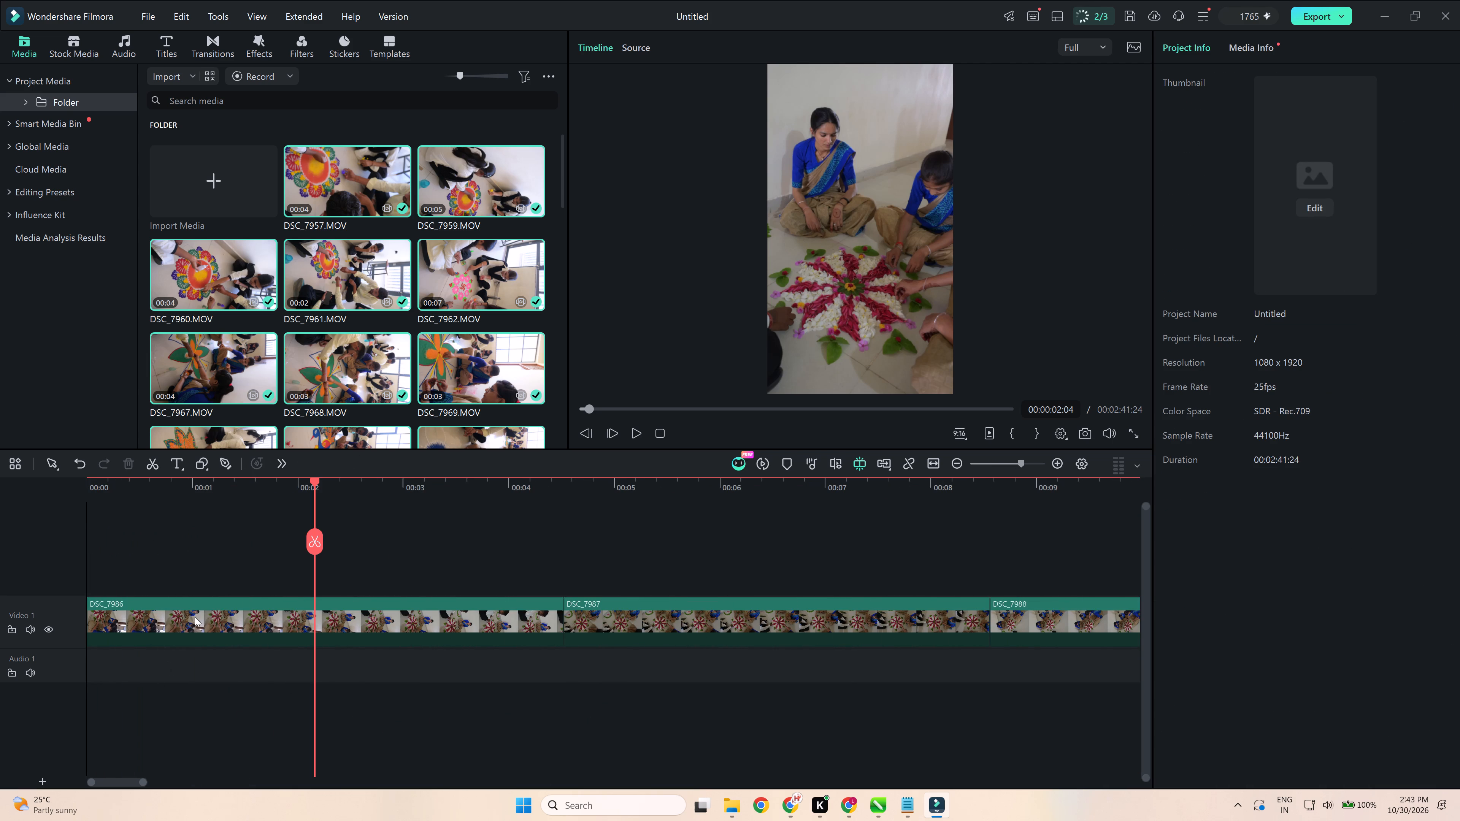
click(196, 611)
key(space)
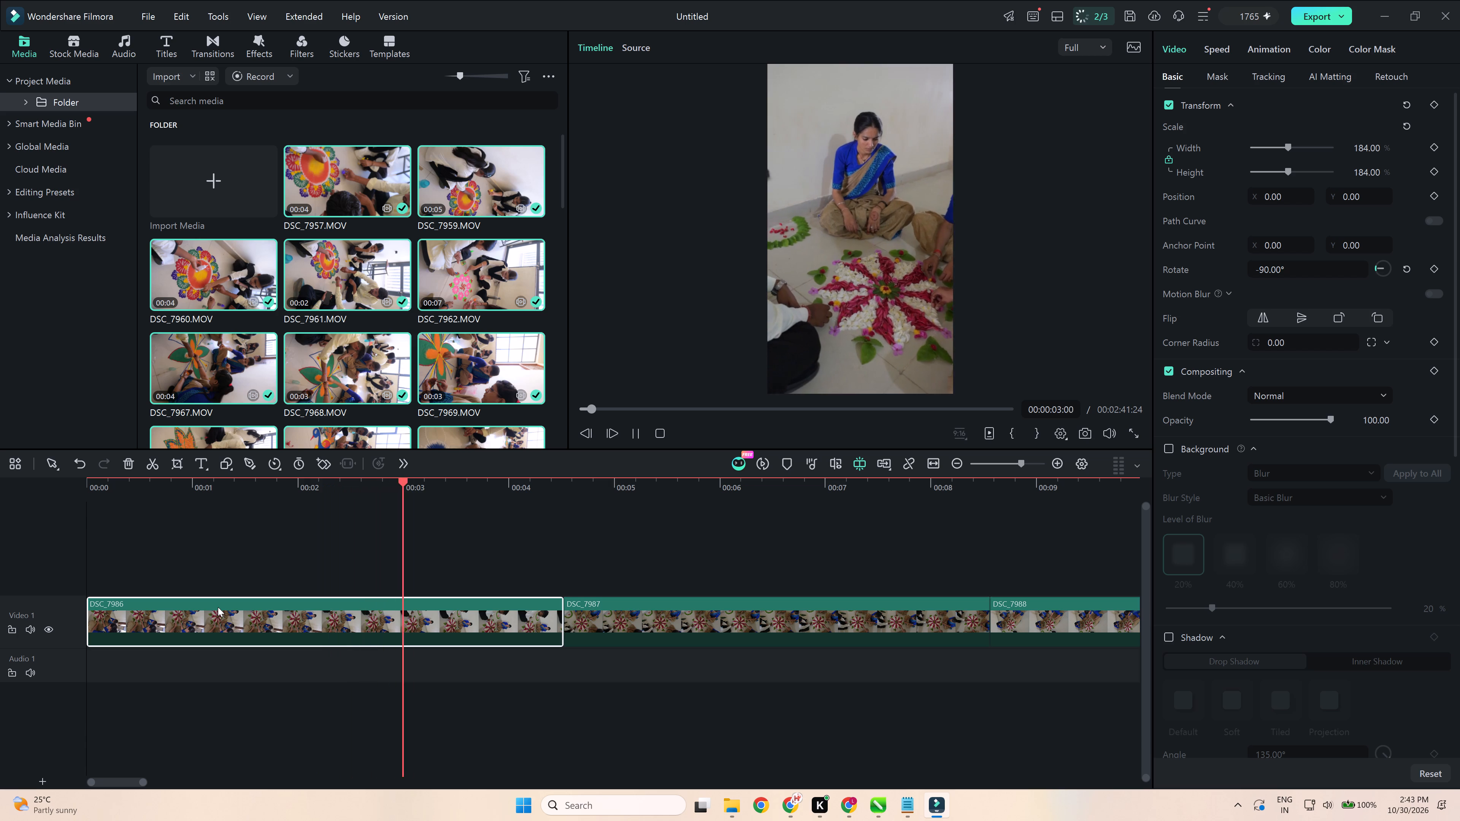
key(space)
drag(462, 631, 486, 551)
click(536, 628)
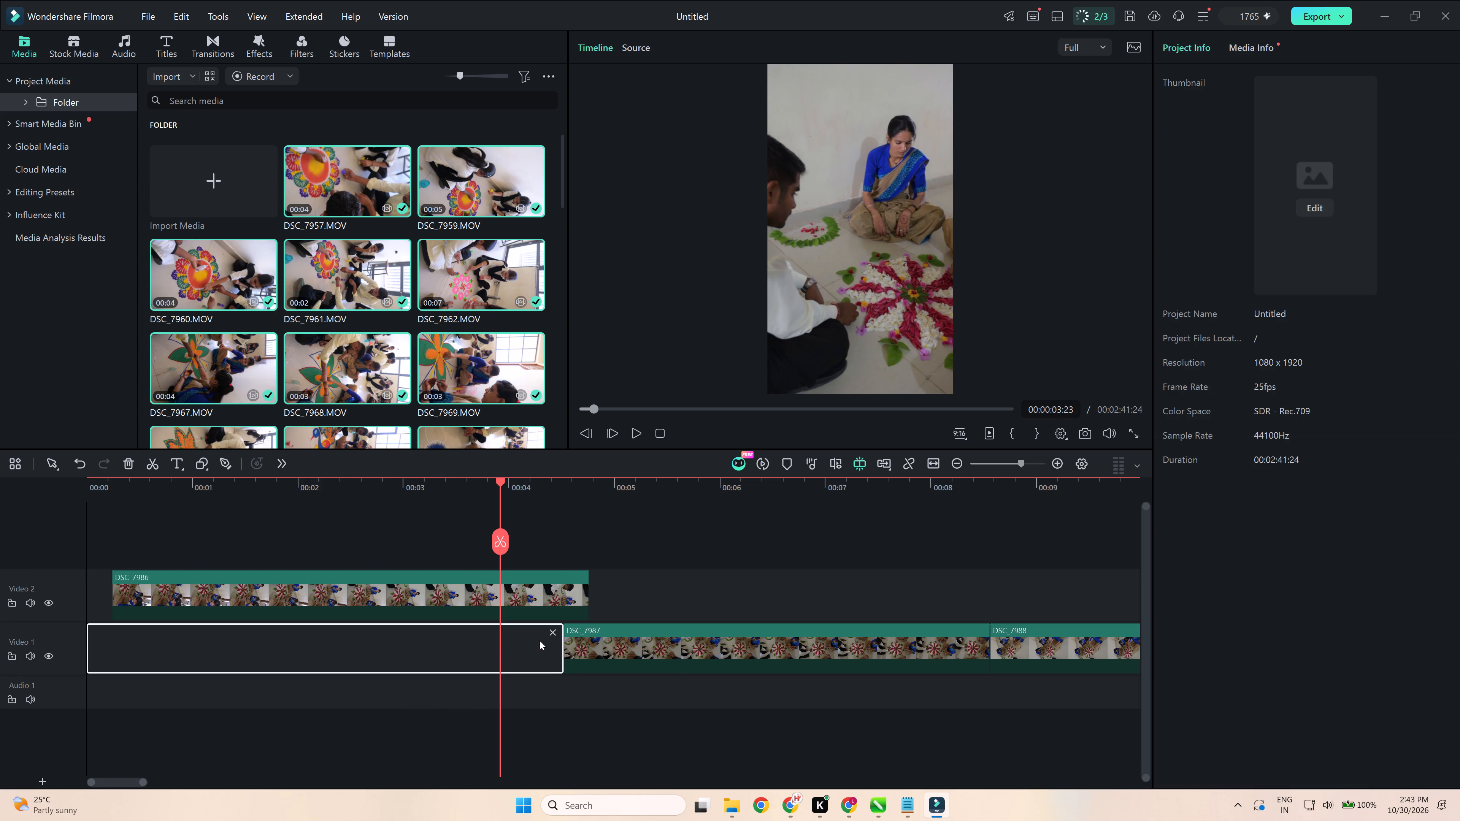
click(549, 632)
drag(427, 585, 862, 579)
Apply the Preset1 speed ramp to clip DSC_7987 on Video 1 and play it from the start.
key(space)
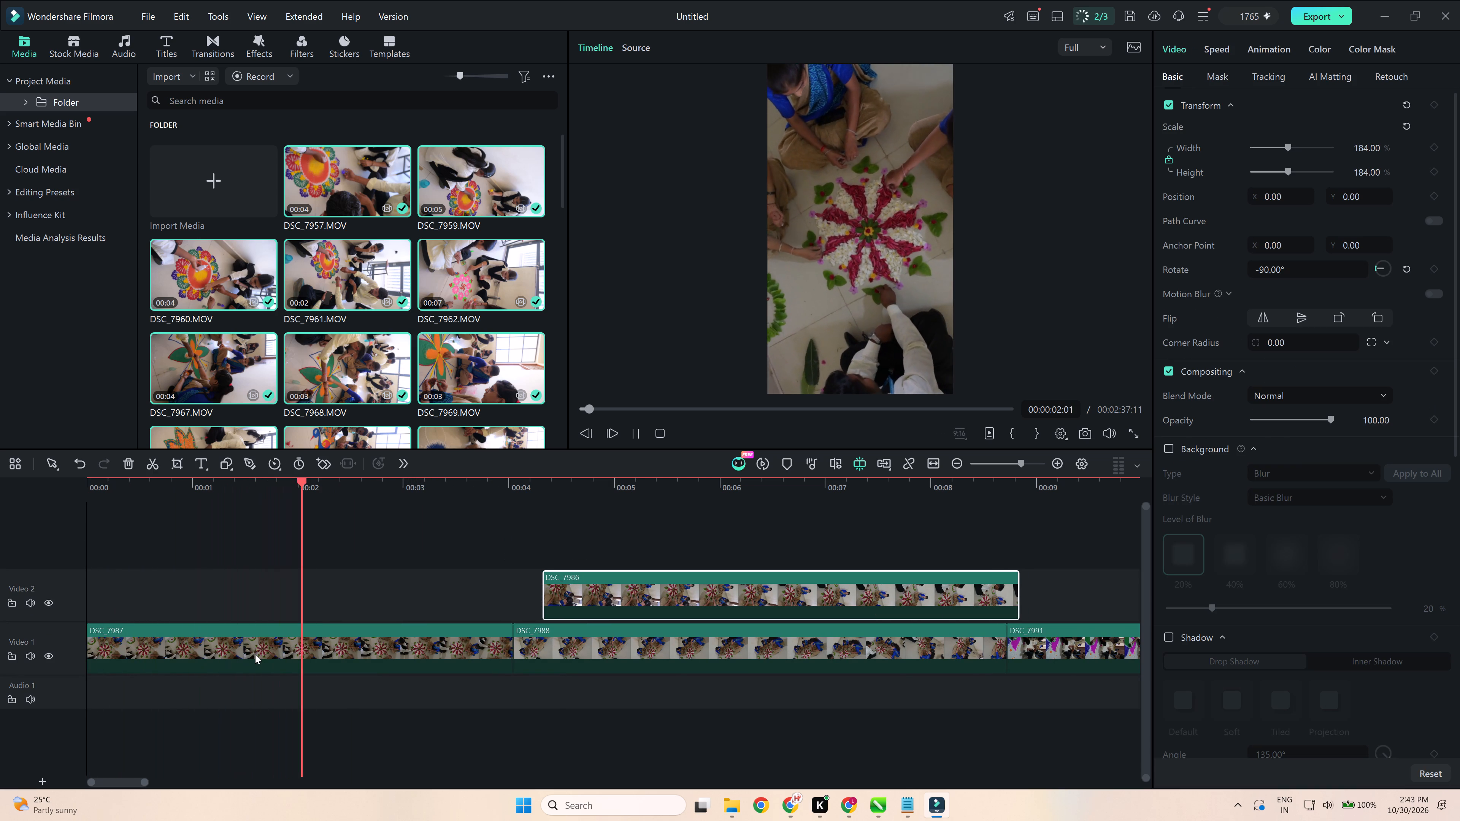
click(255, 655)
key(space)
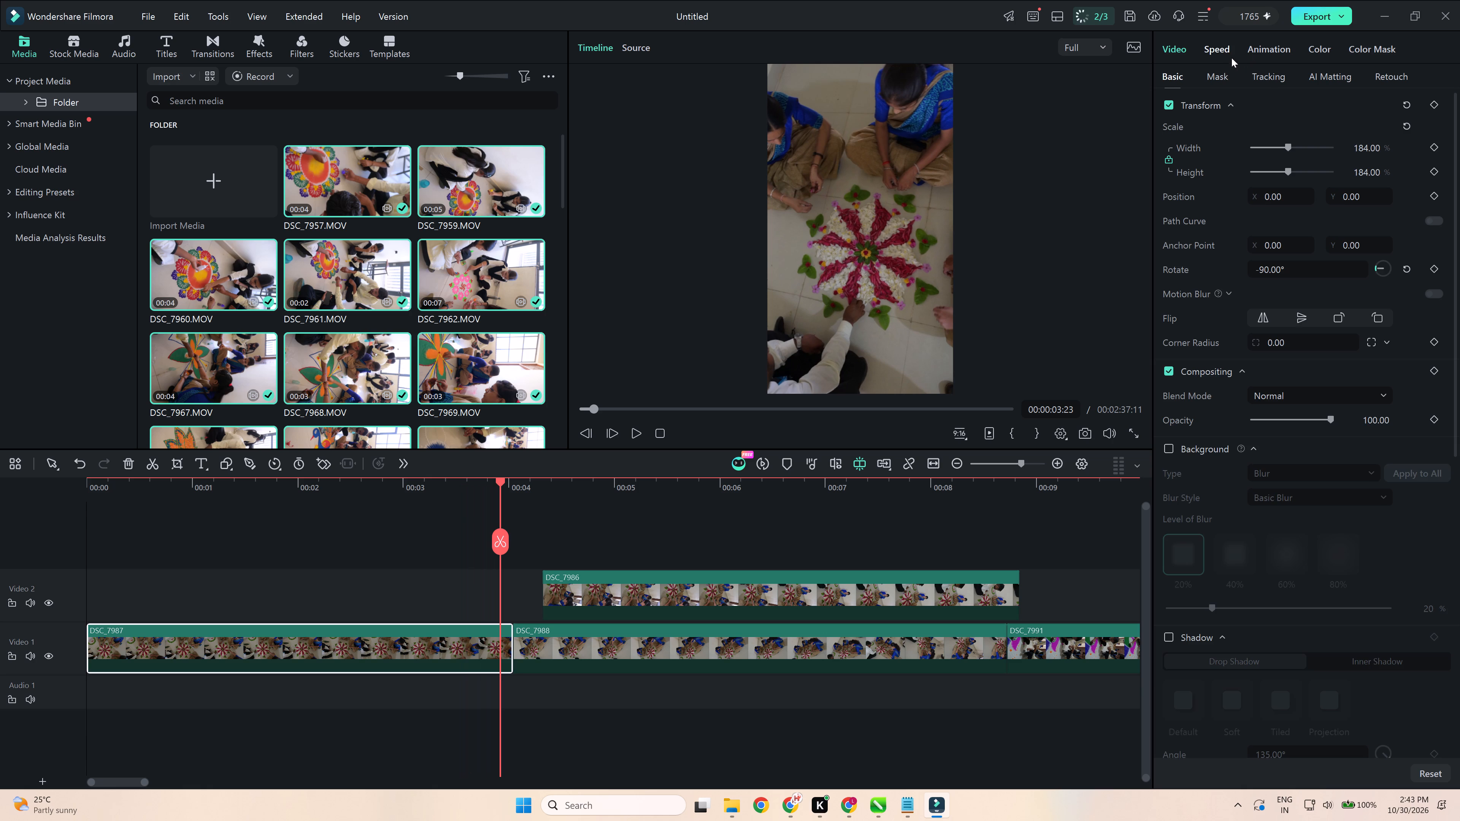
click(1227, 50)
click(1279, 81)
click(1277, 195)
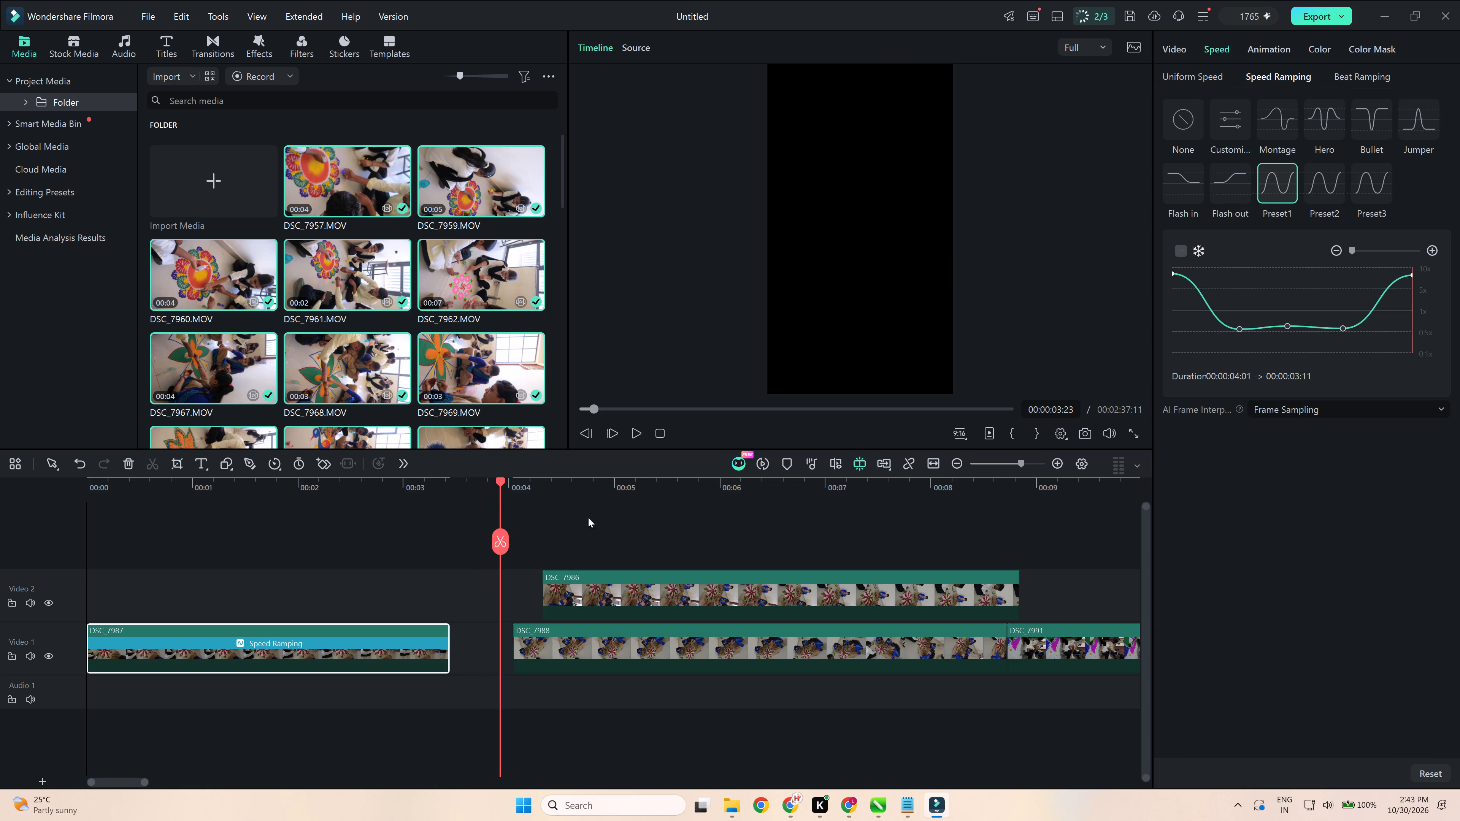
drag(500, 482, 40, 507)
key(space)
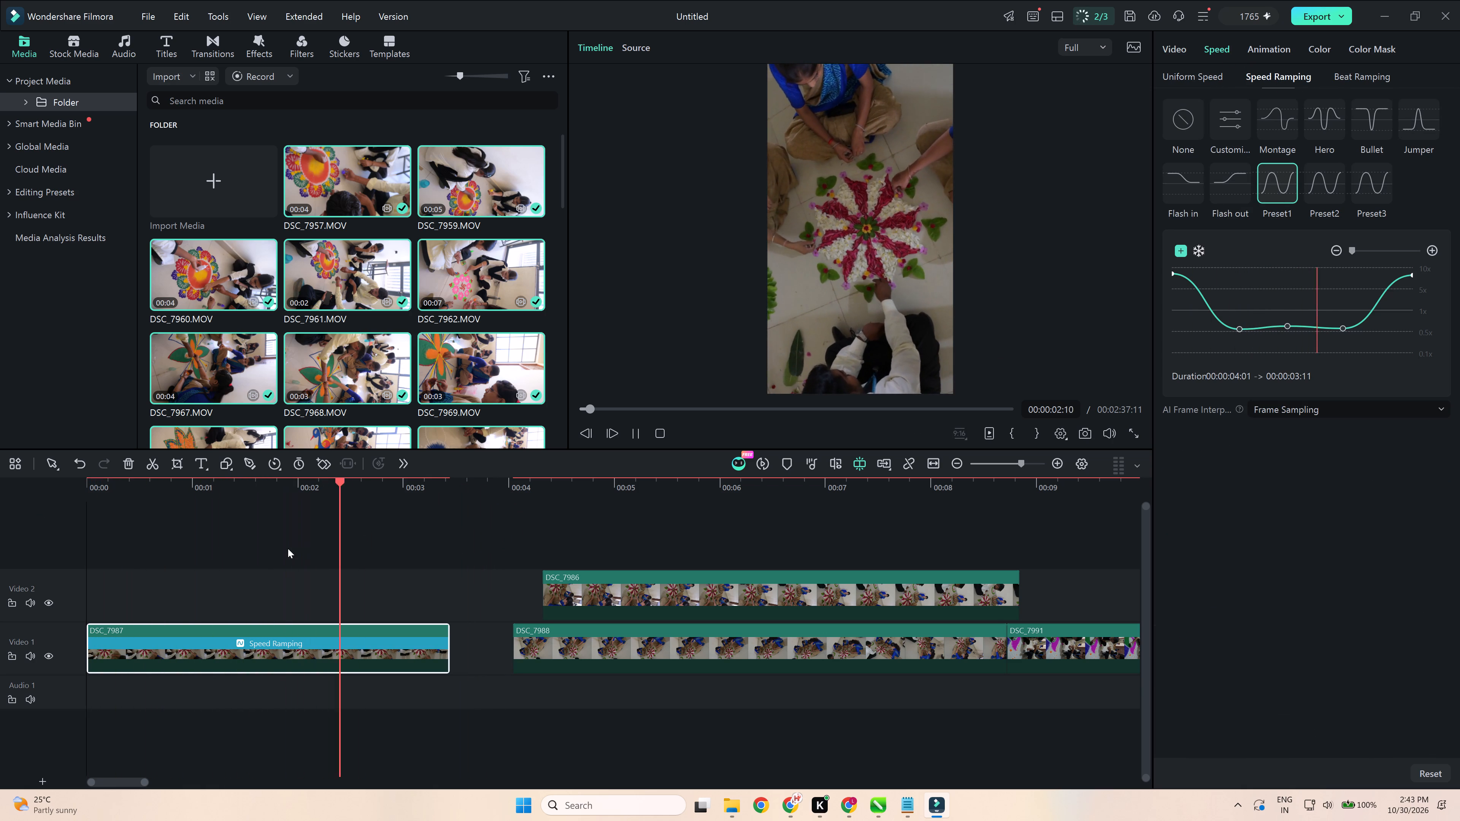
Stop playback and undo the Preset1 speed ramp on clip DSC_7987.
key(space)
key(ctrl+z)
Trim clip DSC_7987 on Video 1 to end at about 3 s and cut about 0.4 s off its start.
click(385, 662)
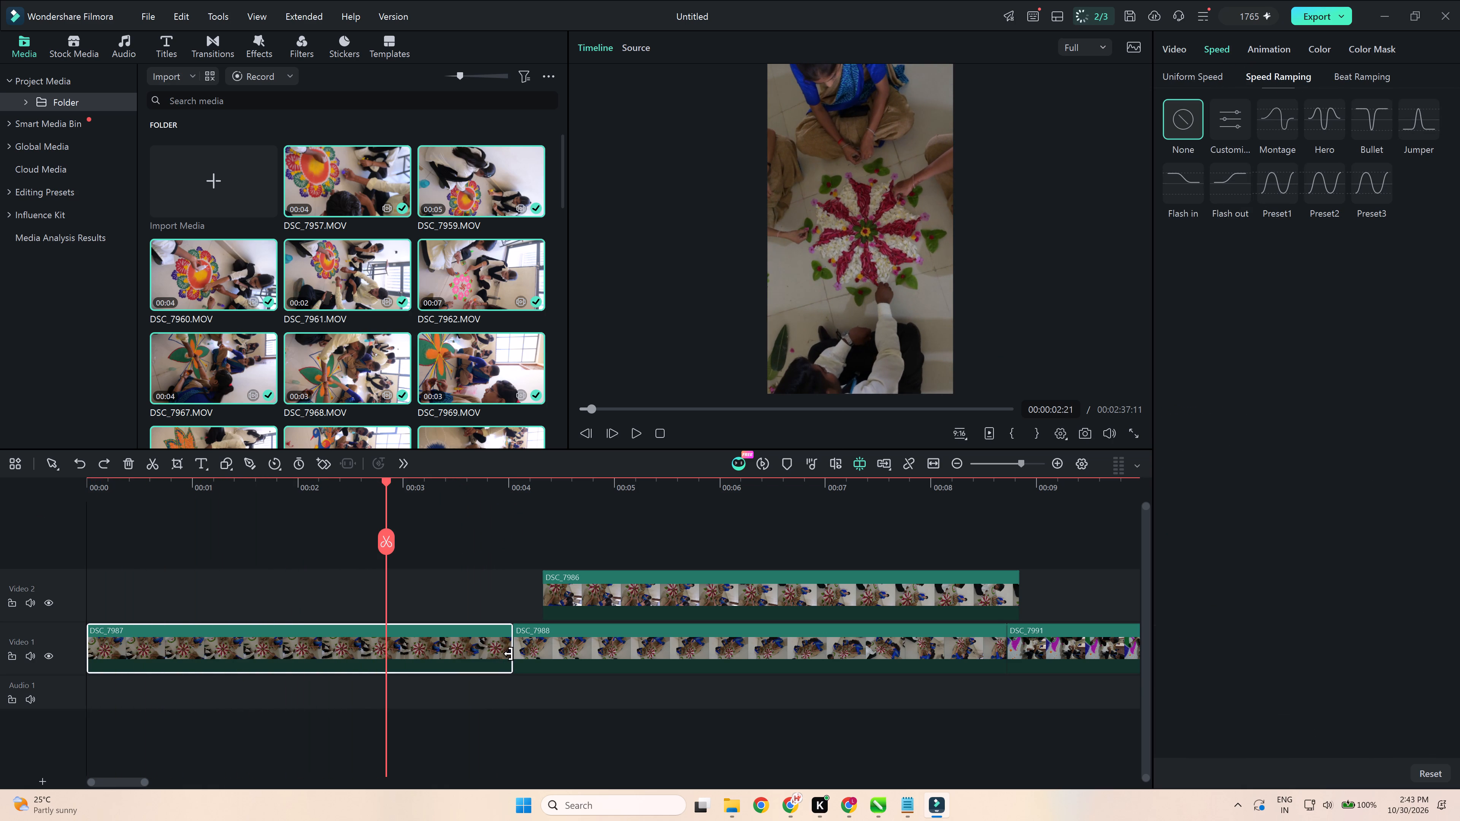
drag(509, 654, 405, 668)
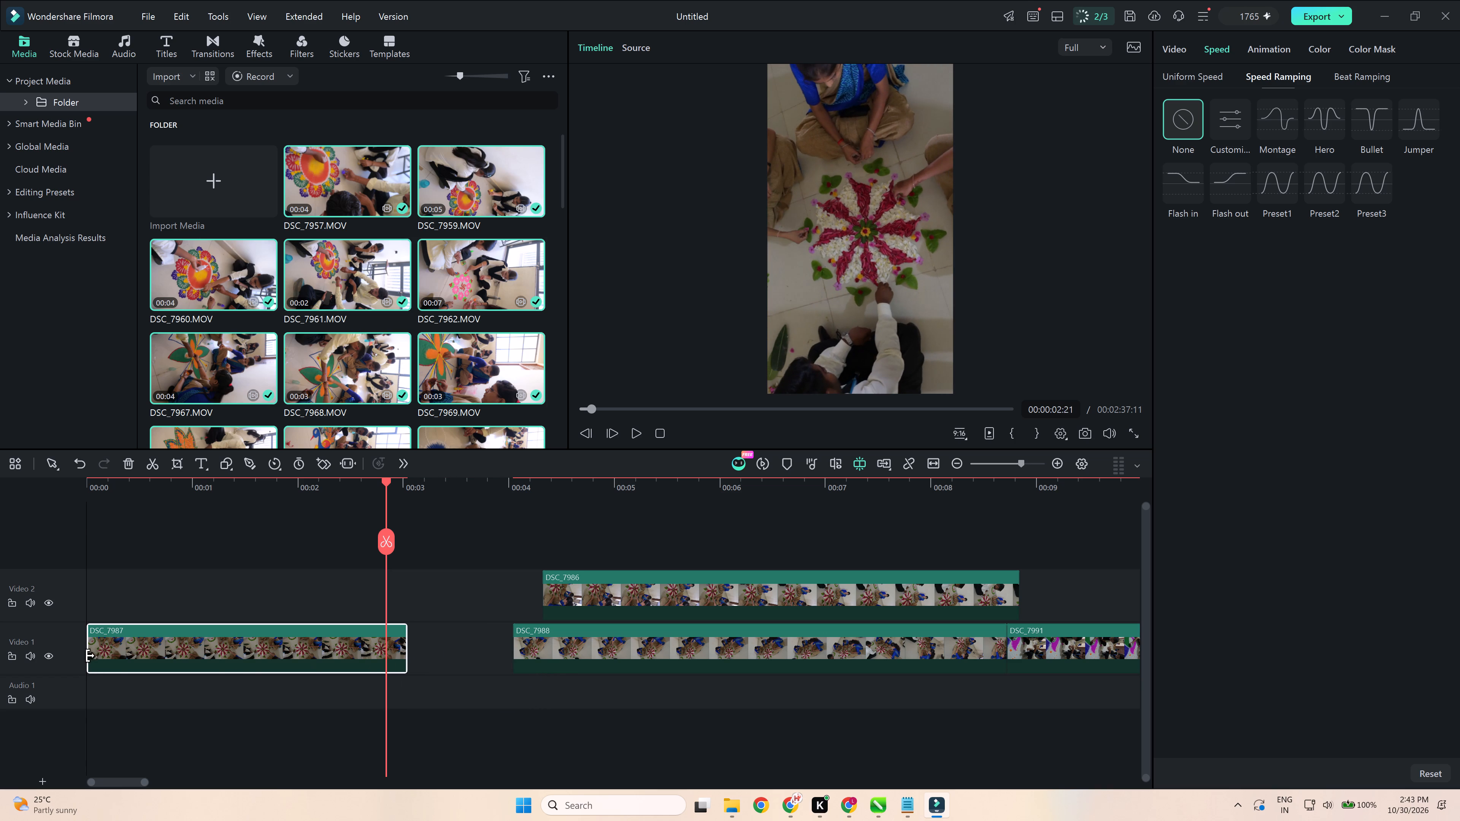
drag(91, 655, 135, 660)
Close the gap left before clip DSC_7987 so that it starts at the beginning of Video 1.
click(117, 653)
click(122, 632)
click(148, 655)
click(110, 633)
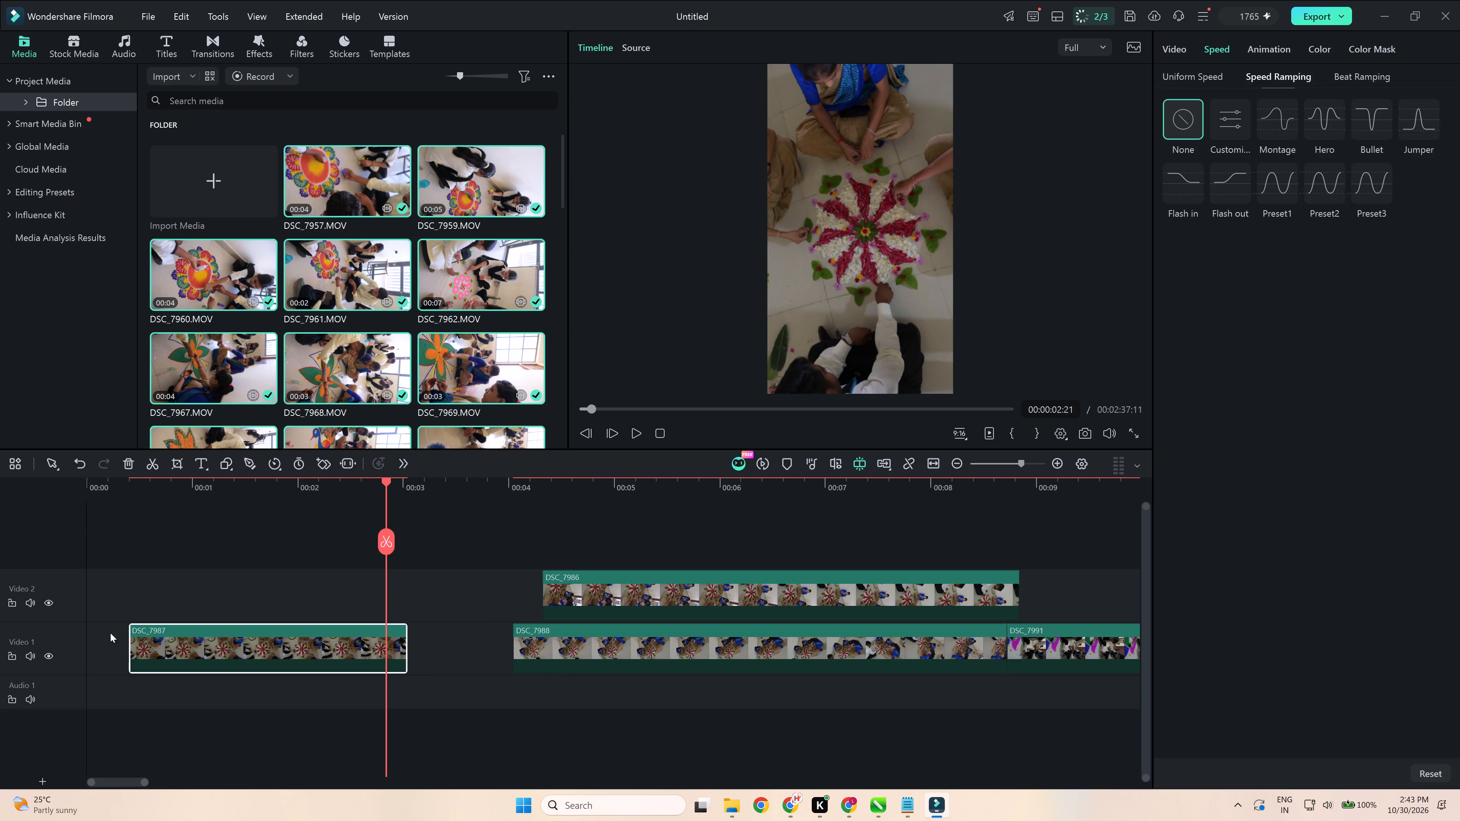
click(117, 632)
click(153, 644)
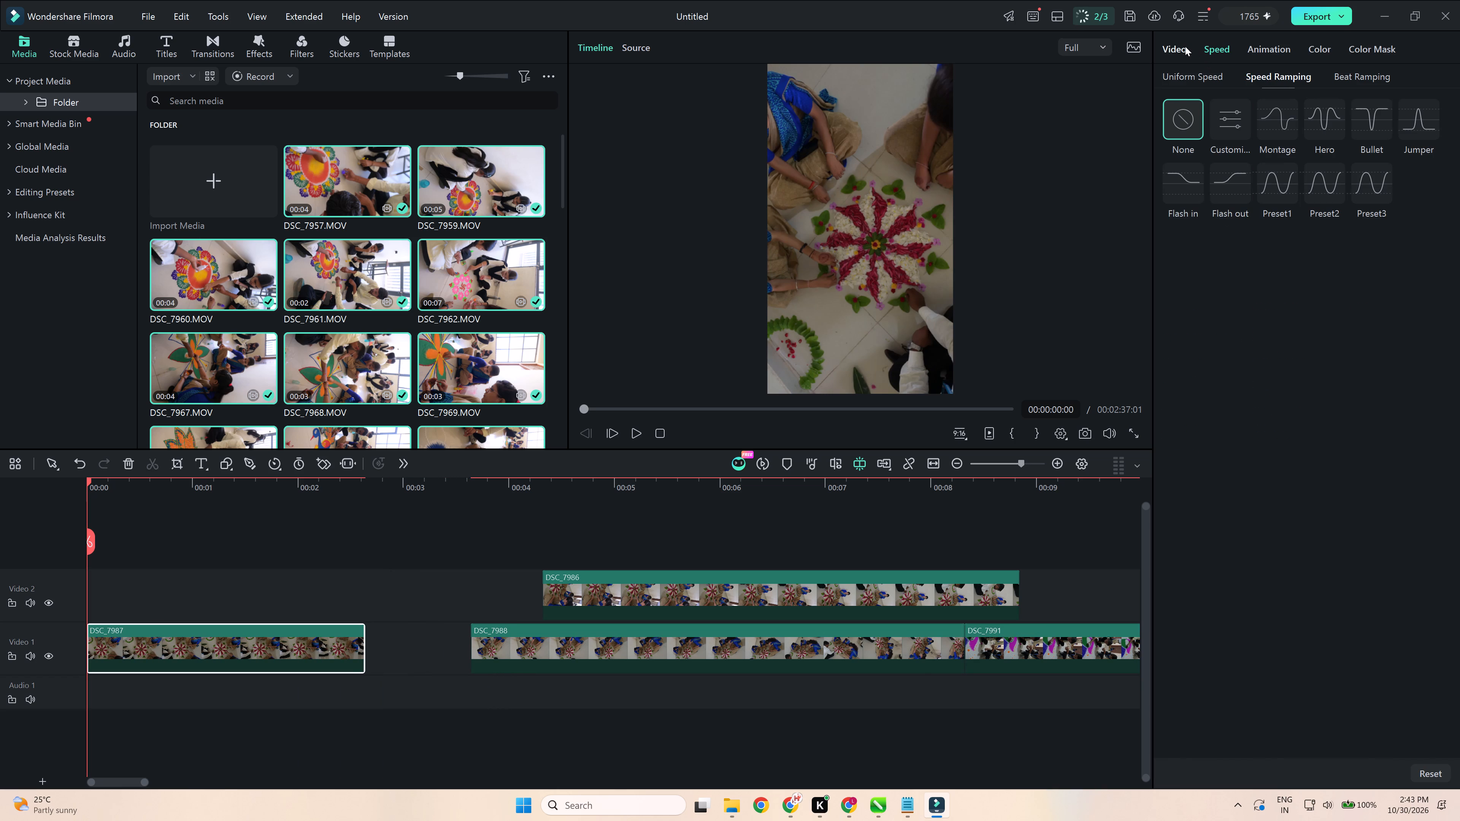
Turn on Stabilization for clip DSC_7987.
click(1185, 46)
click(1233, 79)
click(1260, 78)
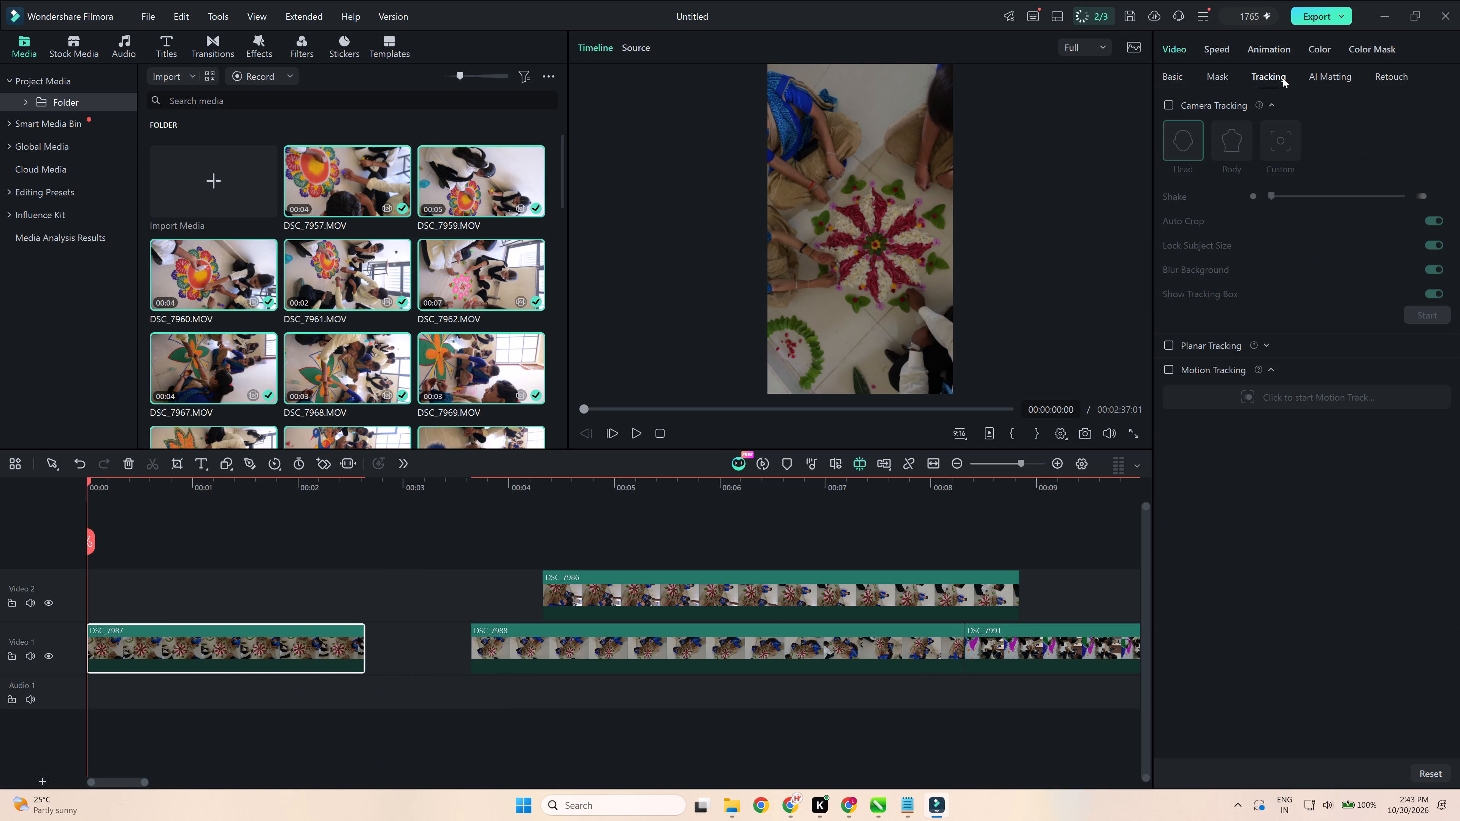
click(1323, 79)
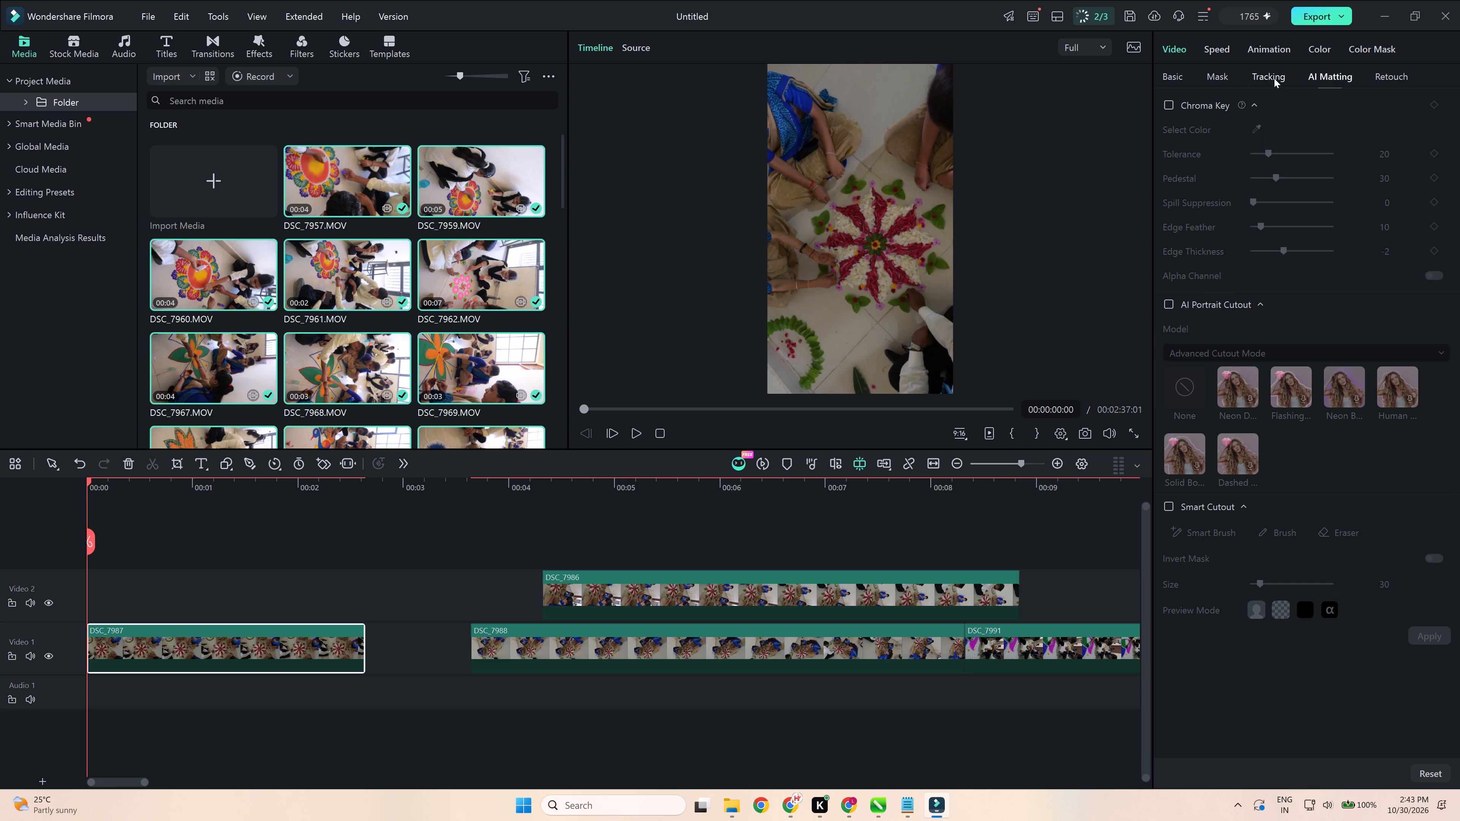
click(1182, 79)
scroll(1252, 473, down, 12)
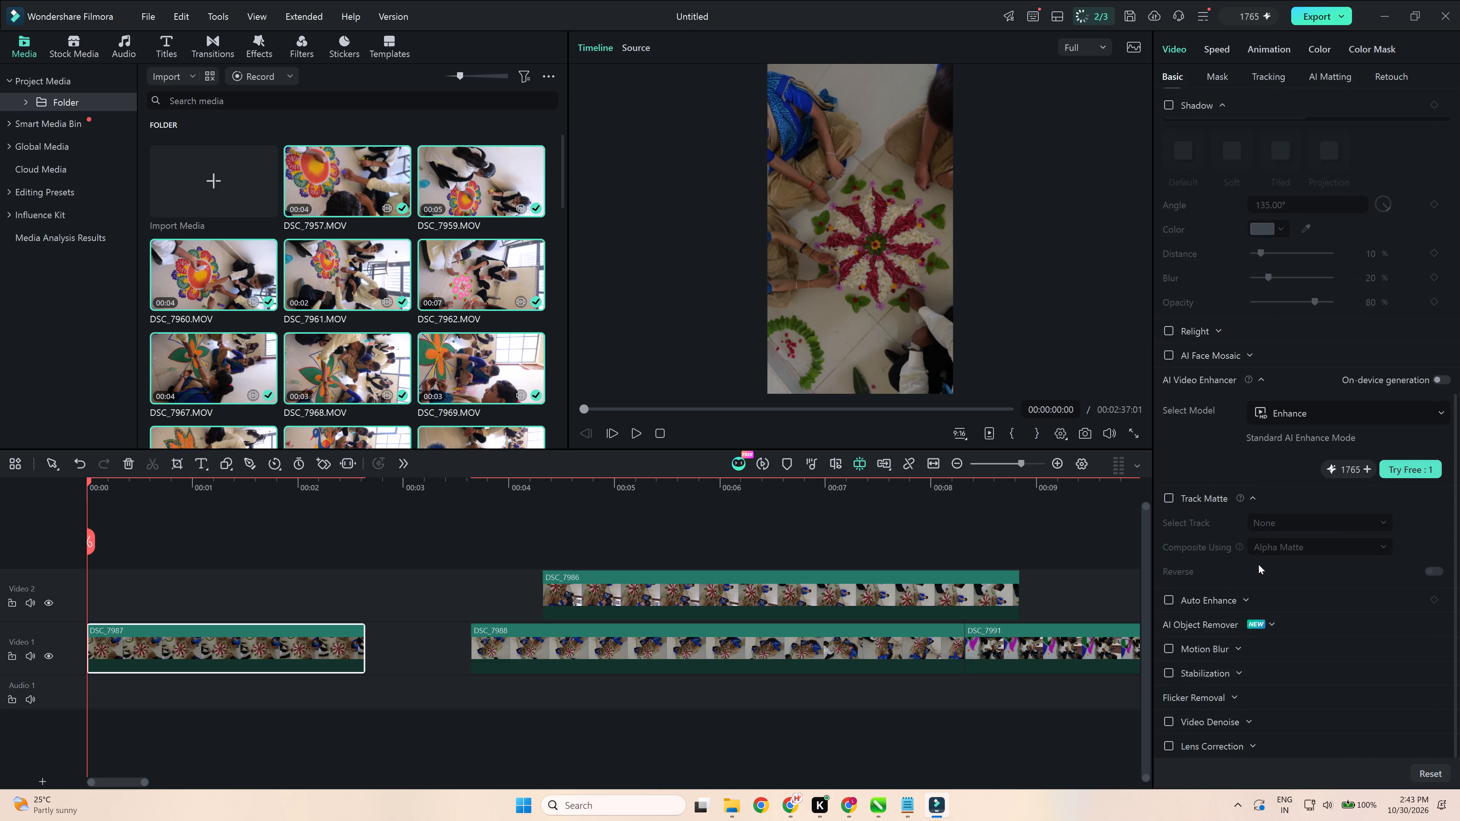
click(1163, 674)
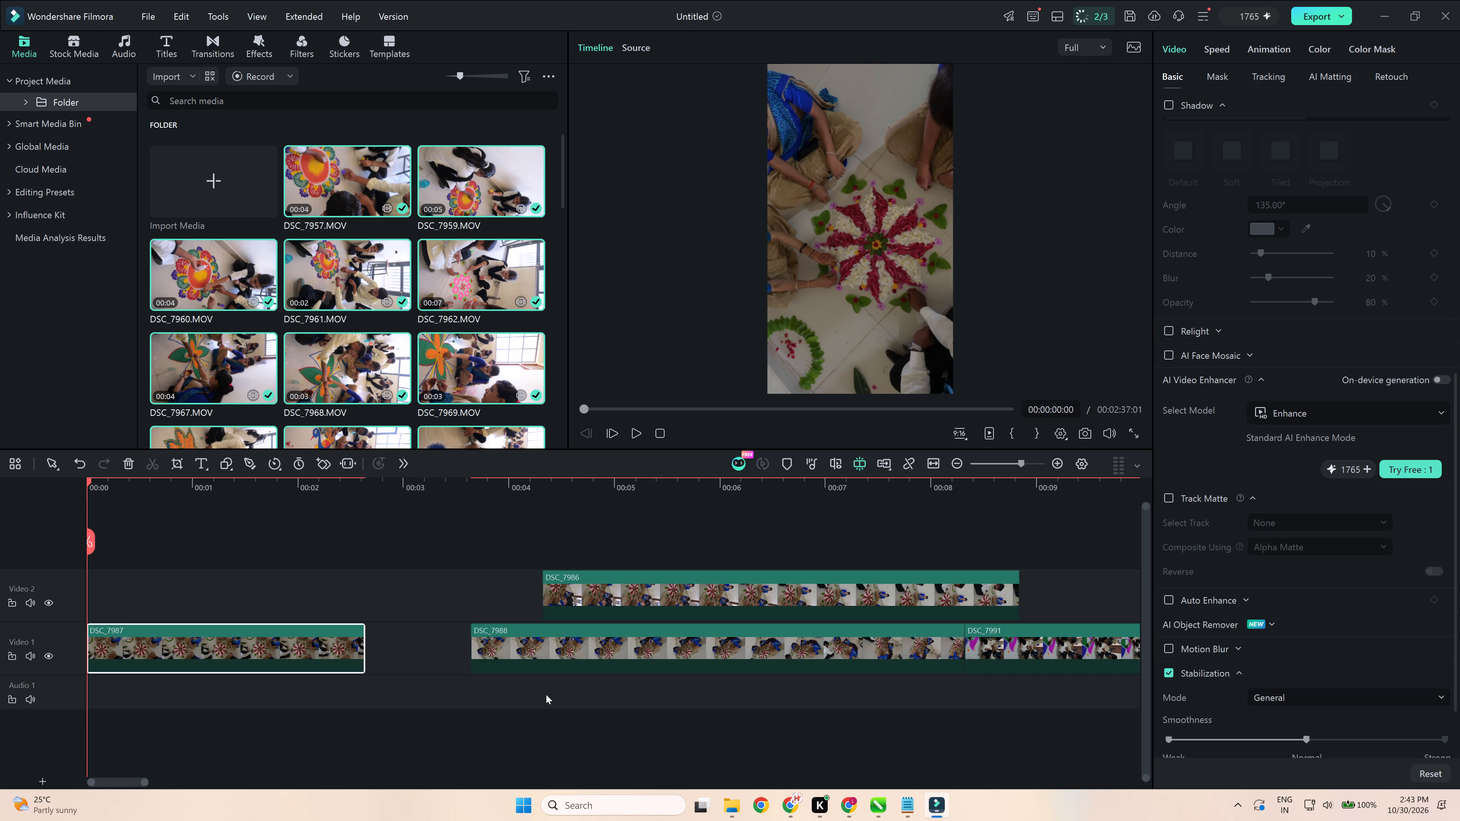
Play the timeline from near the start to check the stabilized opening clip and the generated background music.
click(178, 696)
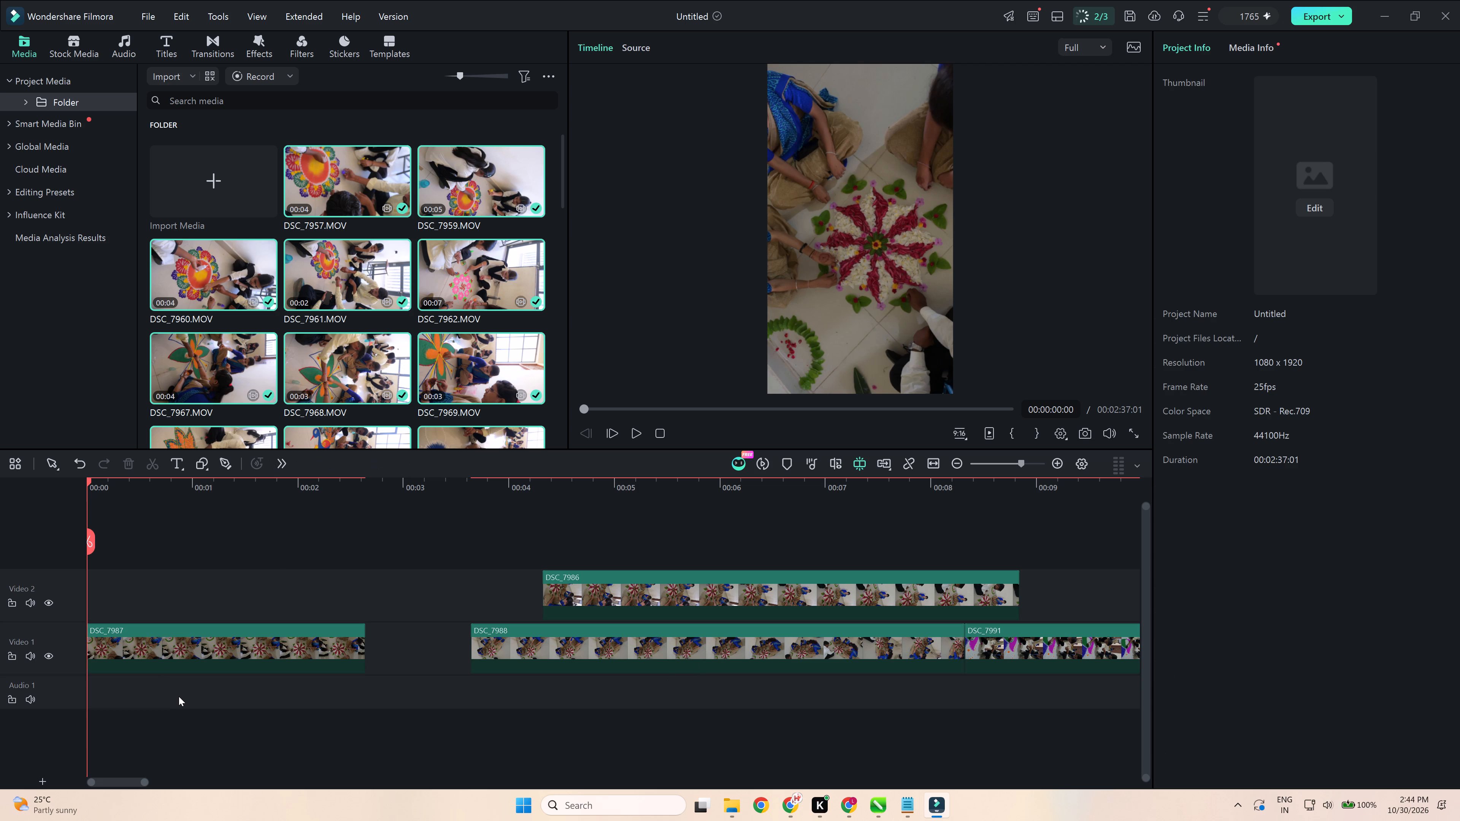
key(space)
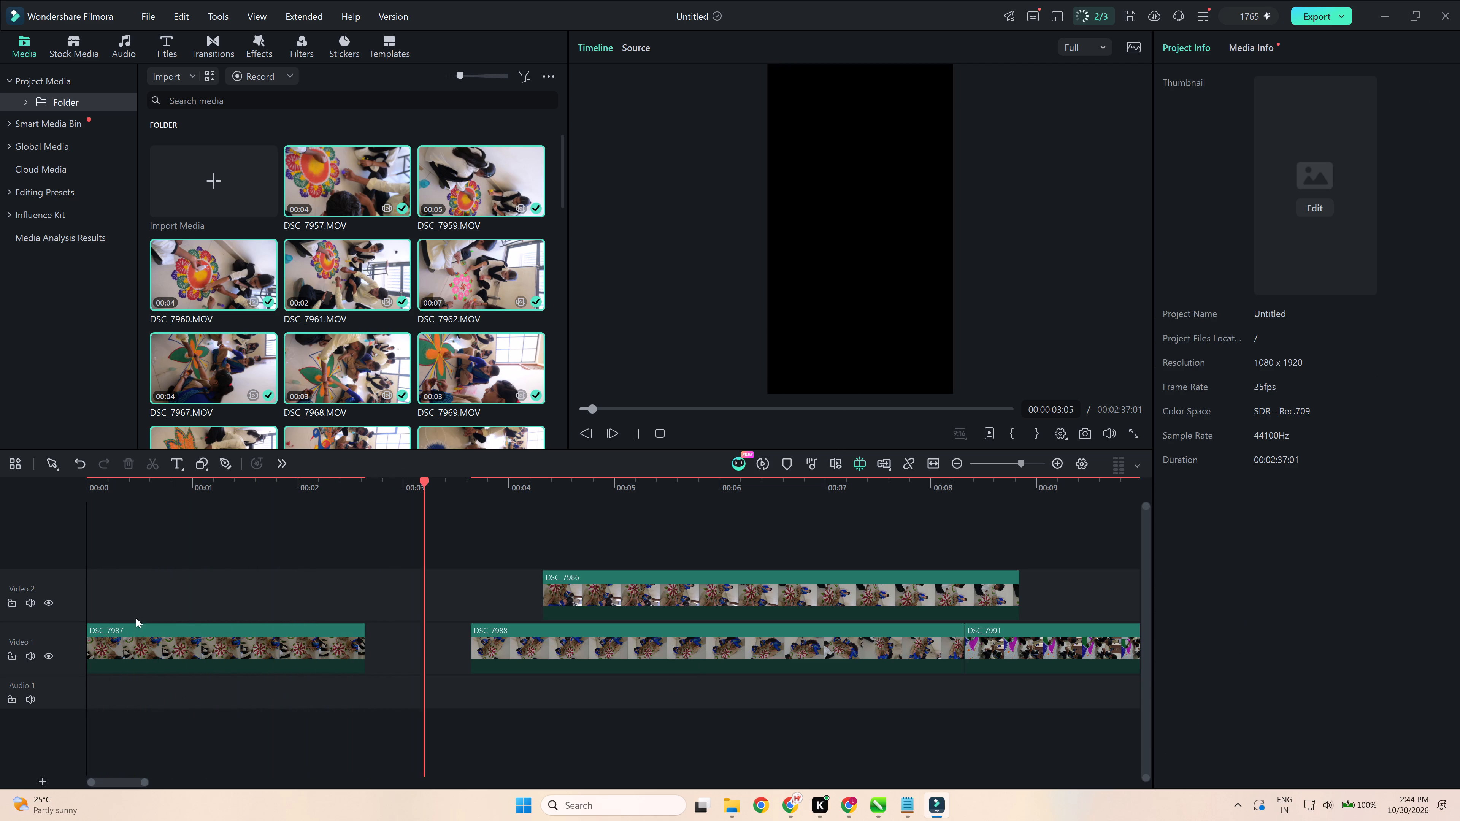
click(98, 485)
key(space)
drag(102, 483, 73, 501)
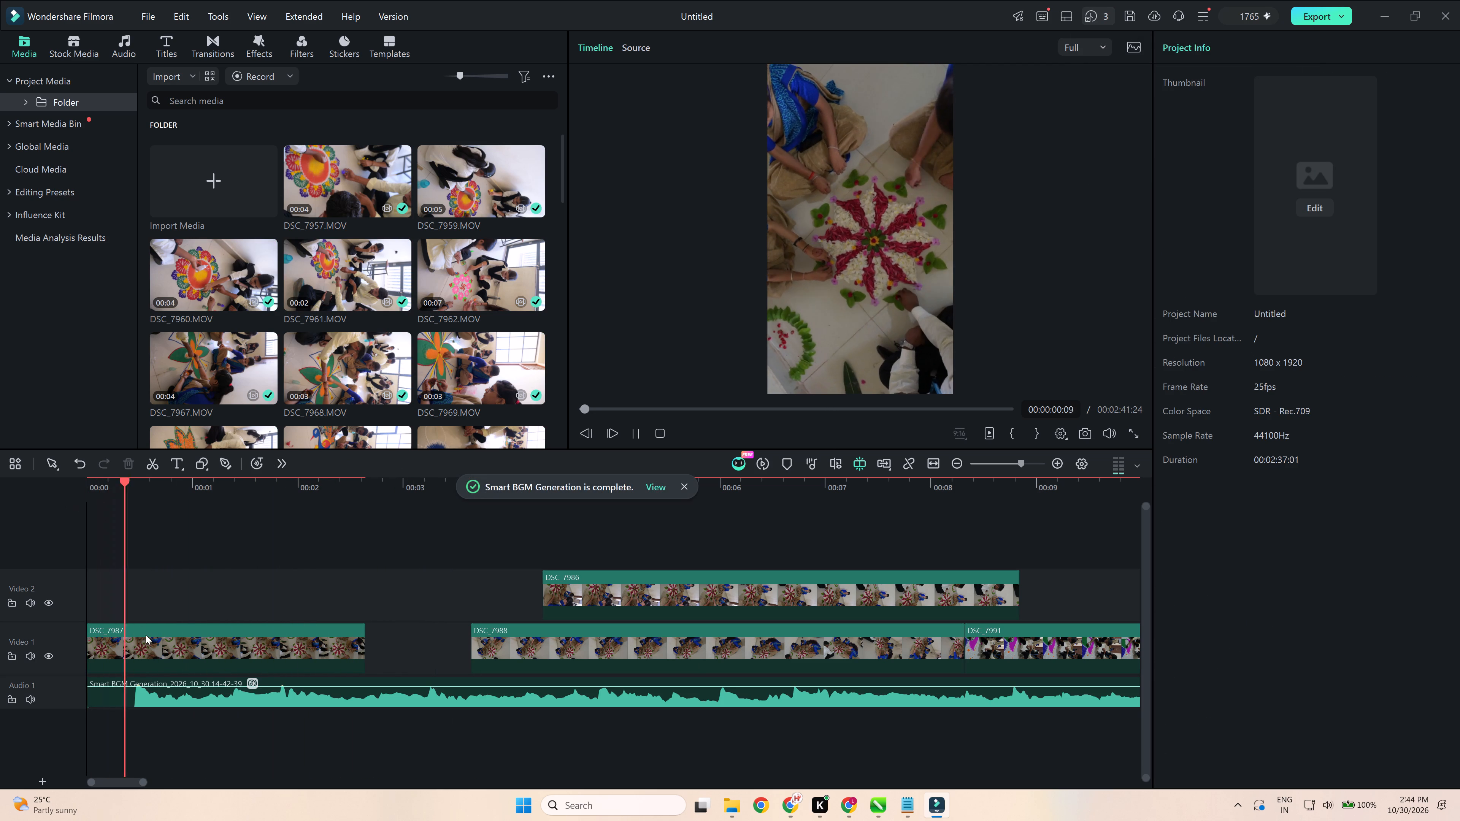
ctrl+scroll(381, 672, down, 8)
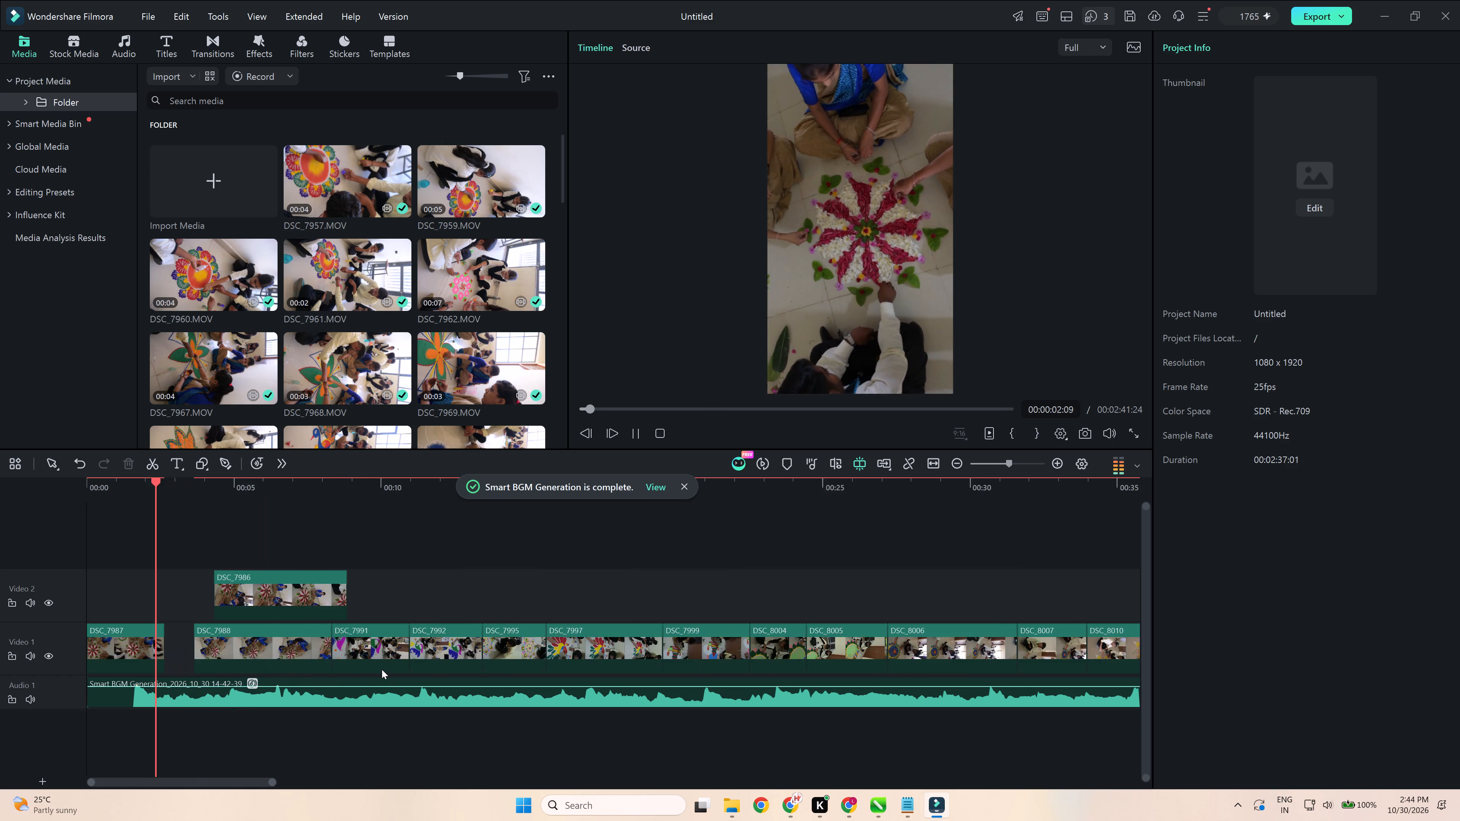
ctrl+scroll(382, 669, down, 3)
ctrl+scroll(259, 677, up, 7)
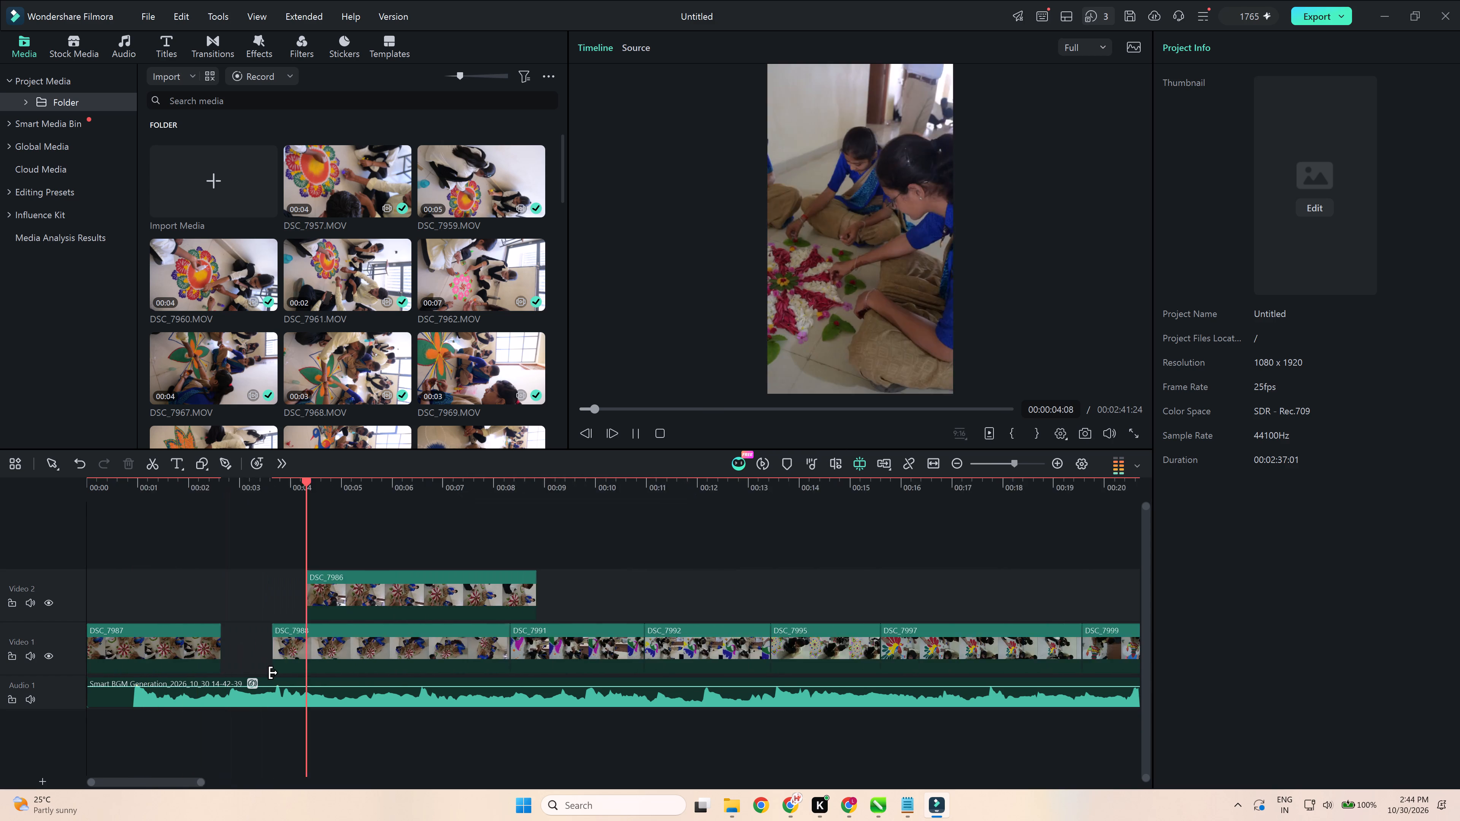
ctrl+scroll(273, 673, up, 2)
key(space)
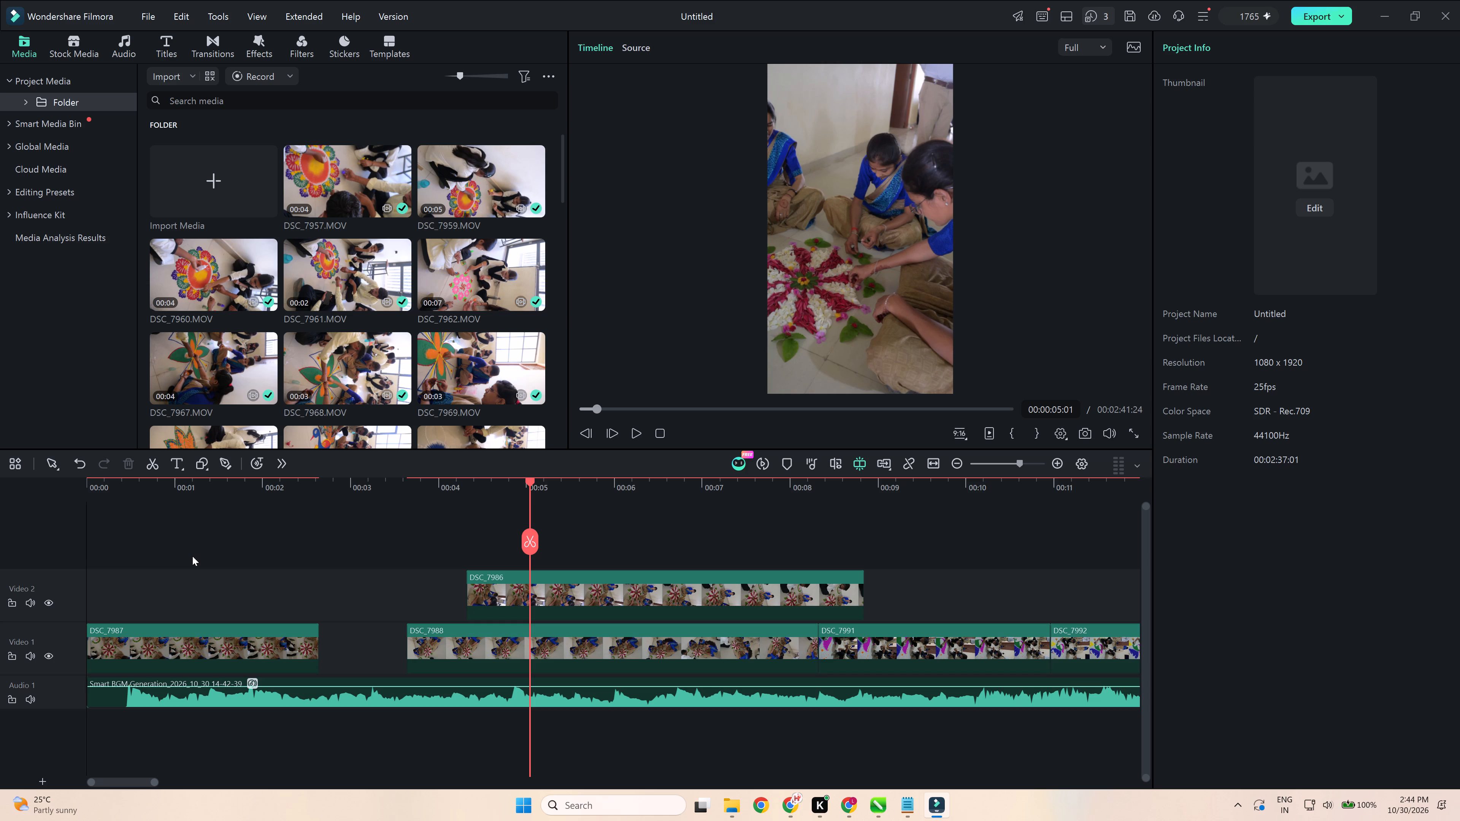
click(121, 479)
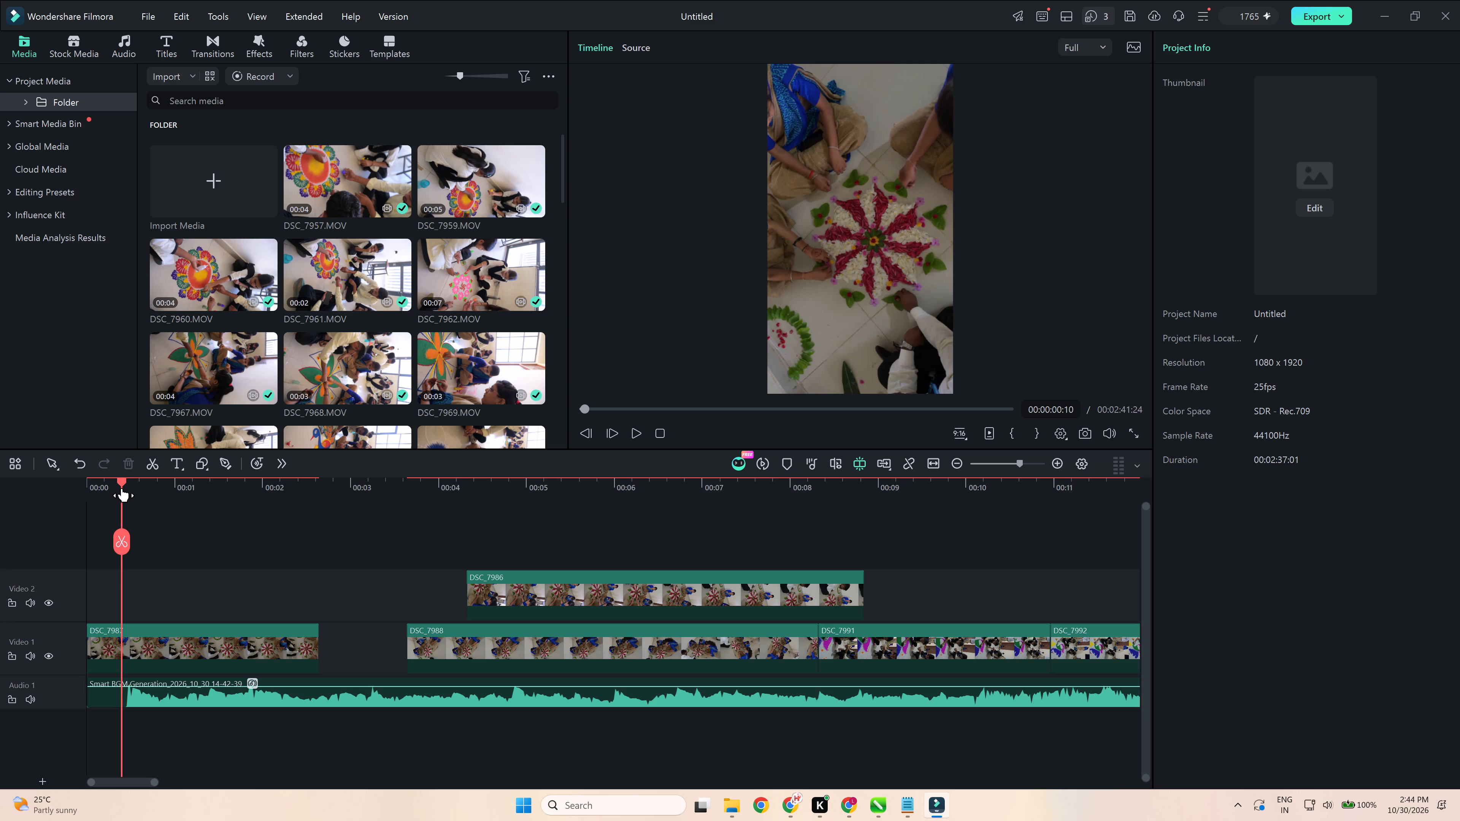
key(space)
key(space)
key(space)
key(space)
Delete the Smart BGM Generation clip from Audio 1.
click(221, 706)
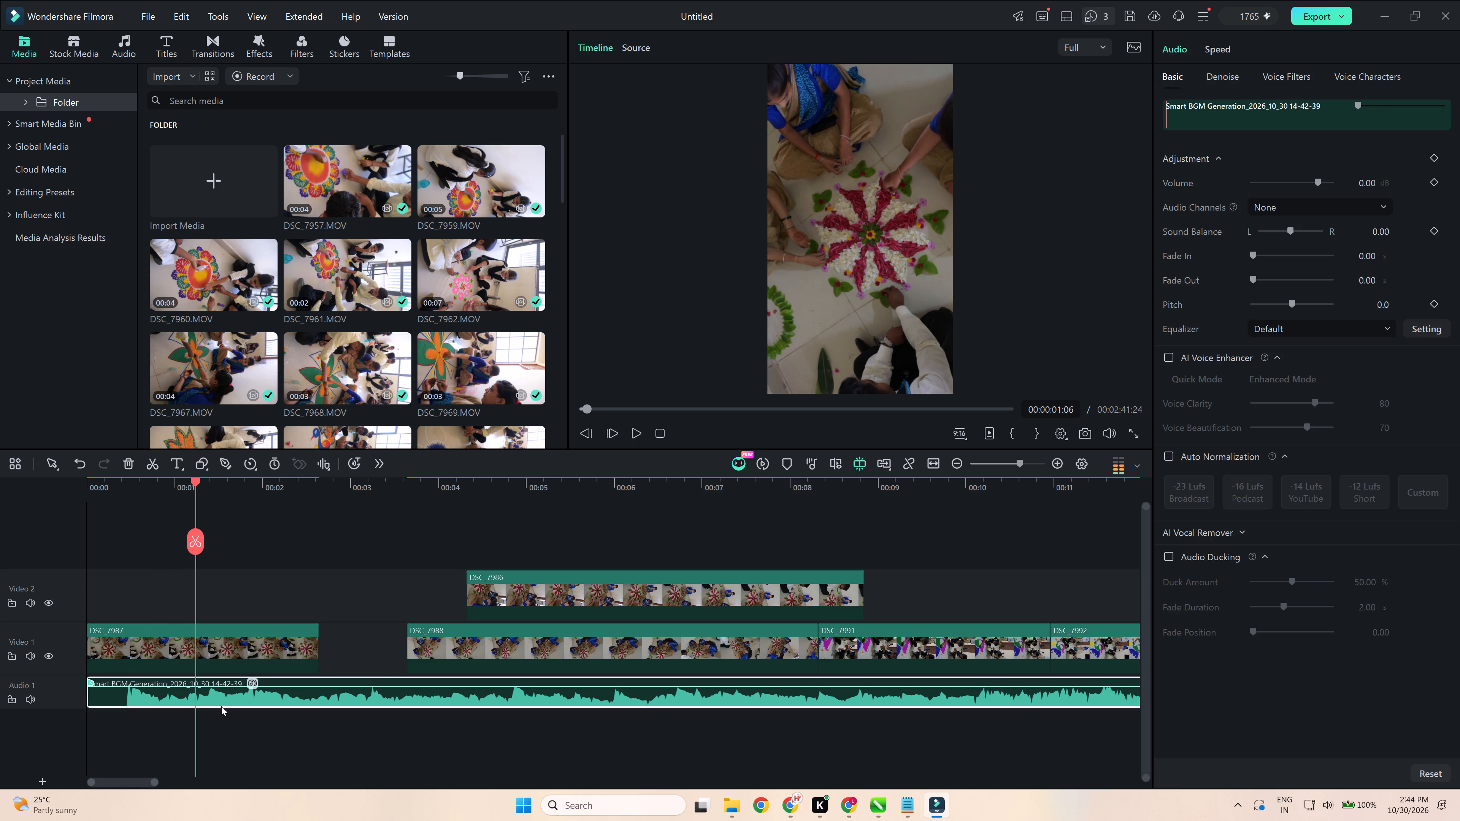
key(Delete)
Add a transform keyframe at the start of clip DSC_7987 with scale 298% and position X -139.
click(130, 483)
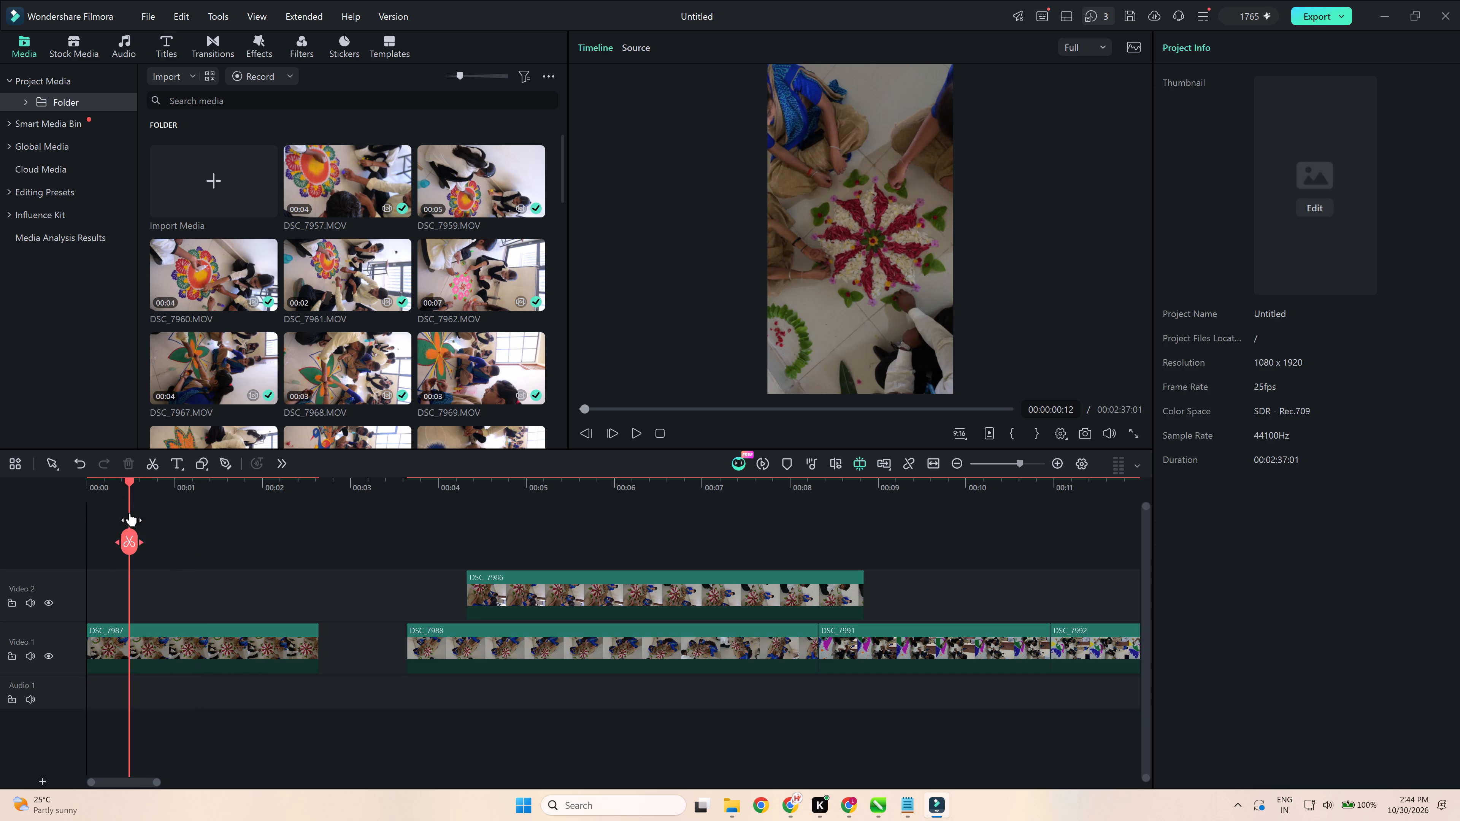
drag(129, 483, 77, 524)
click(169, 662)
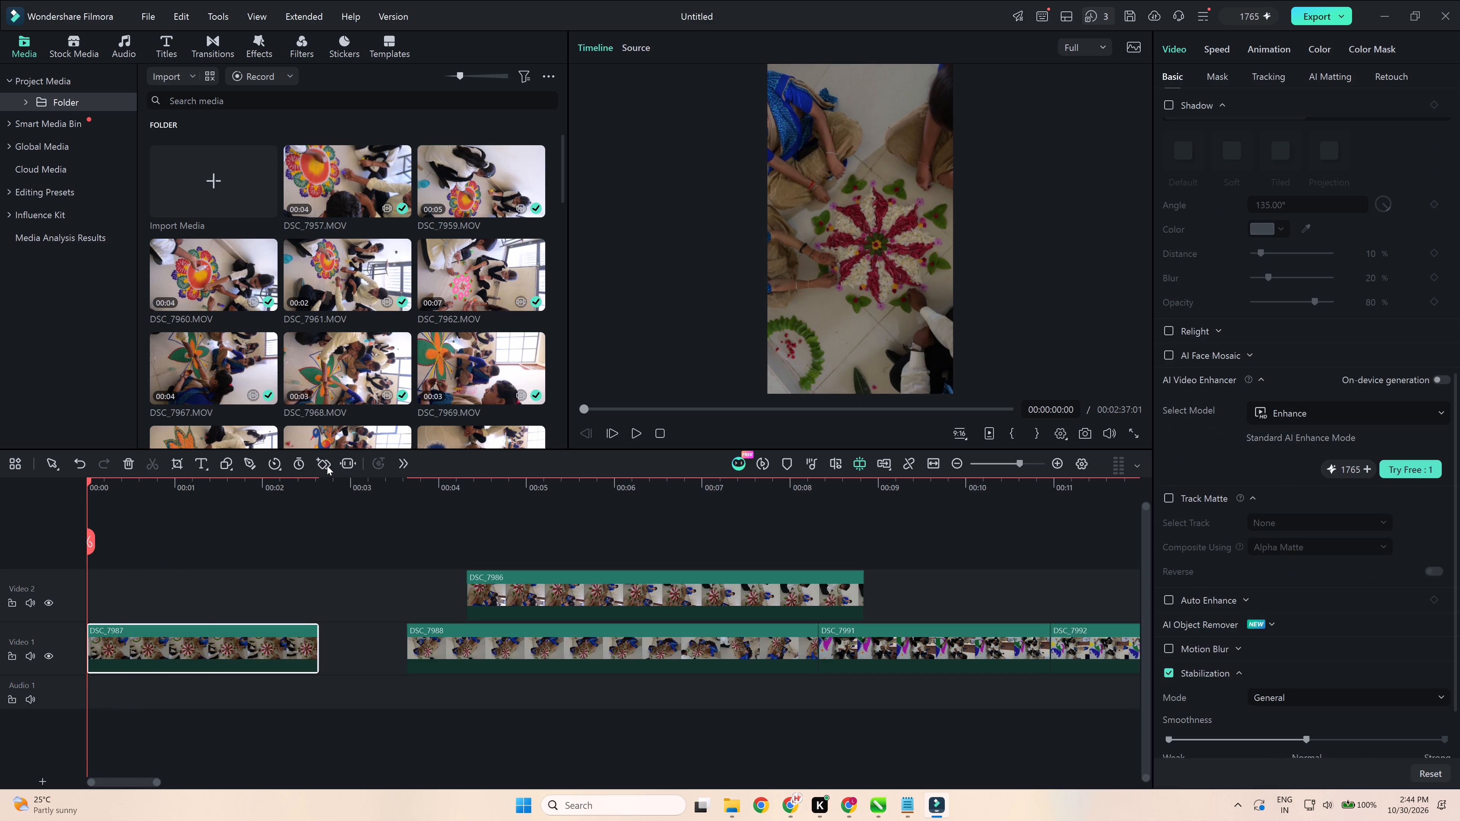
click(328, 465)
click(1310, 174)
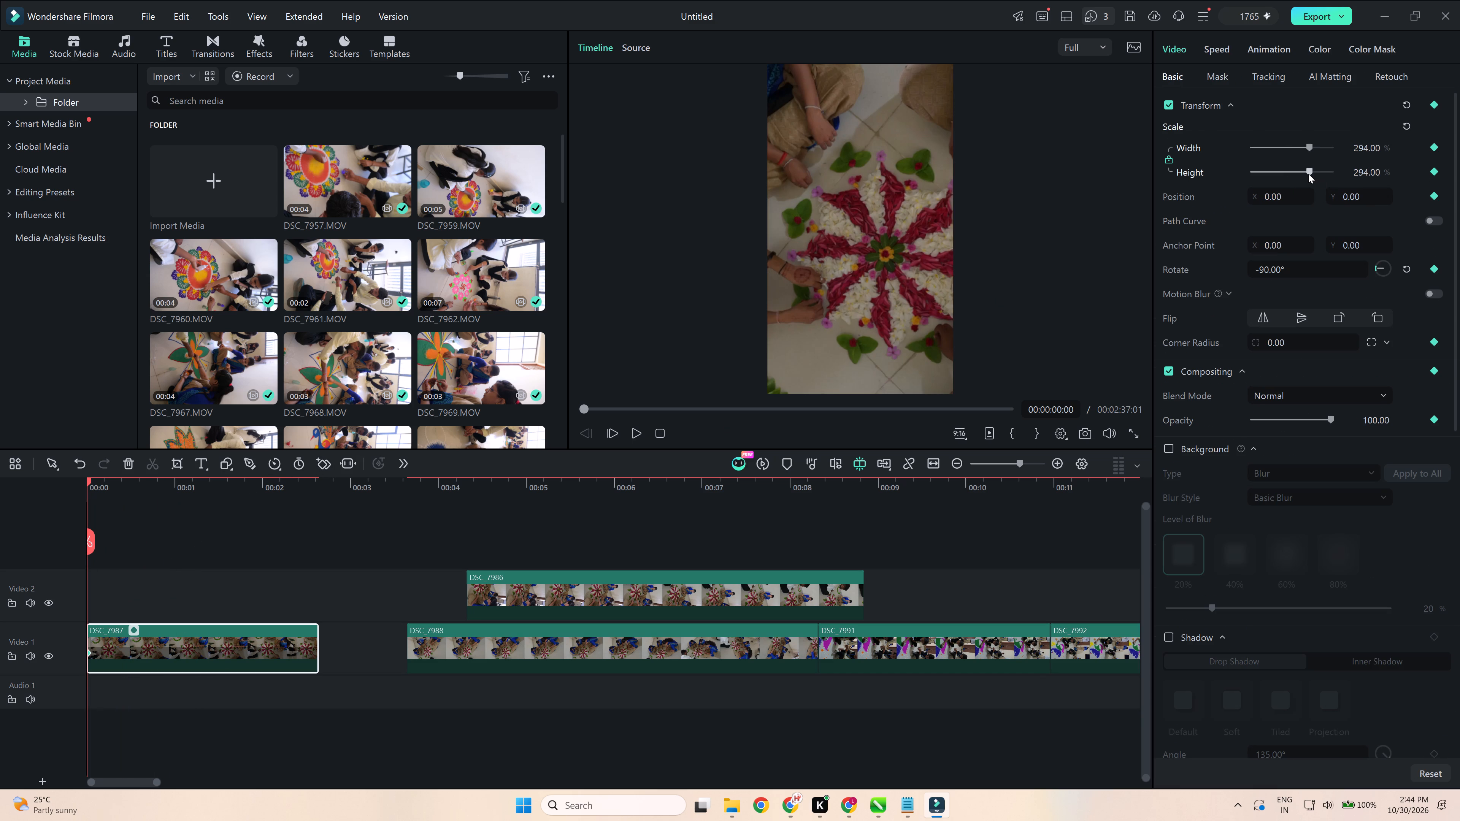
click(1308, 174)
click(1295, 196)
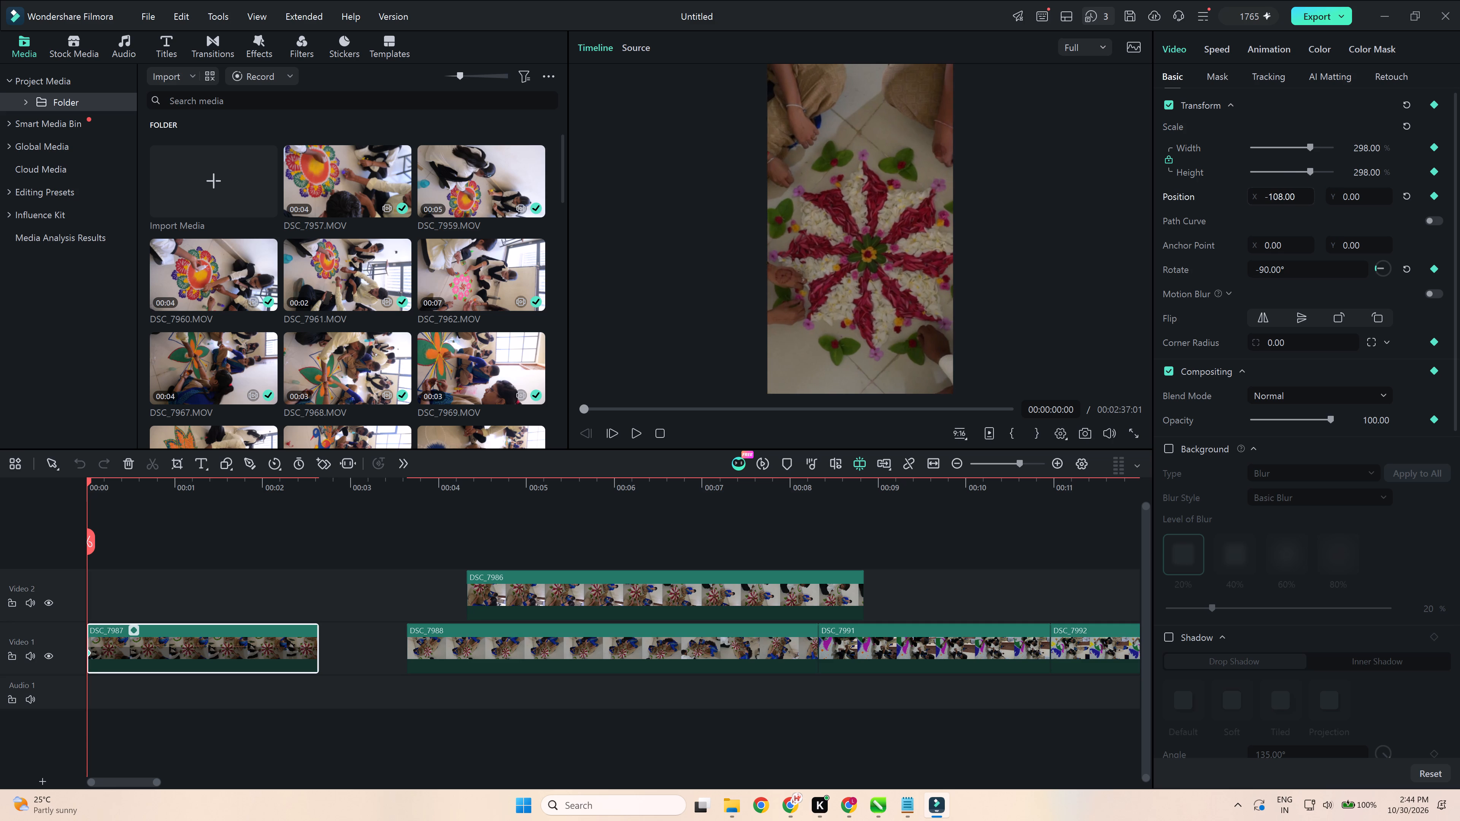
Add a second transform keyframe on clip DSC_7987 at 00:00:01:05 with scale 182% and position reset to 0.
click(195, 476)
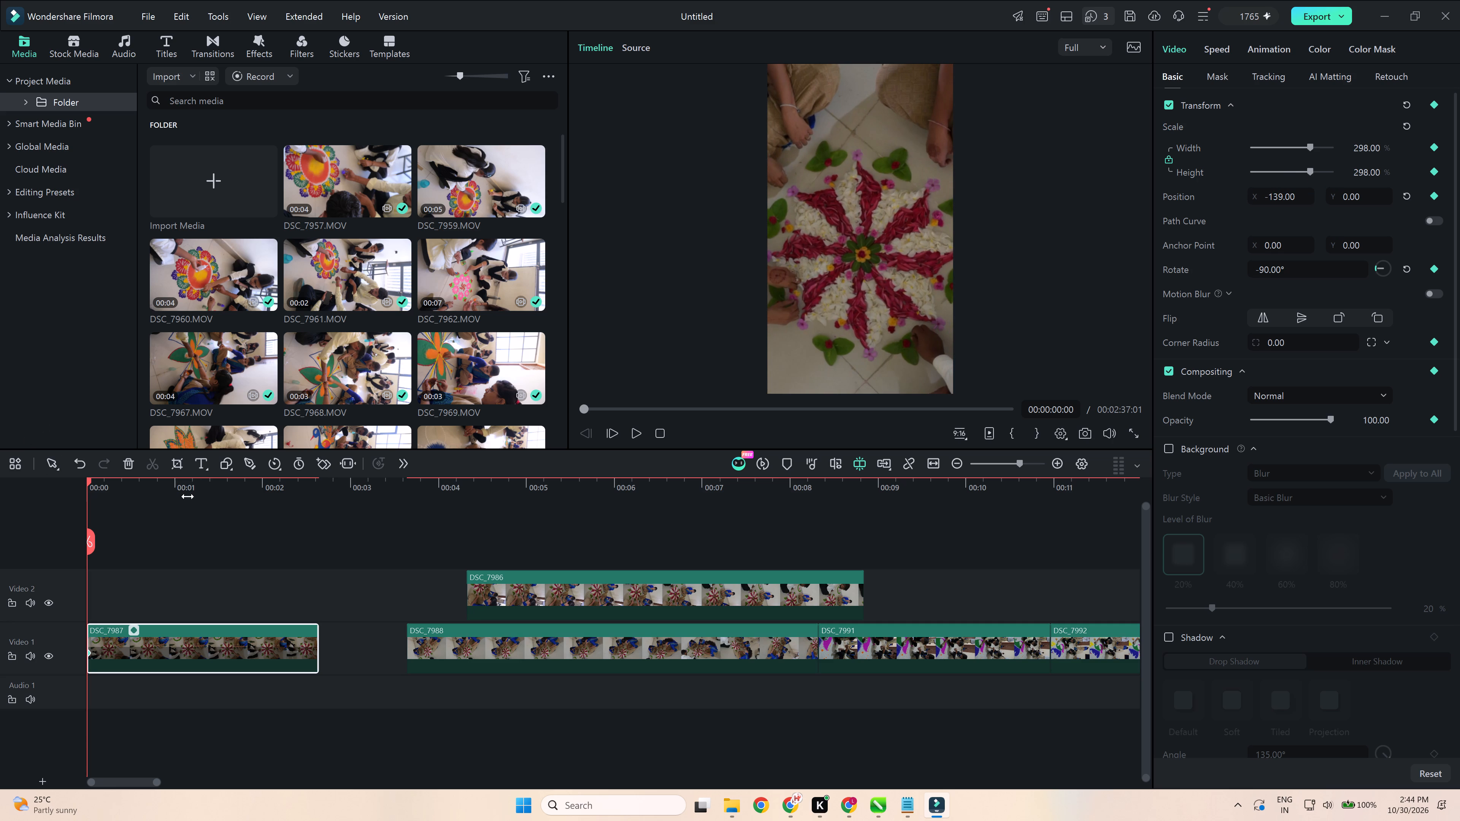
click(192, 483)
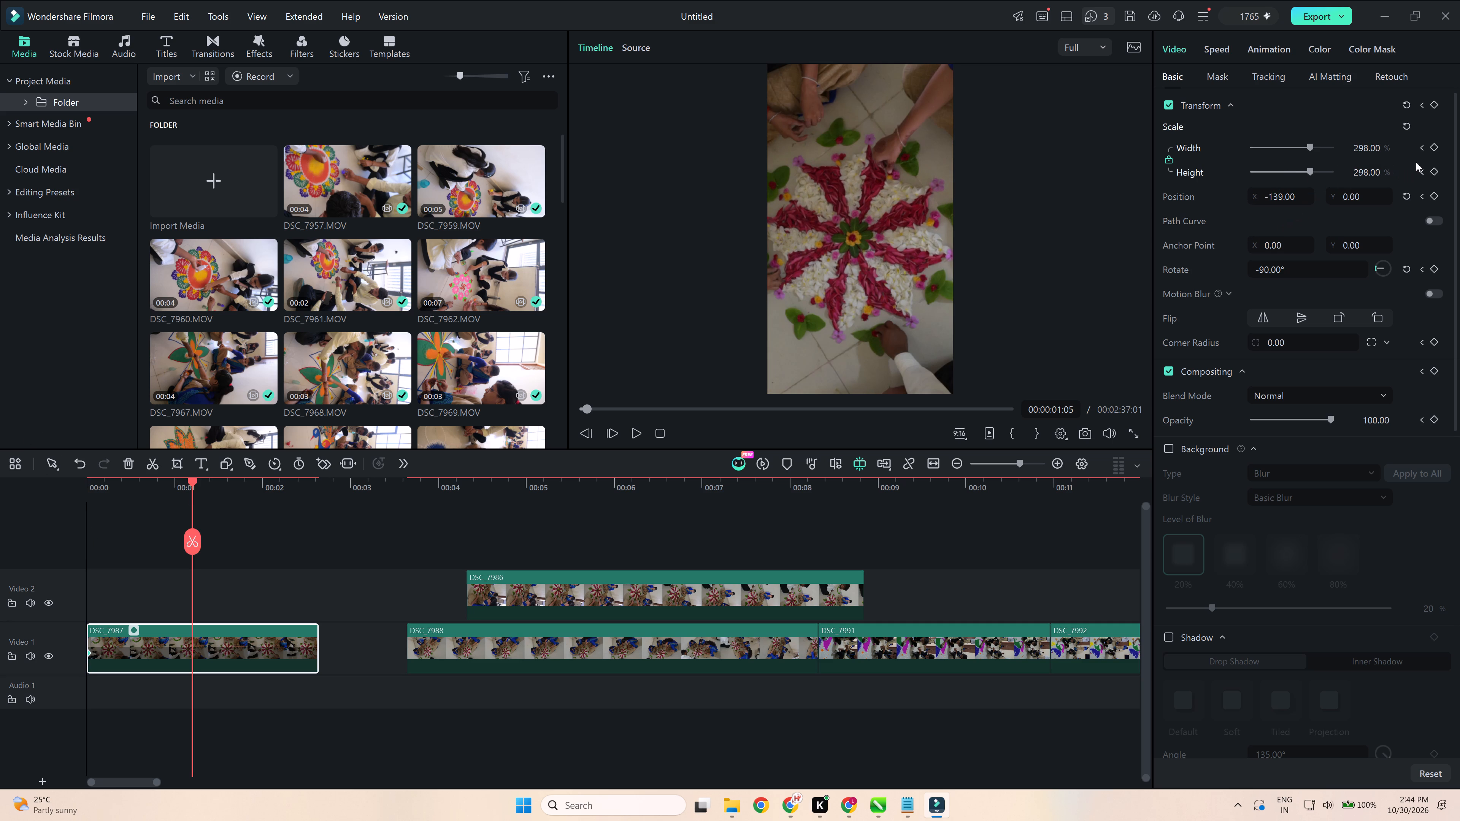
click(1408, 125)
click(1360, 154)
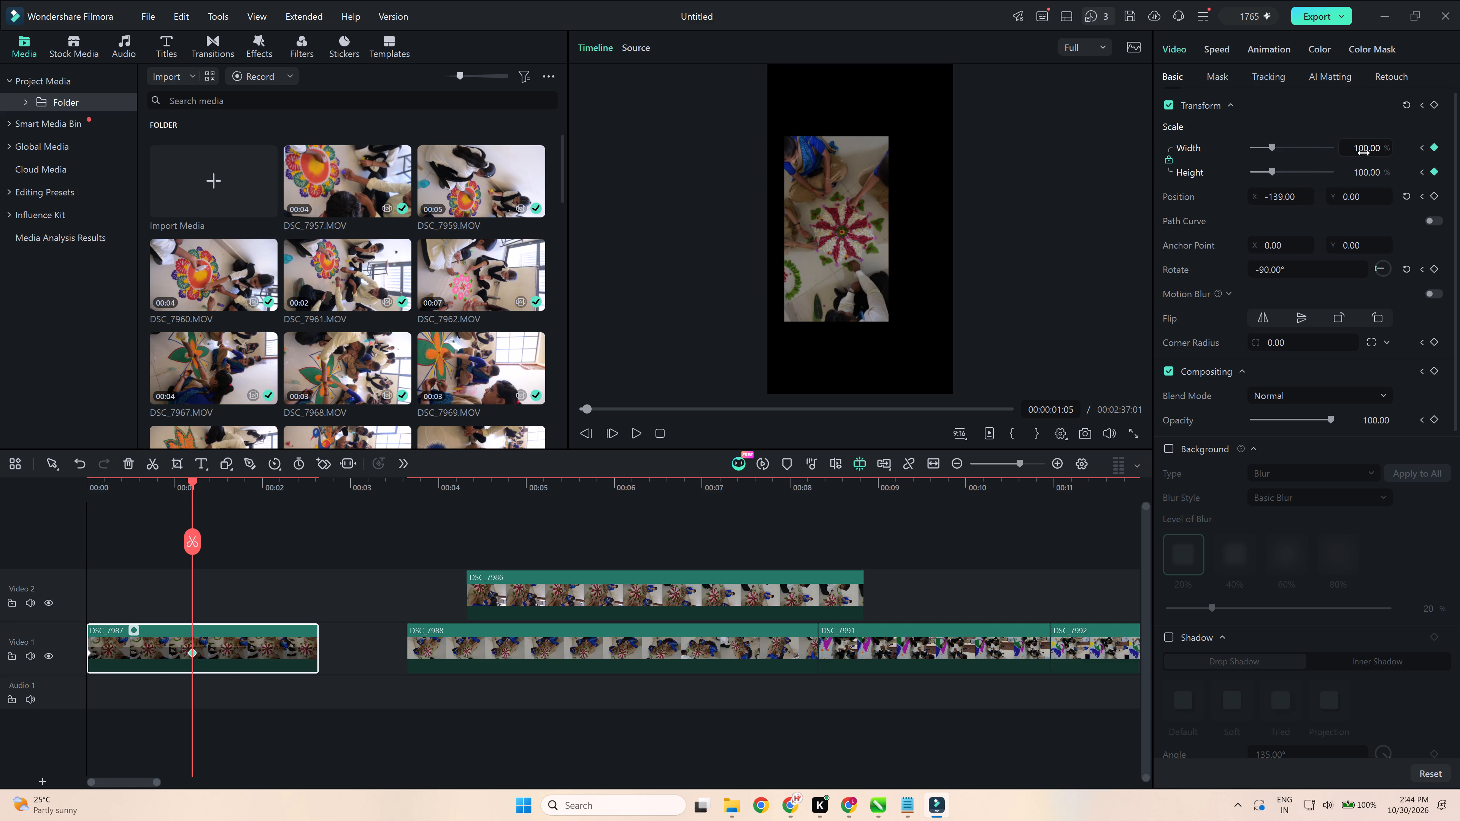
click(1401, 201)
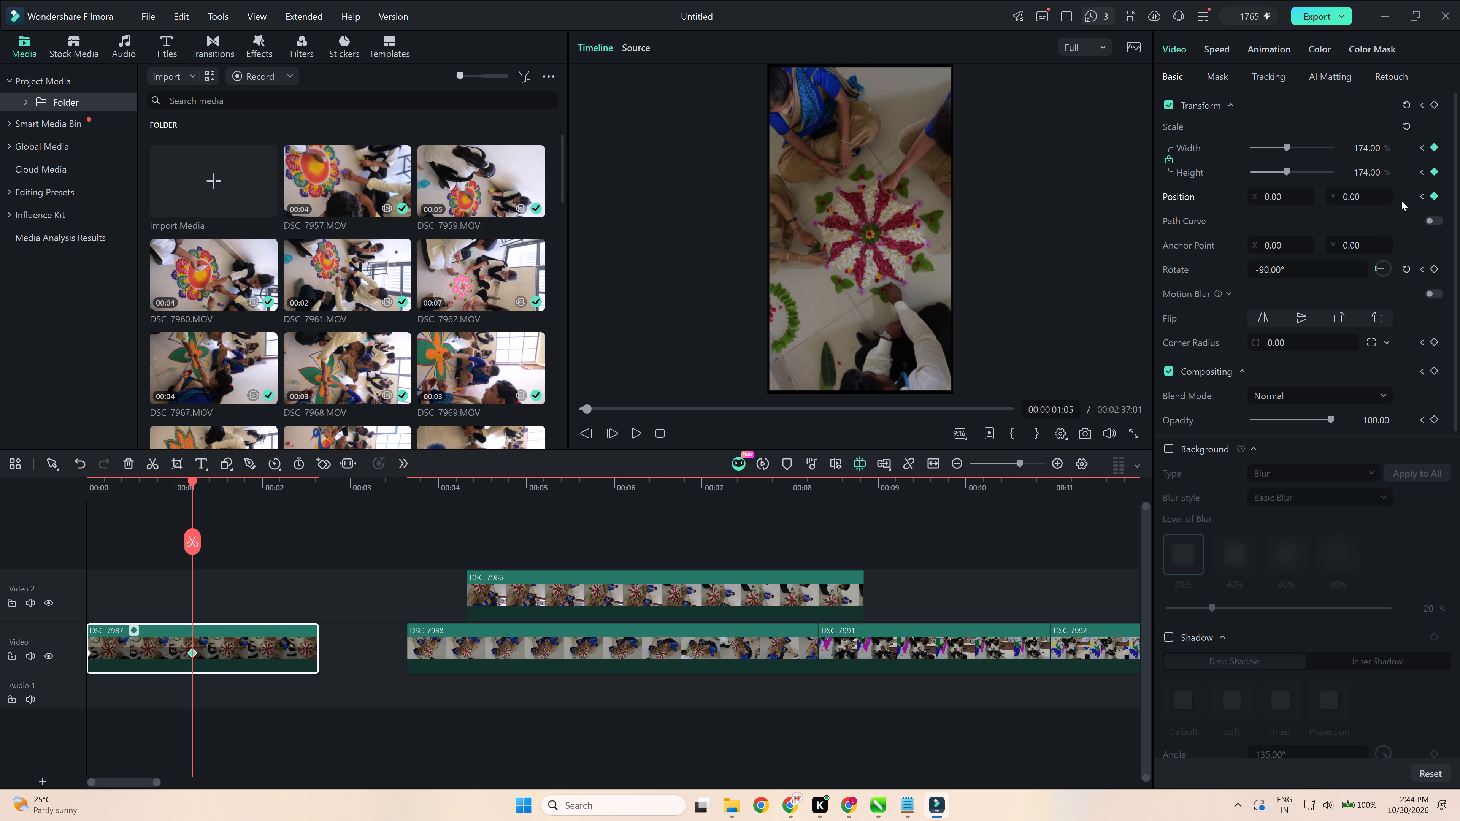
click(1373, 147)
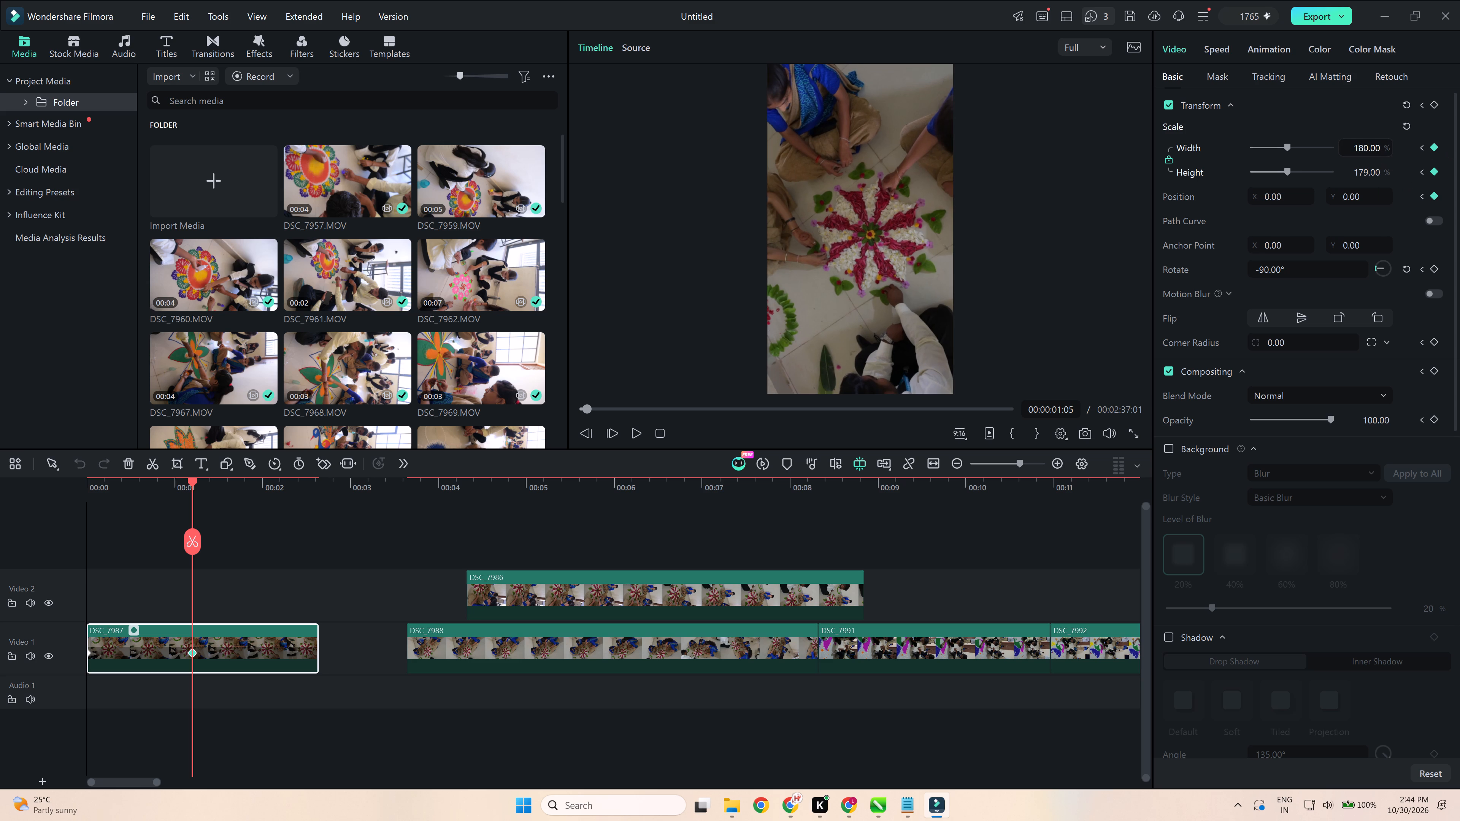
Preview the zoom-out on clip DSC_7987 and move its second keyframe to the end of the clip.
drag(193, 484, 110, 501)
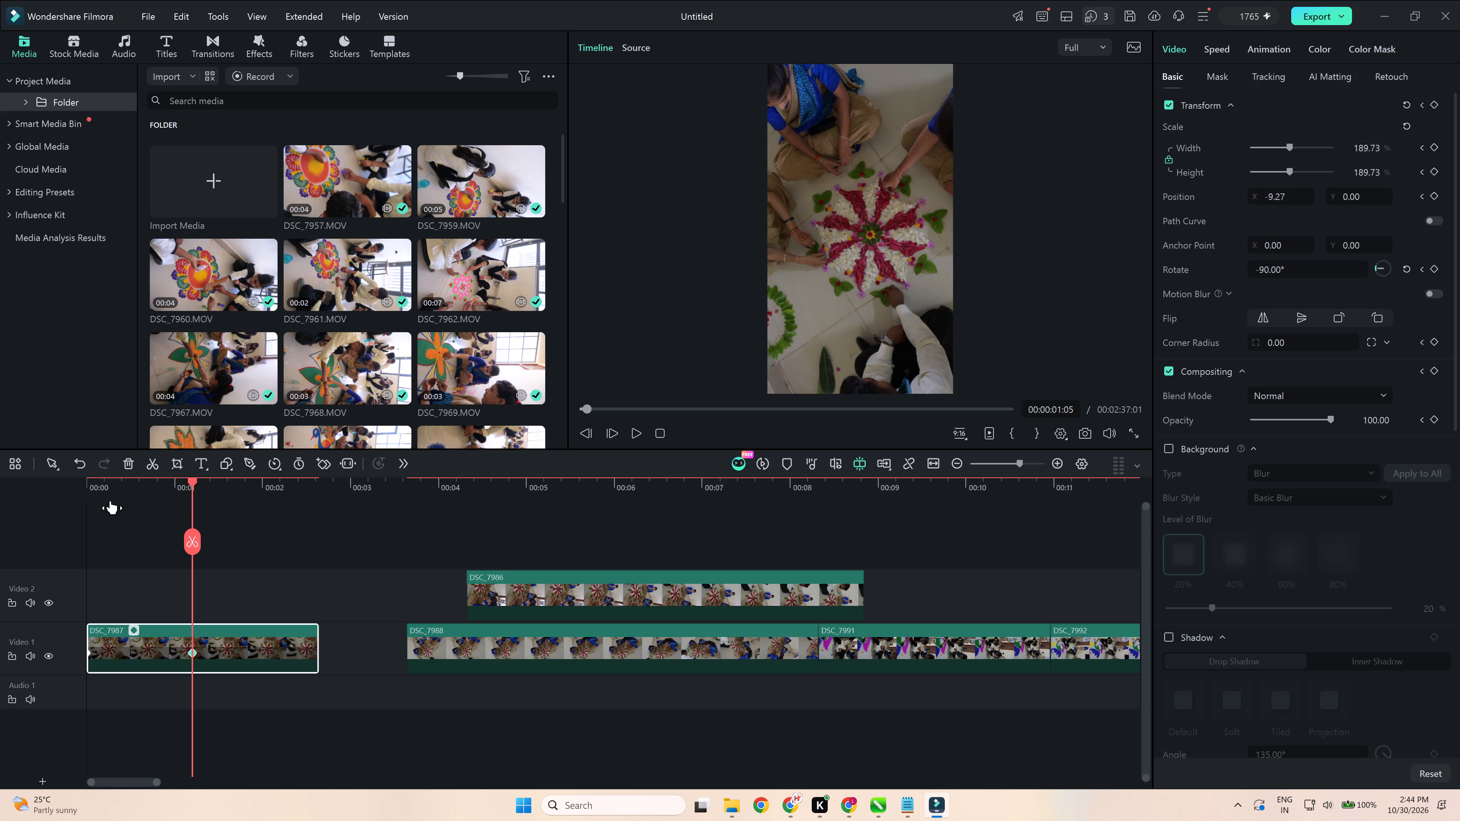
drag(110, 501, 63, 502)
key(space)
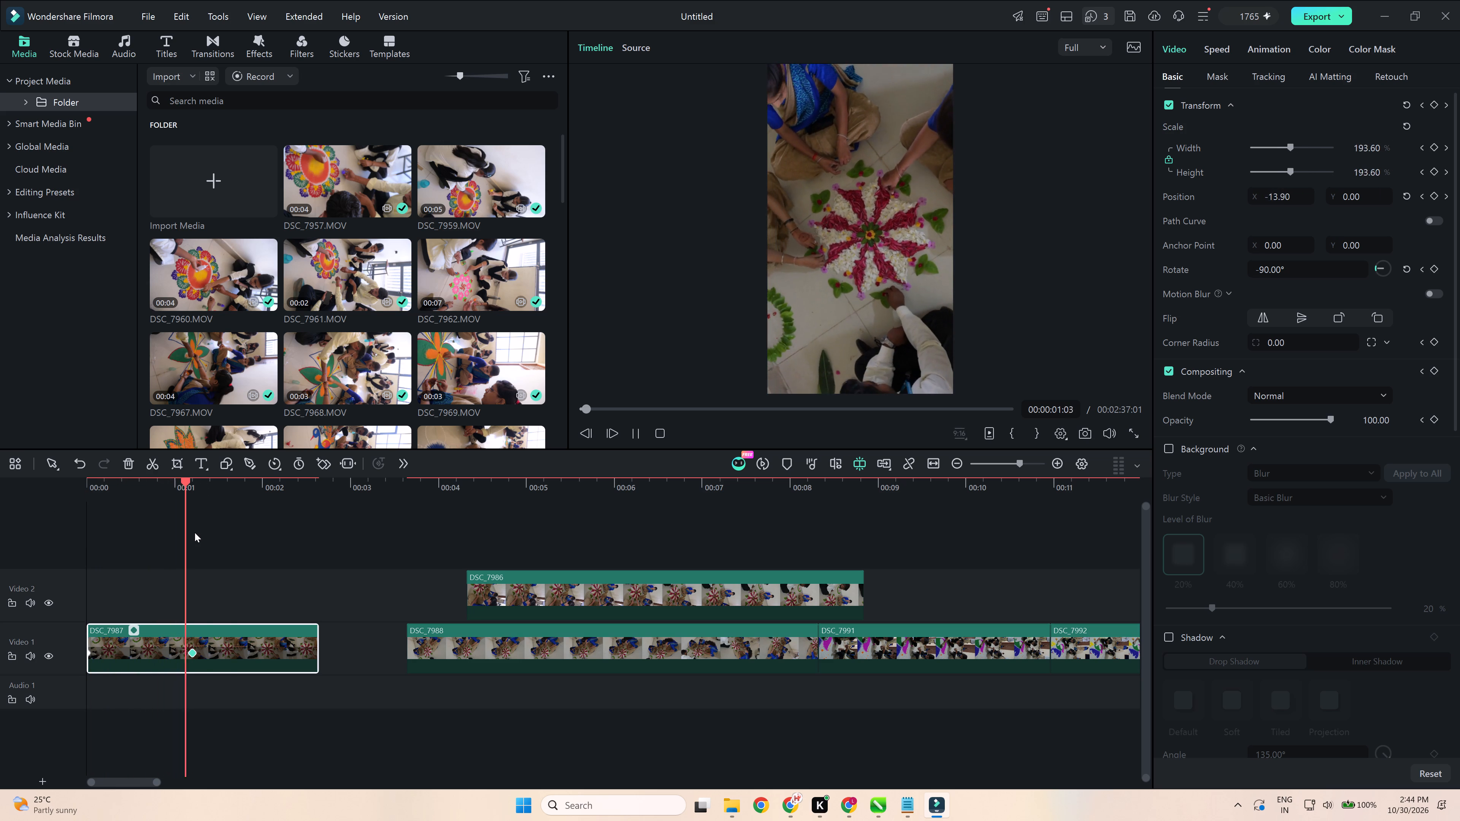
key(space)
drag(189, 653, 381, 684)
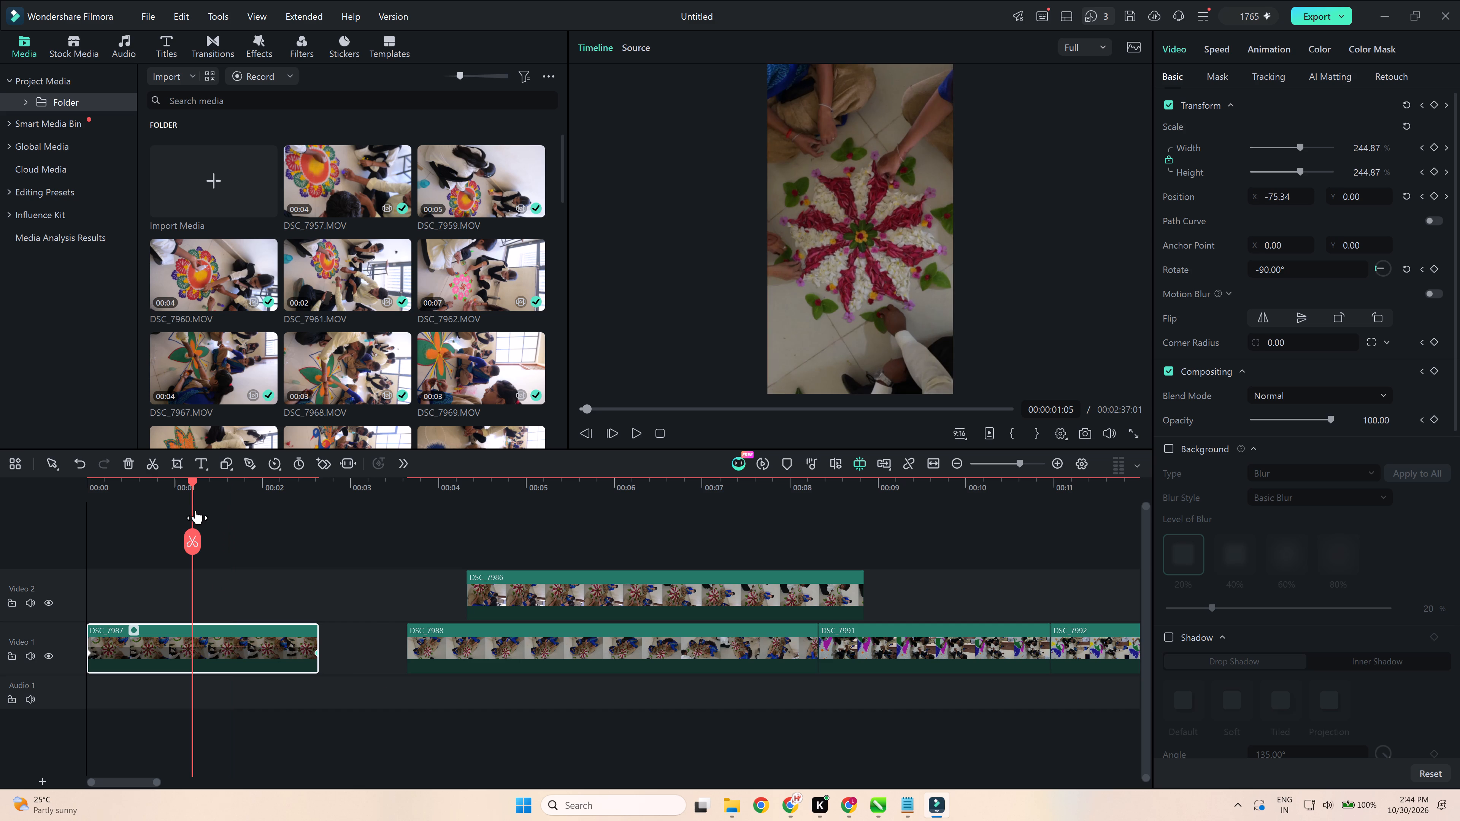
Play the opening of the timeline to check the zoom-out on DSC_7987 and the start of DSC_7988.
drag(190, 483, 14, 508)
key(space)
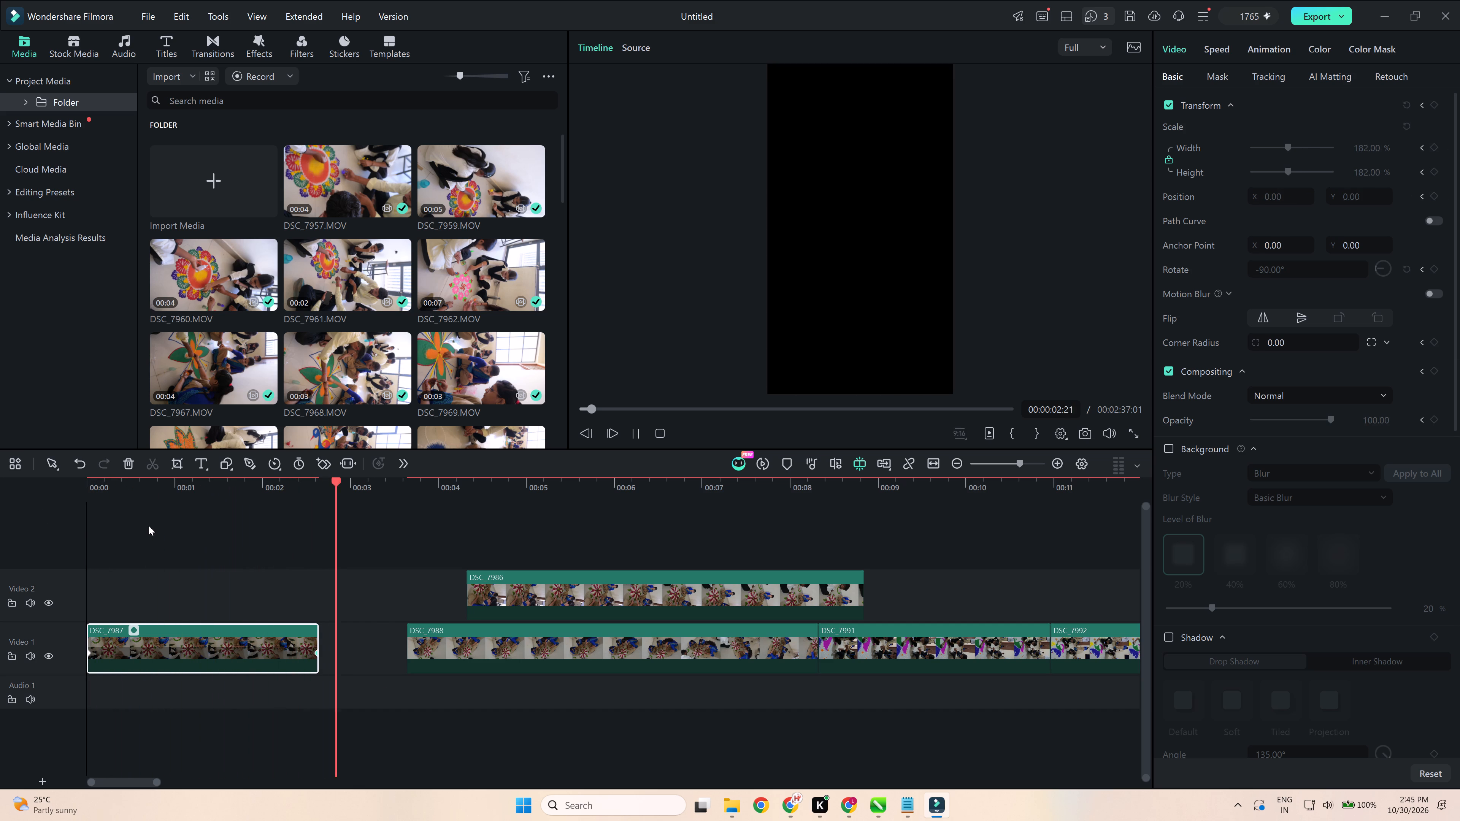
click(129, 484)
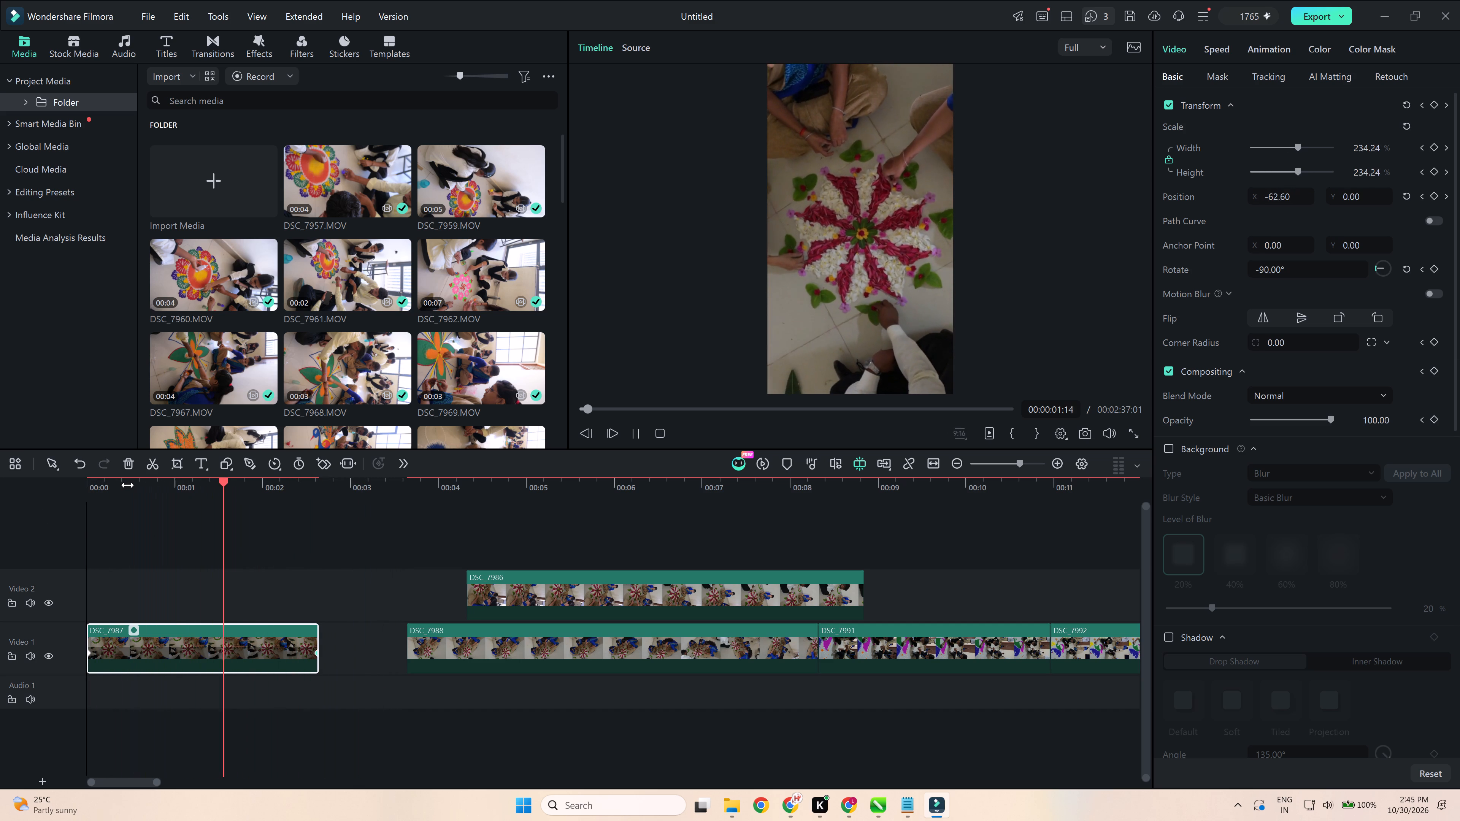
key(space)
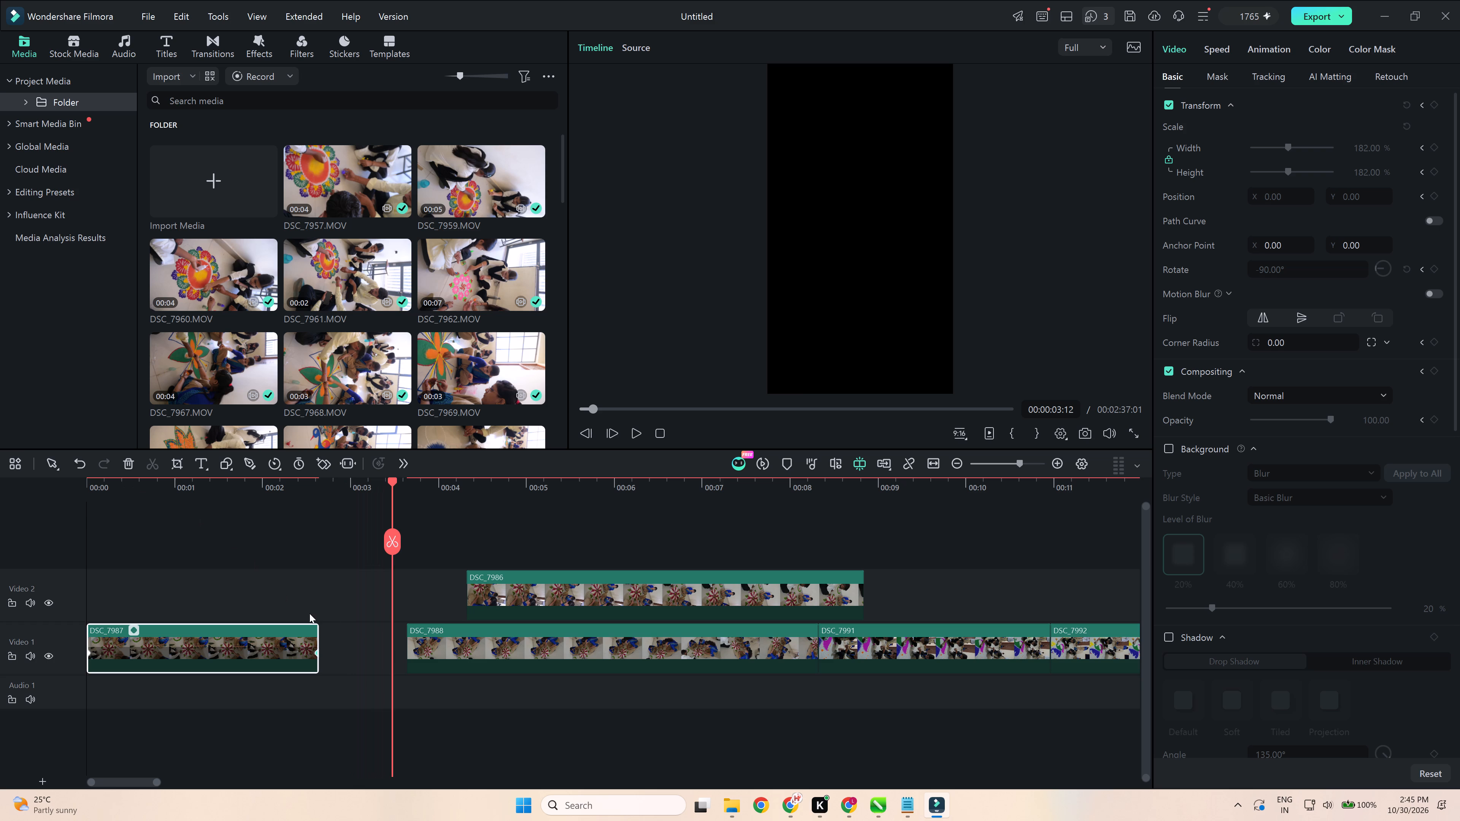
key(space)
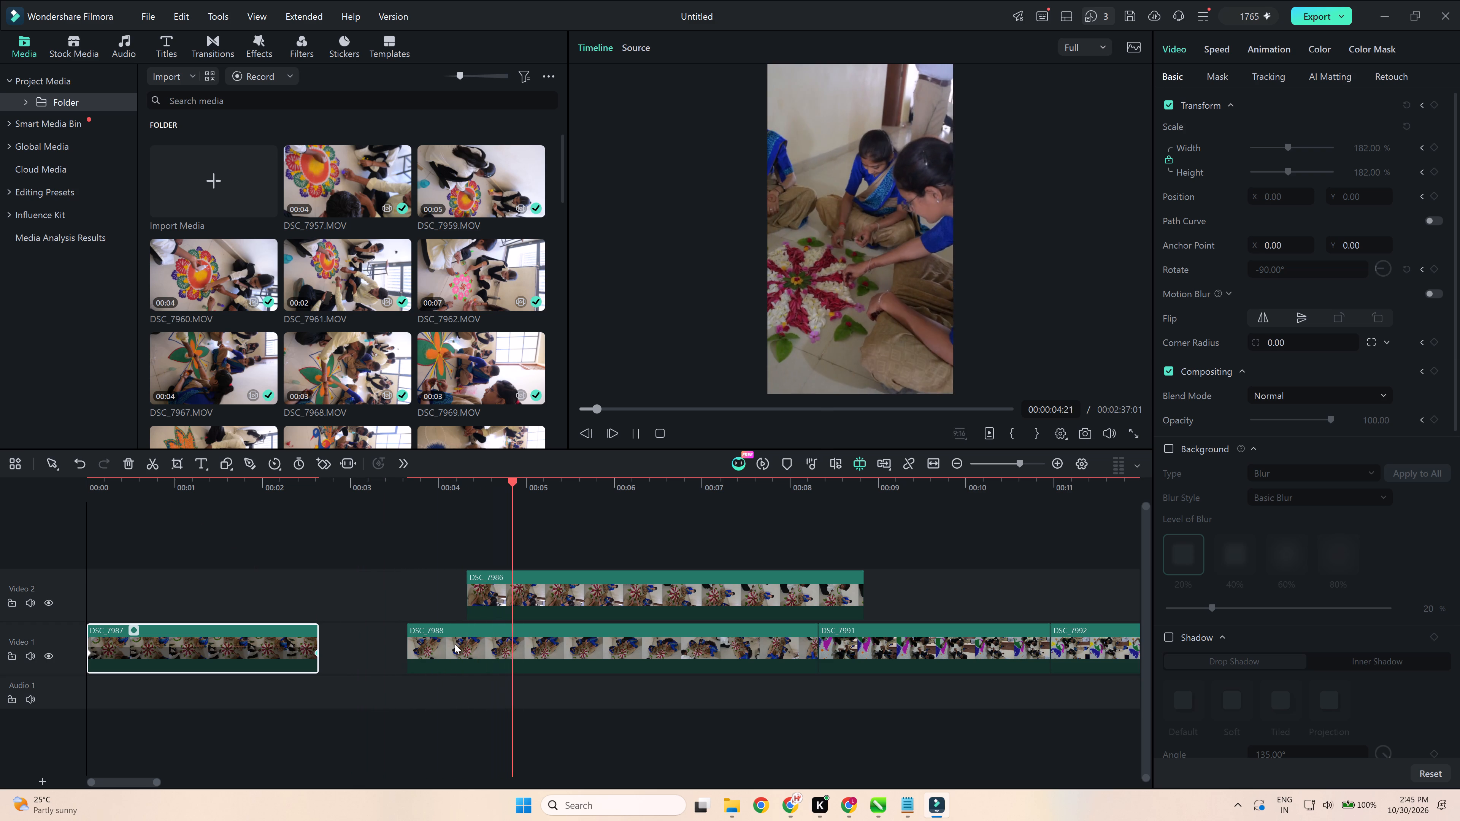
key(space)
click(403, 495)
key(space)
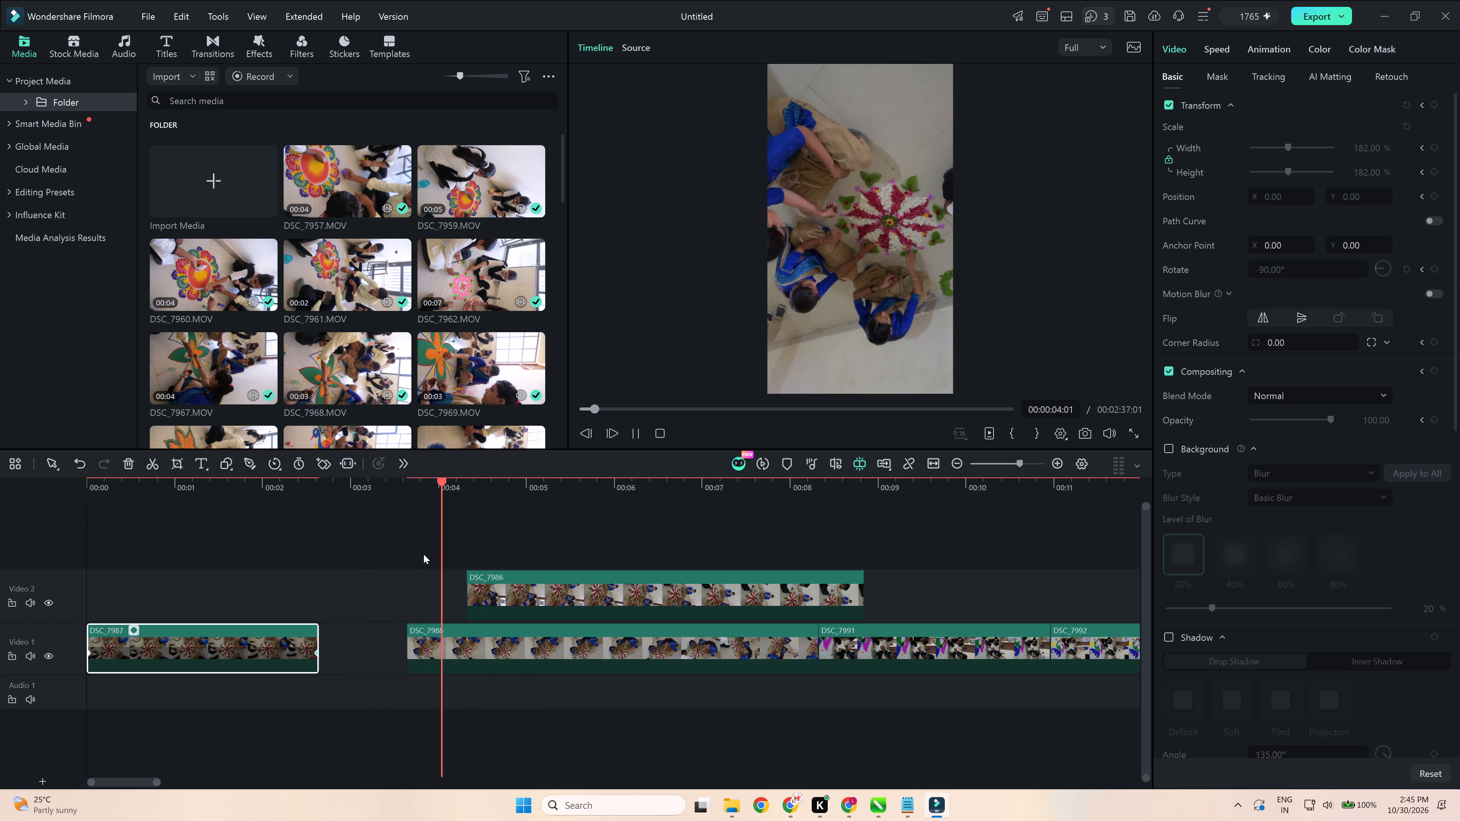
key(space)
key(space)
key(space)
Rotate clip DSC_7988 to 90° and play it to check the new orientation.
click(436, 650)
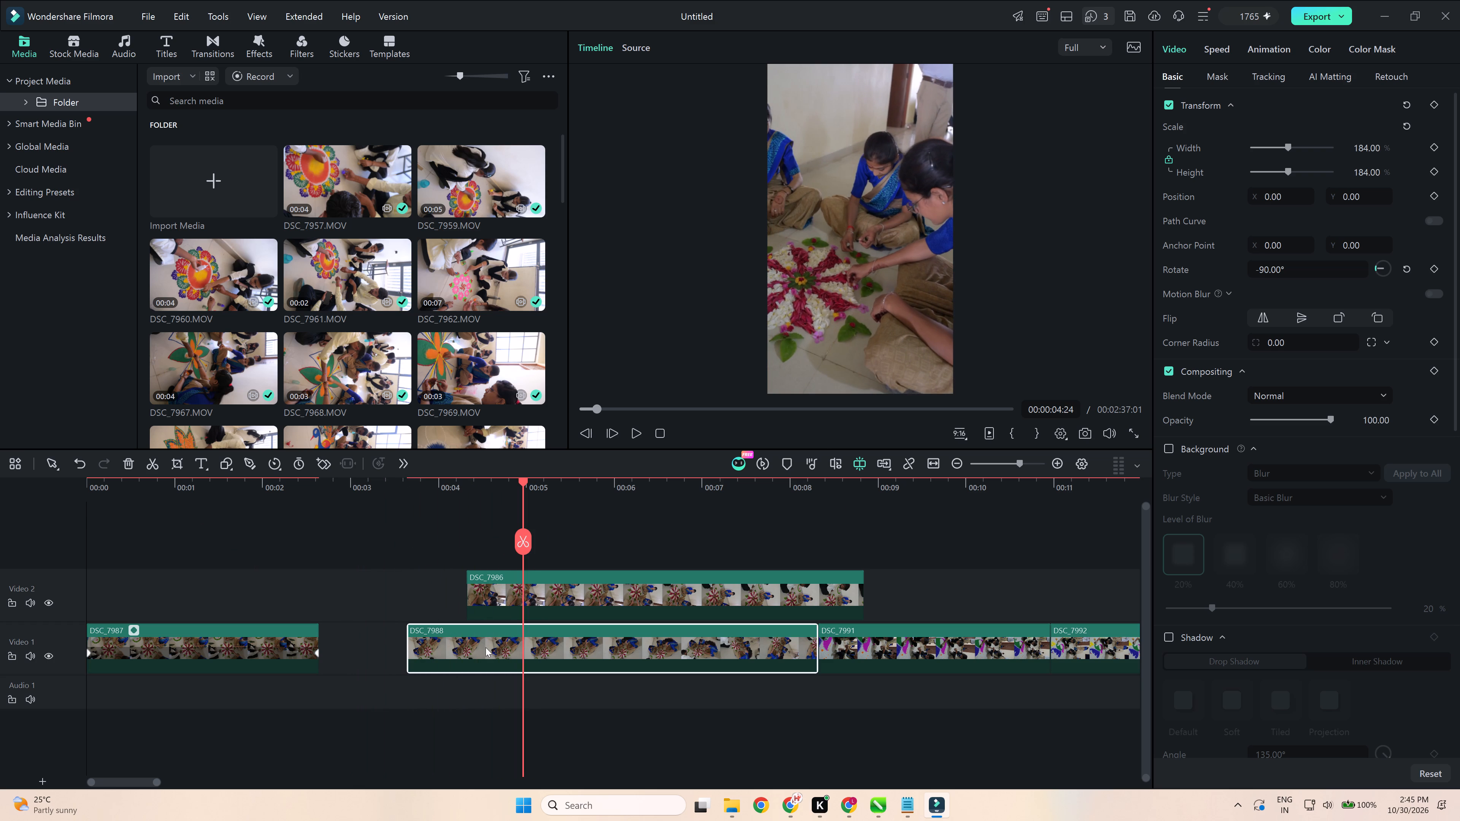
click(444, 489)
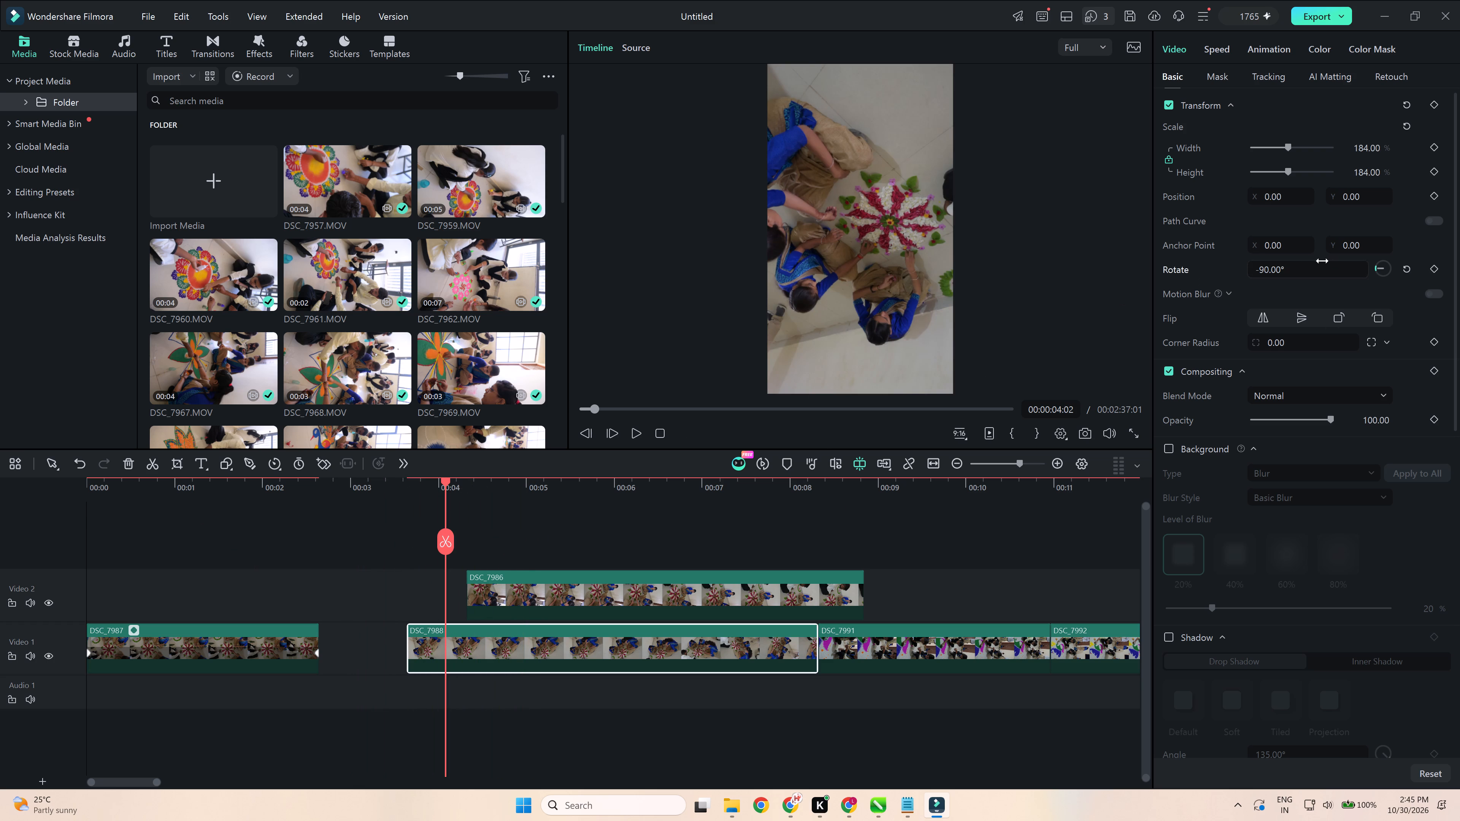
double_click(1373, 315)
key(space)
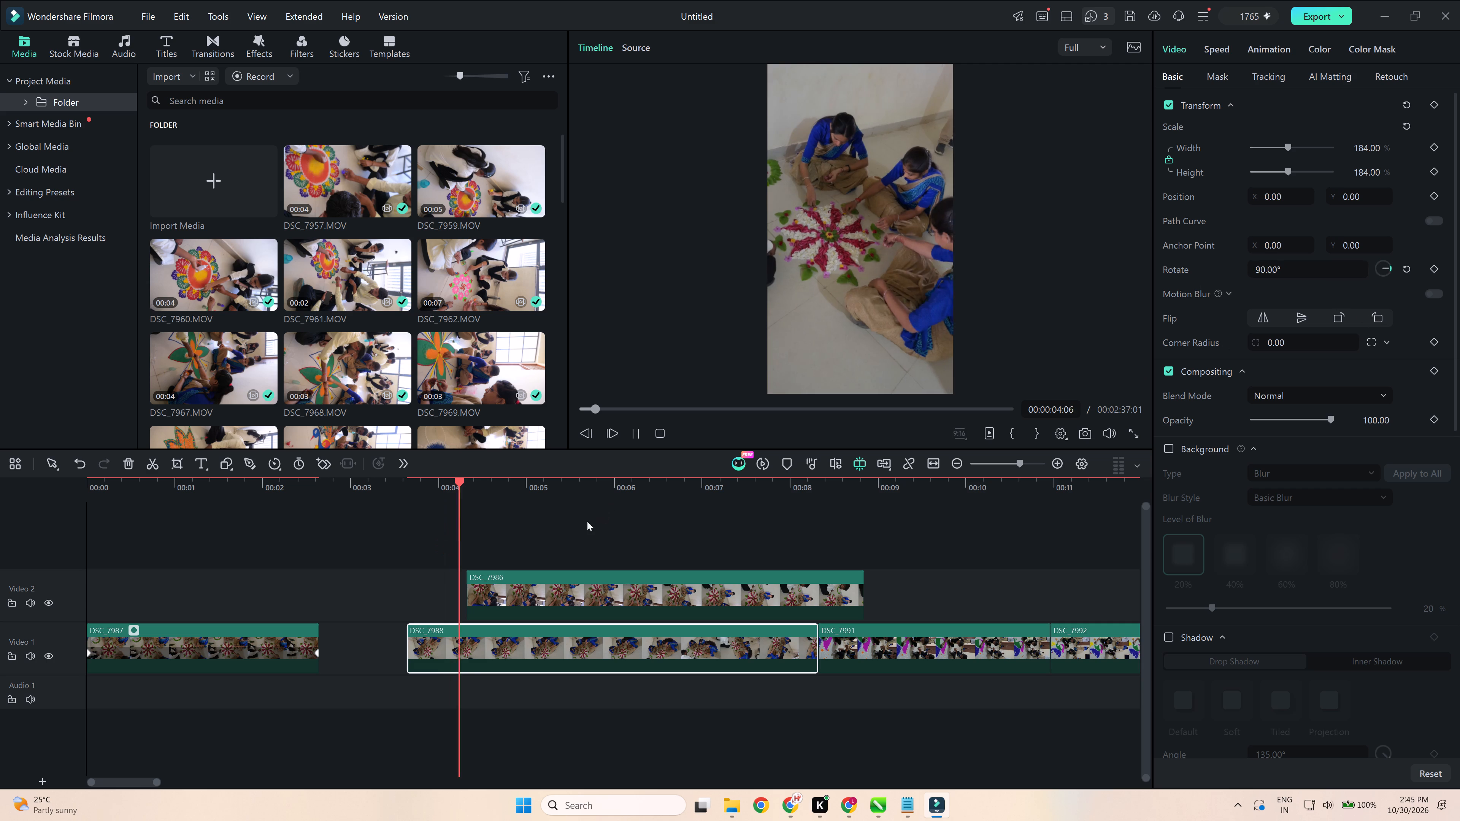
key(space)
Slide DSC_7986 further along Video 2, play DSC_7988, and delete DSC_7988 from Video 1.
drag(543, 582, 835, 581)
key(space)
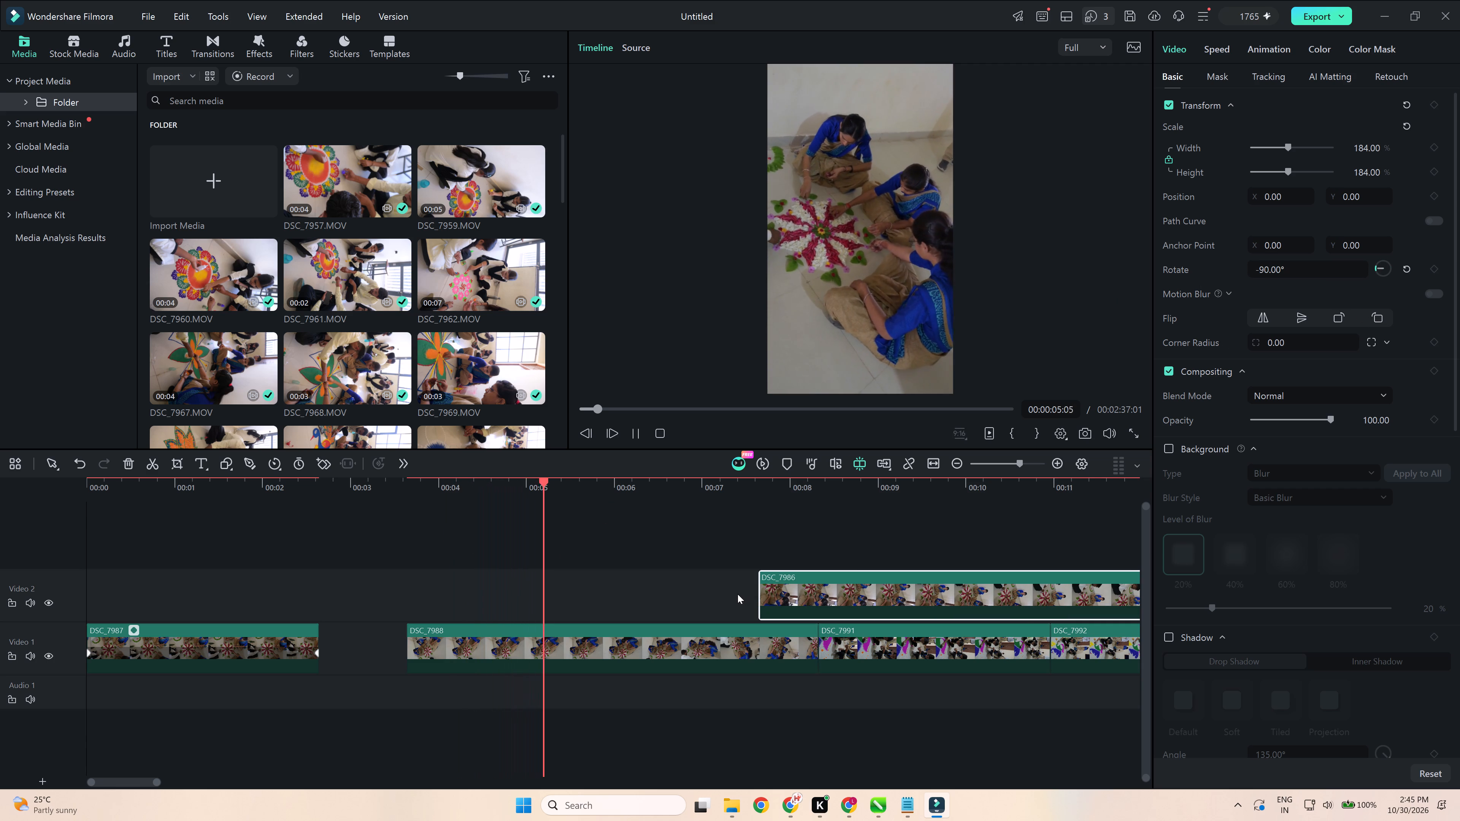
key(space)
click(743, 654)
key(Delete)
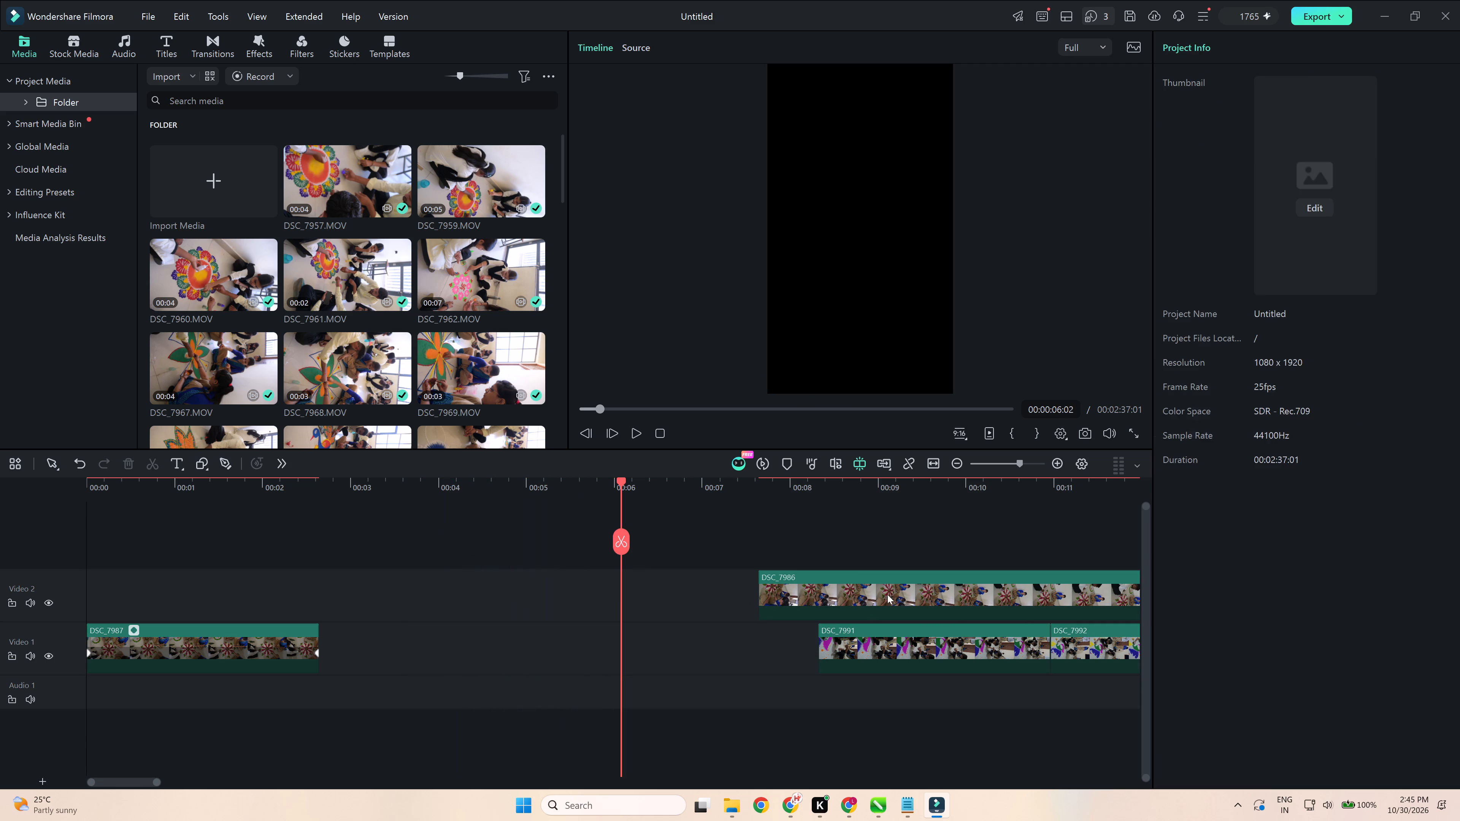
Move clip DSC_7986 from Video 2 onto Video 1, directly after DSC_7987.
drag(888, 586, 448, 642)
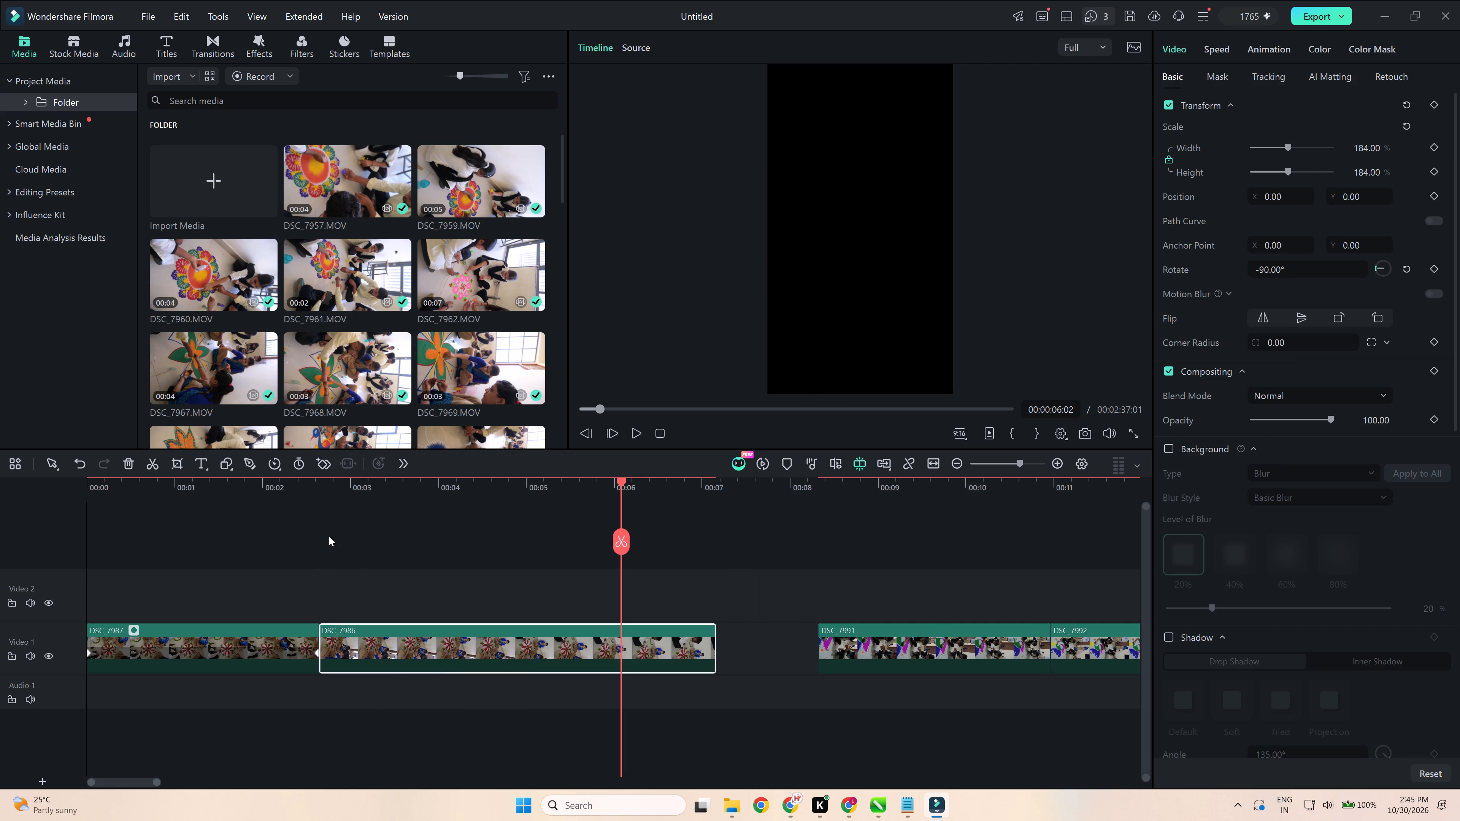
Play DSC_7986, trim its end to 00:00:07:00, and close the gap before DSC_7991.
click(316, 485)
key(space)
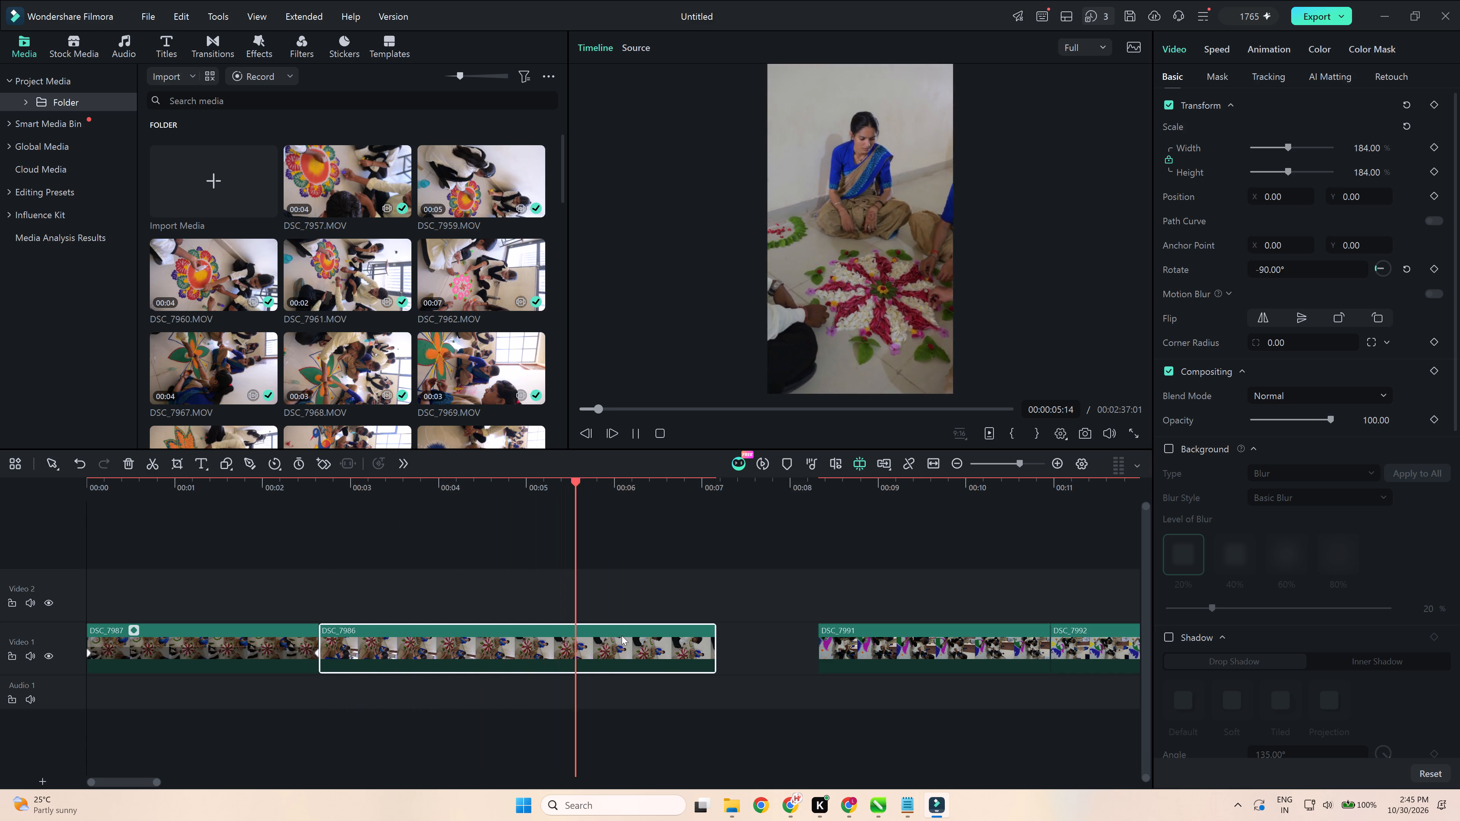
key(space)
key(space)
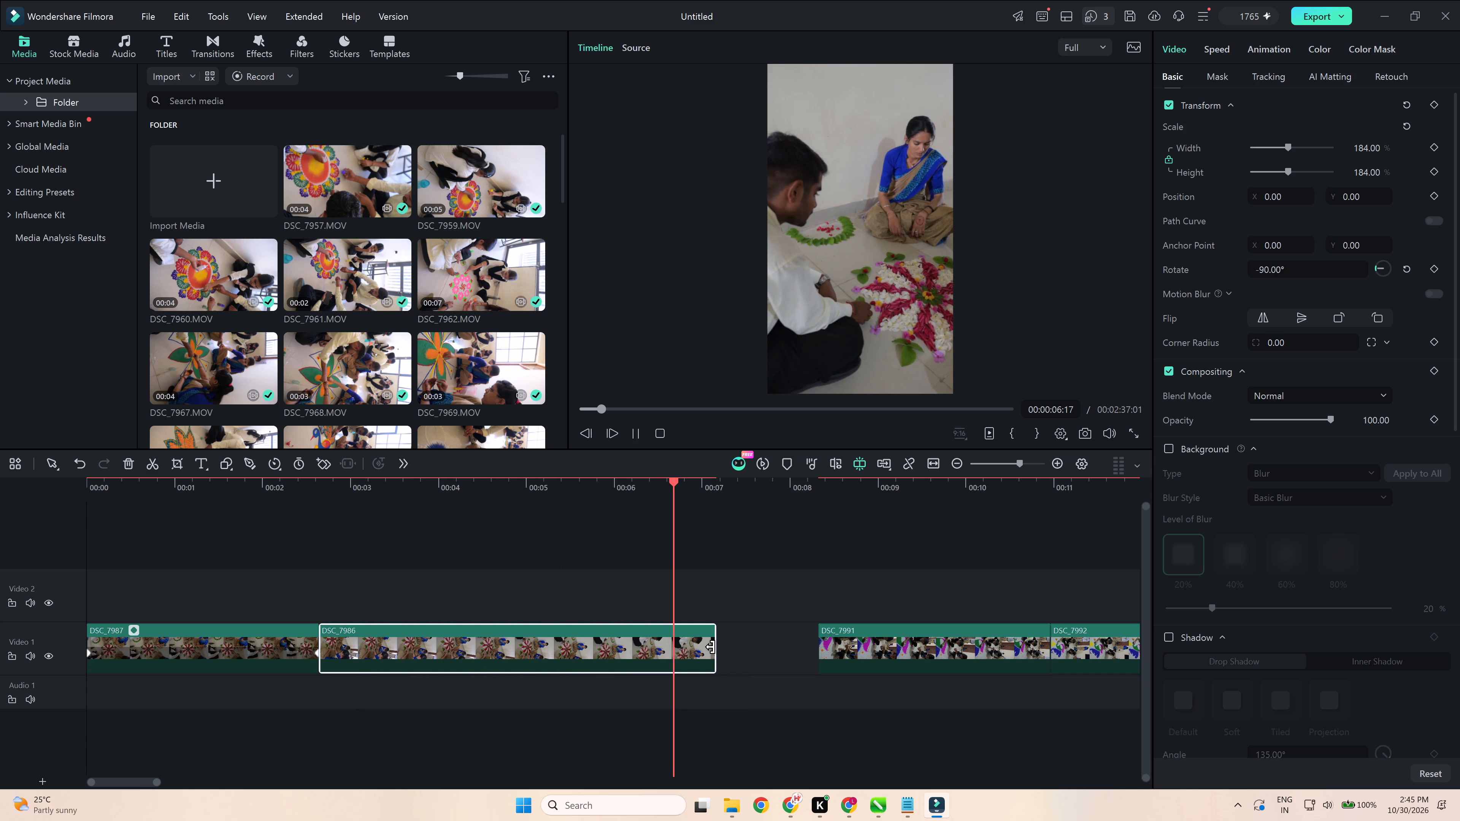
key(space)
drag(713, 651, 701, 680)
click(768, 654)
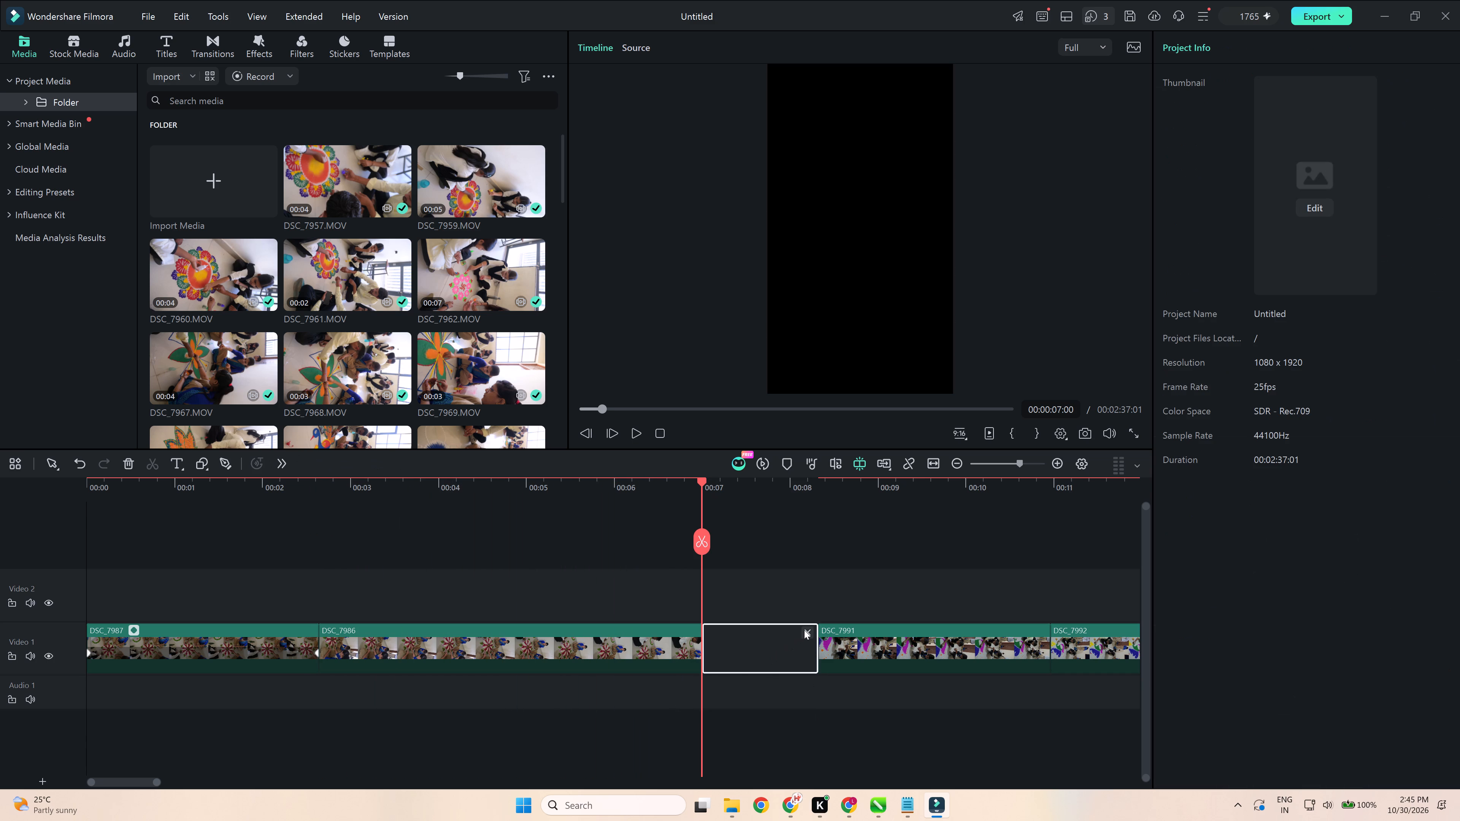
click(813, 627)
click(810, 631)
Play through DSC_7991 and DSC_7992, delete DSC_7992, and close the gap it leaves.
key(space)
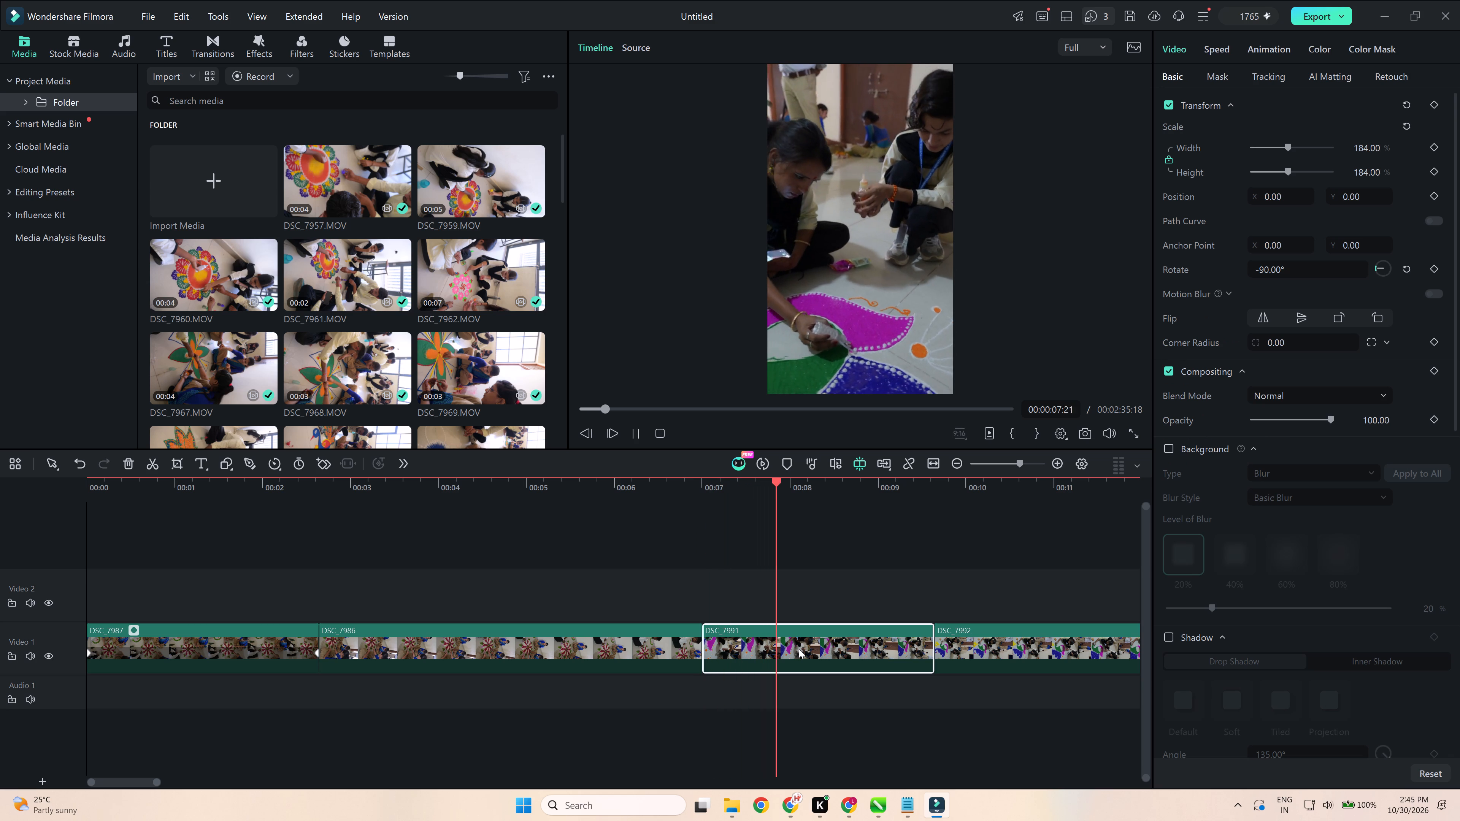
key(space)
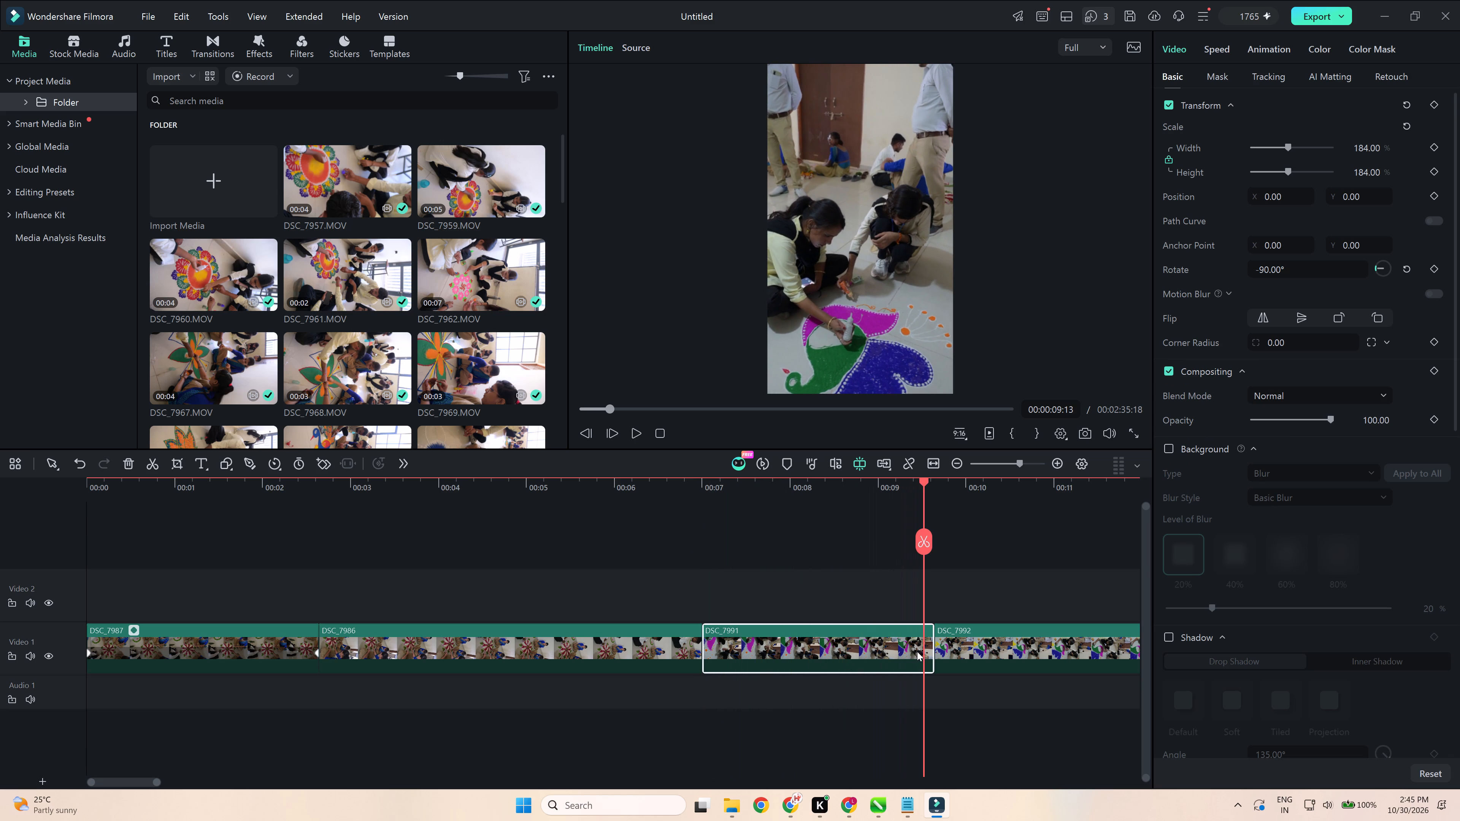
key(space)
ctrl+scroll(849, 643, down, 3)
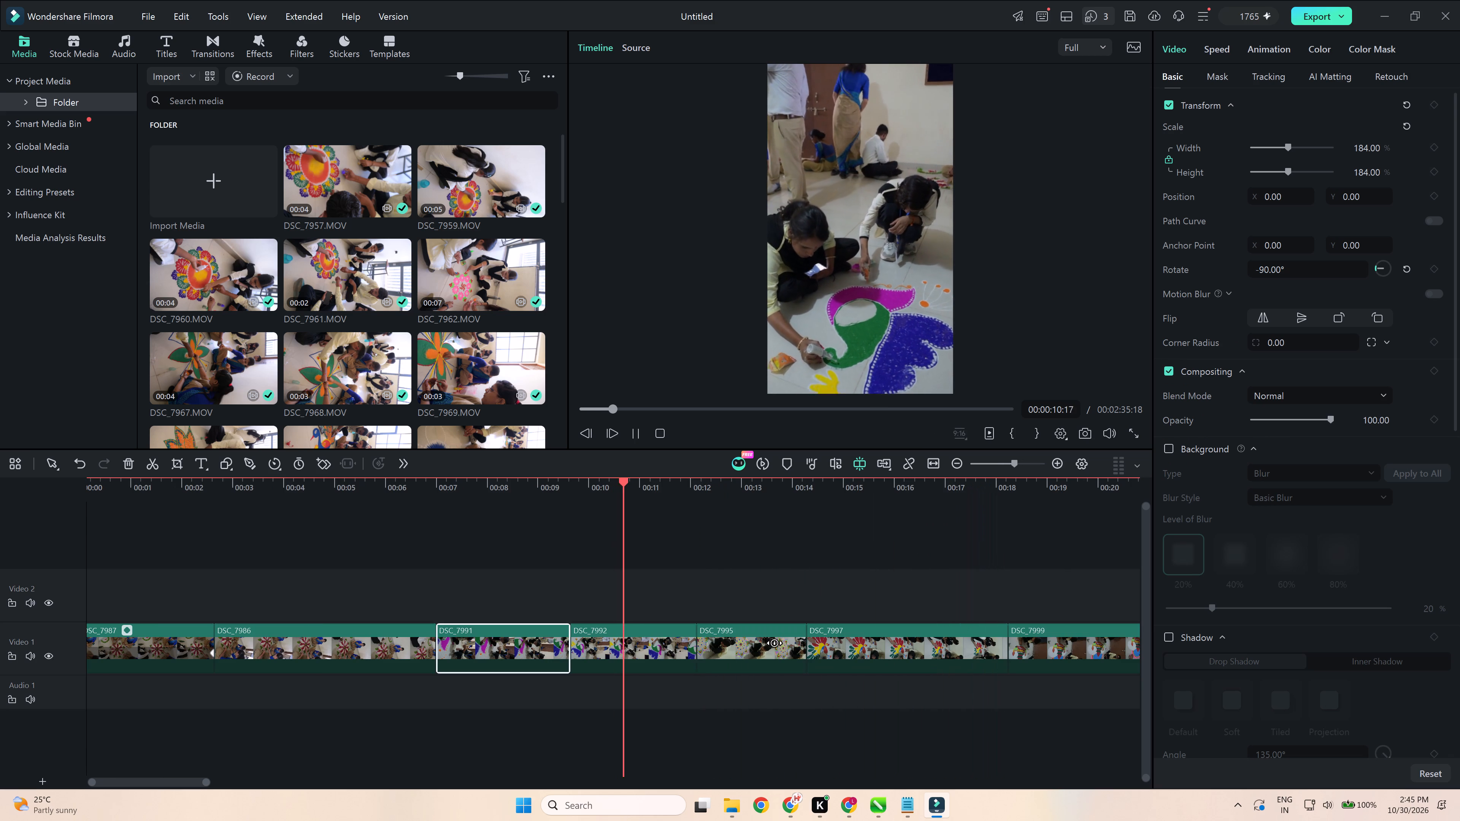
click(670, 645)
key(Delete)
click(670, 646)
key(Delete)
Check the start of DSC_7995, delete that clip, and close the gap before DSC_7997.
key(space)
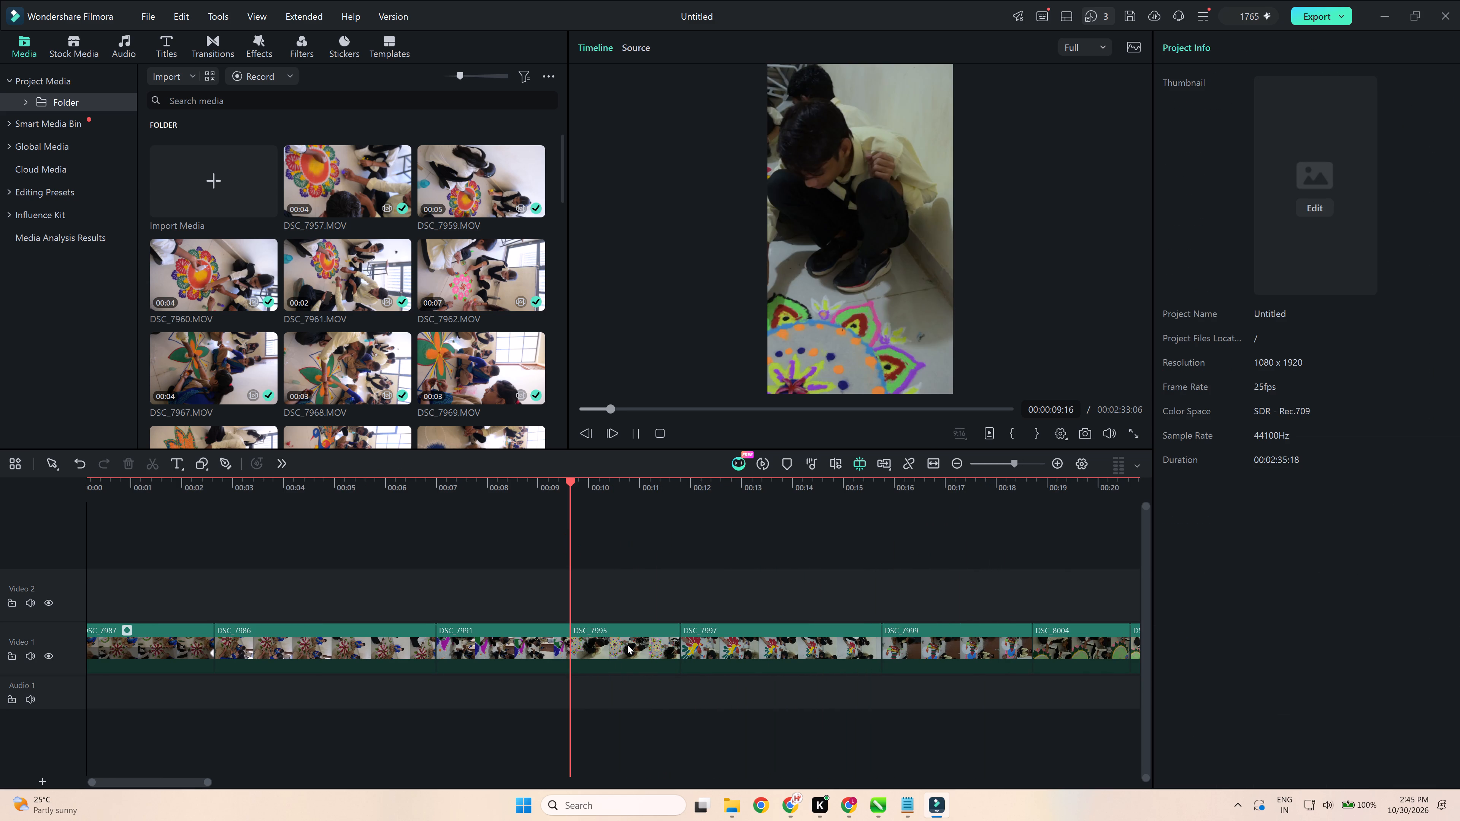
click(627, 645)
key(Delete)
click(627, 645)
key(Delete)
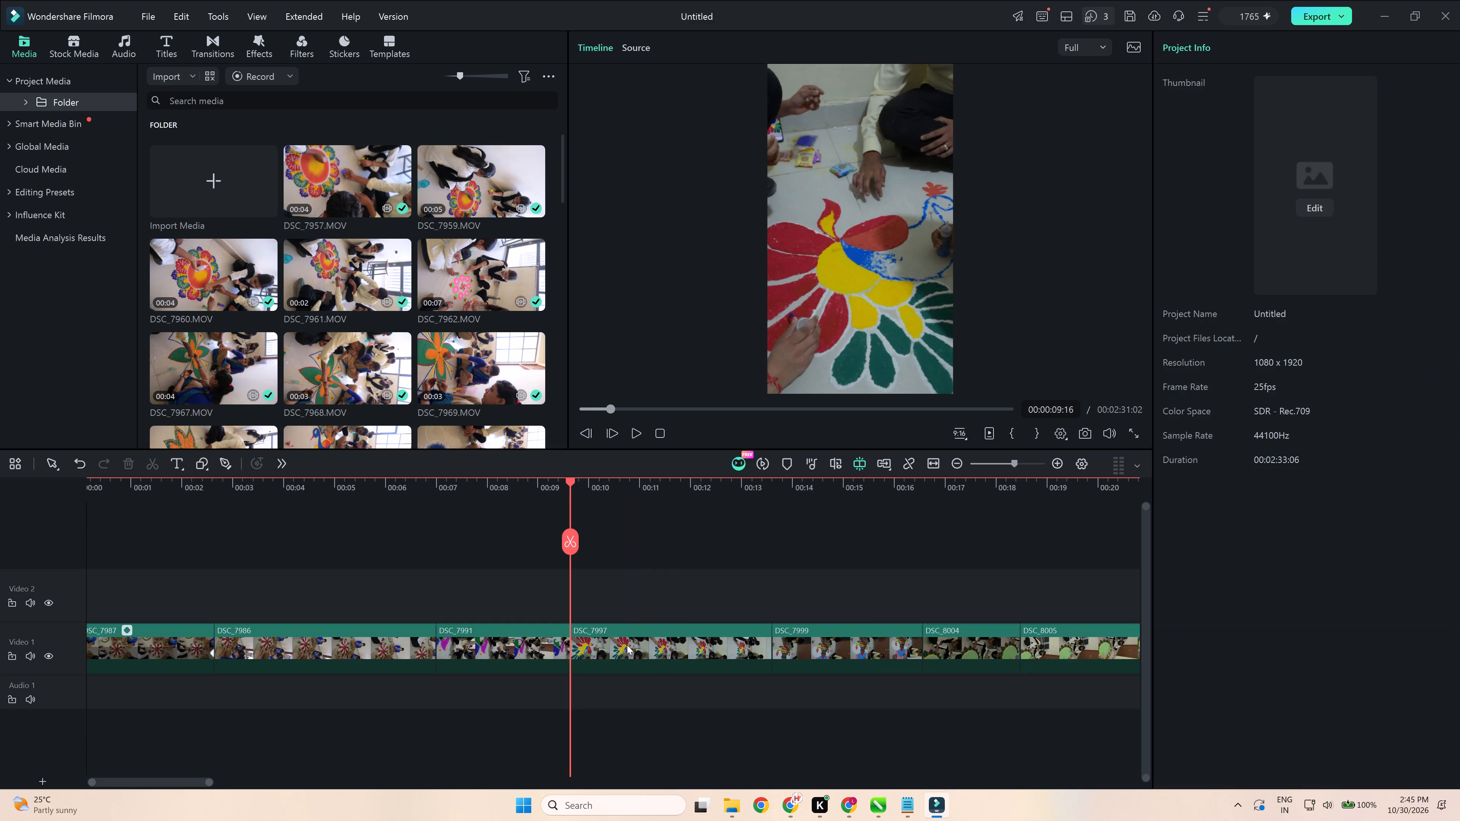
Review DSC_7997, trim its beginning slightly and shorten its end, and close the gap before DSC_7999.
key(space)
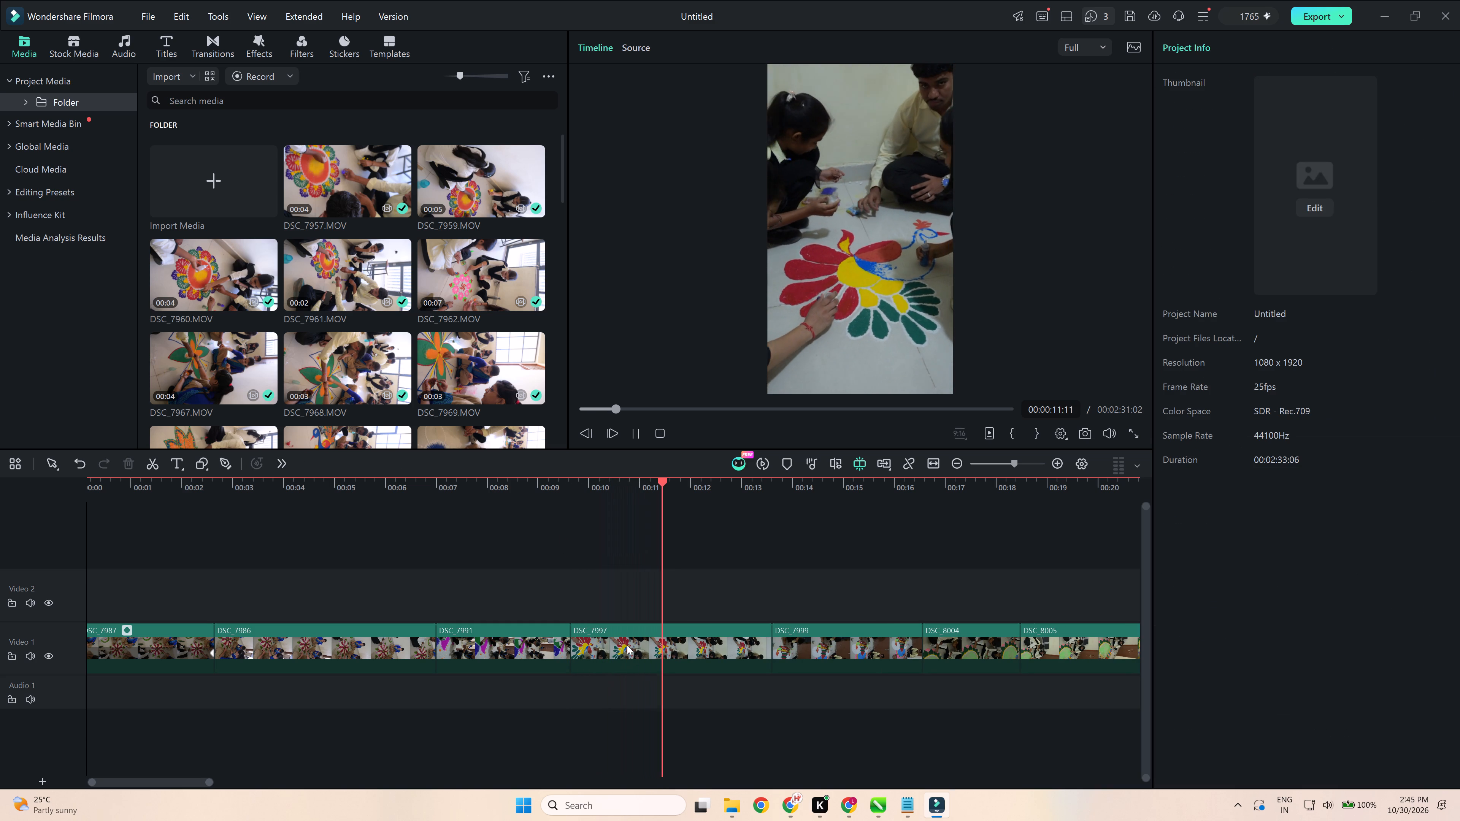
key(space)
click(627, 645)
key(space)
key(space)
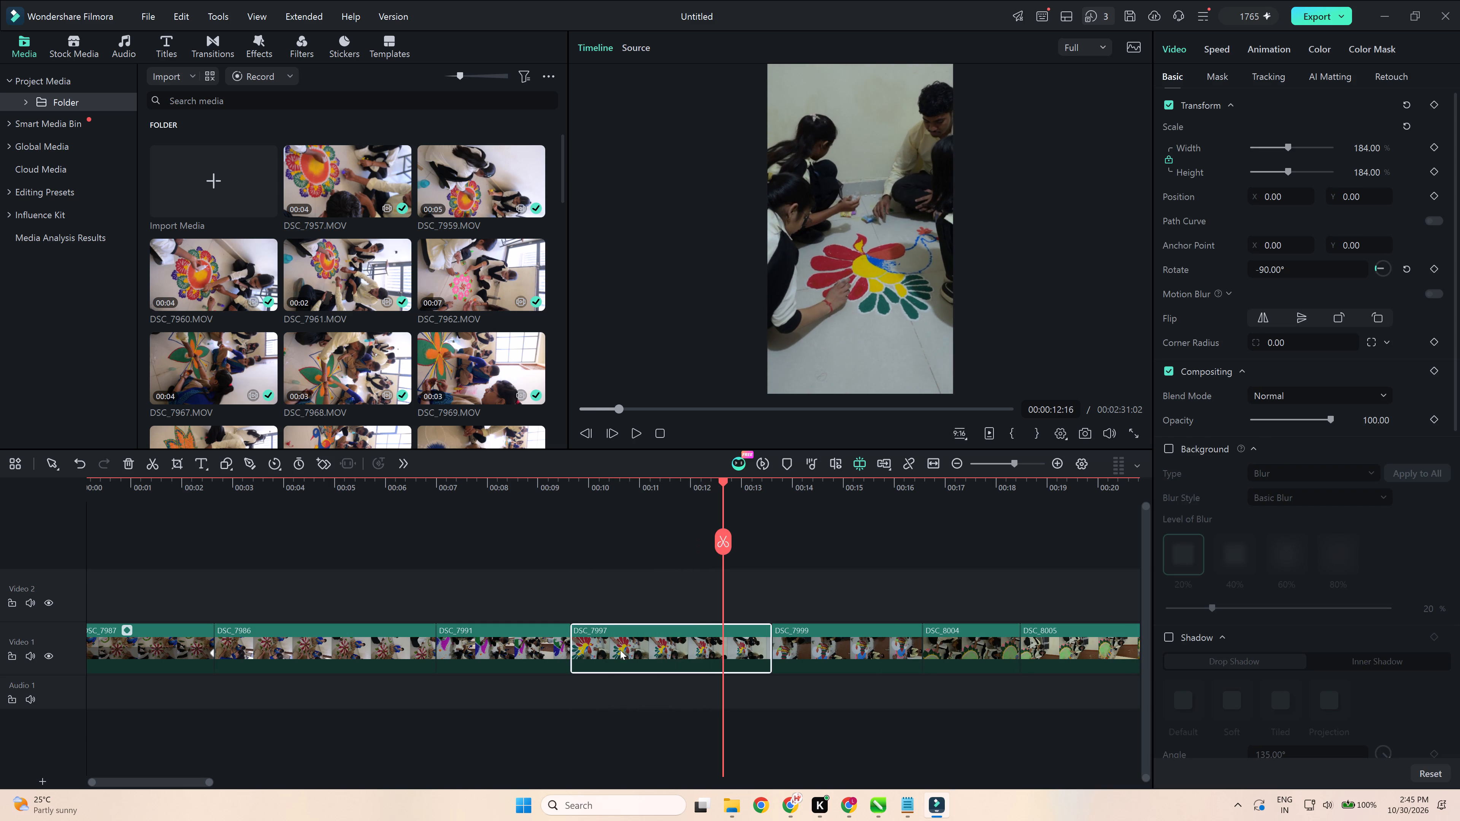
key(space)
key(space)
click(619, 489)
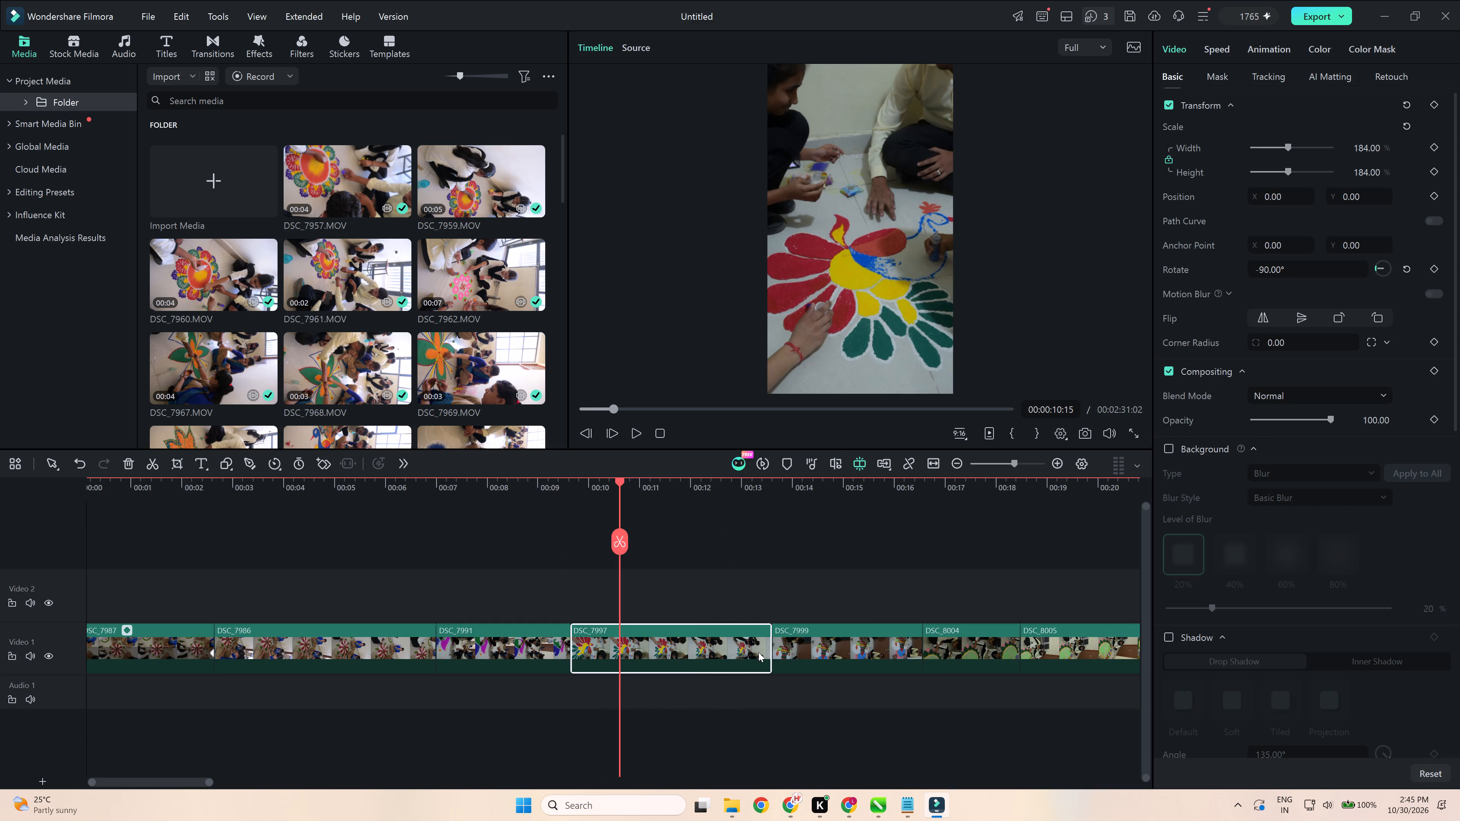
drag(769, 655, 696, 672)
drag(571, 640, 587, 658)
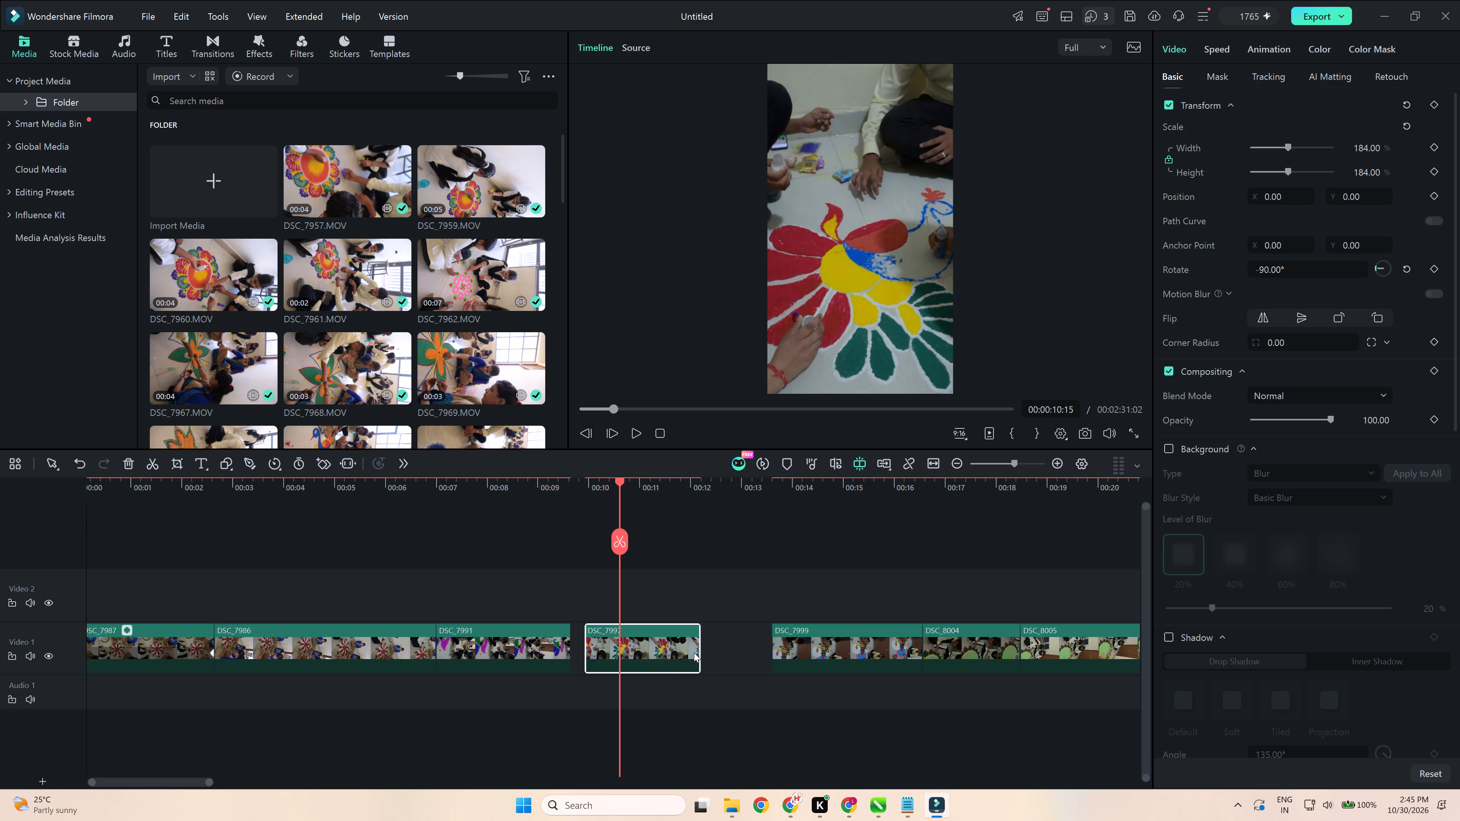
drag(700, 650, 678, 672)
click(745, 657)
click(766, 632)
Play from DSC_7999 into DSC_8005, delete DSC_8004, and close the gap it leaves.
key(space)
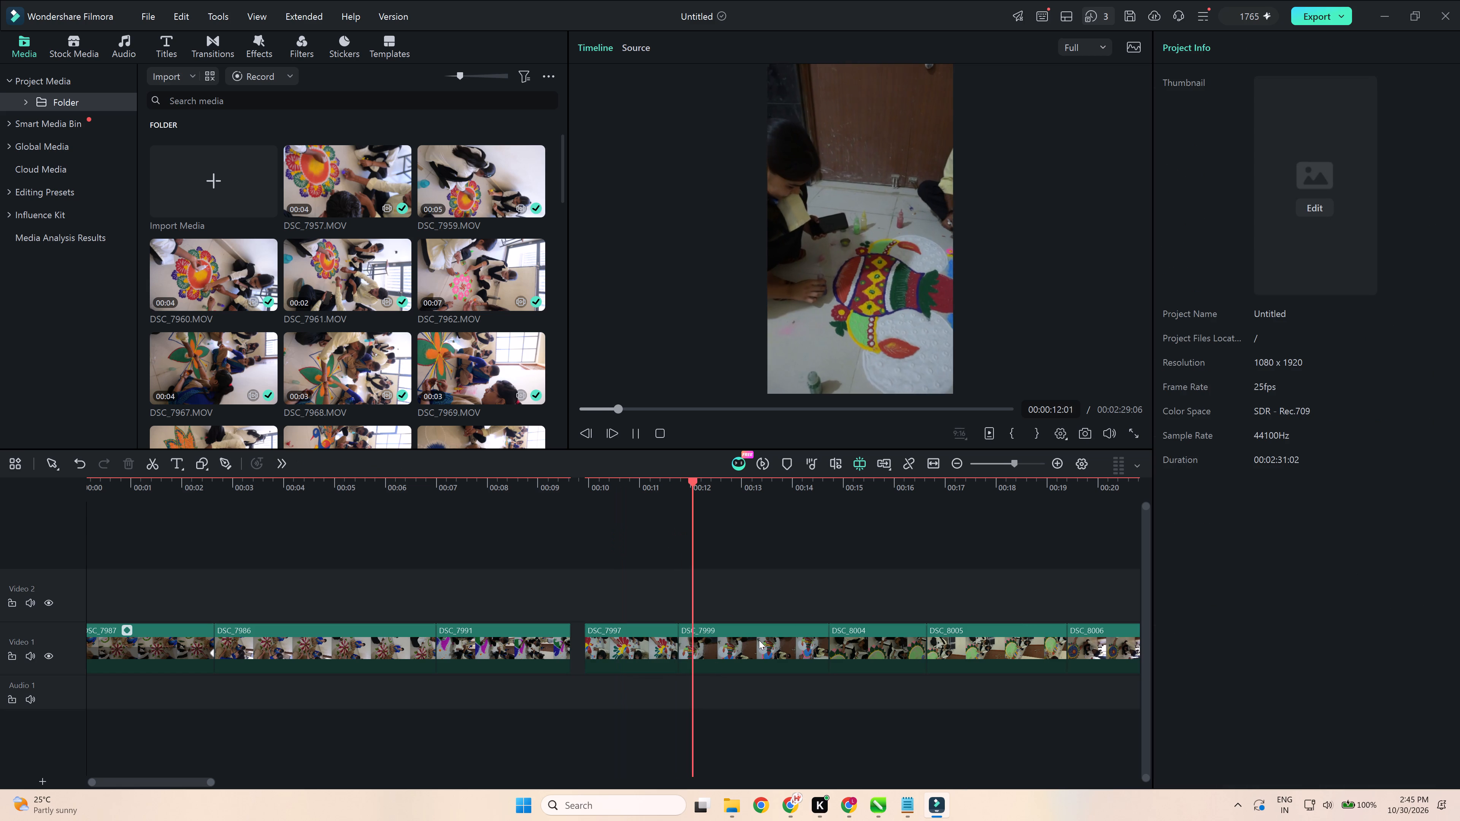
ctrl+scroll(761, 658, up, 3)
click(746, 652)
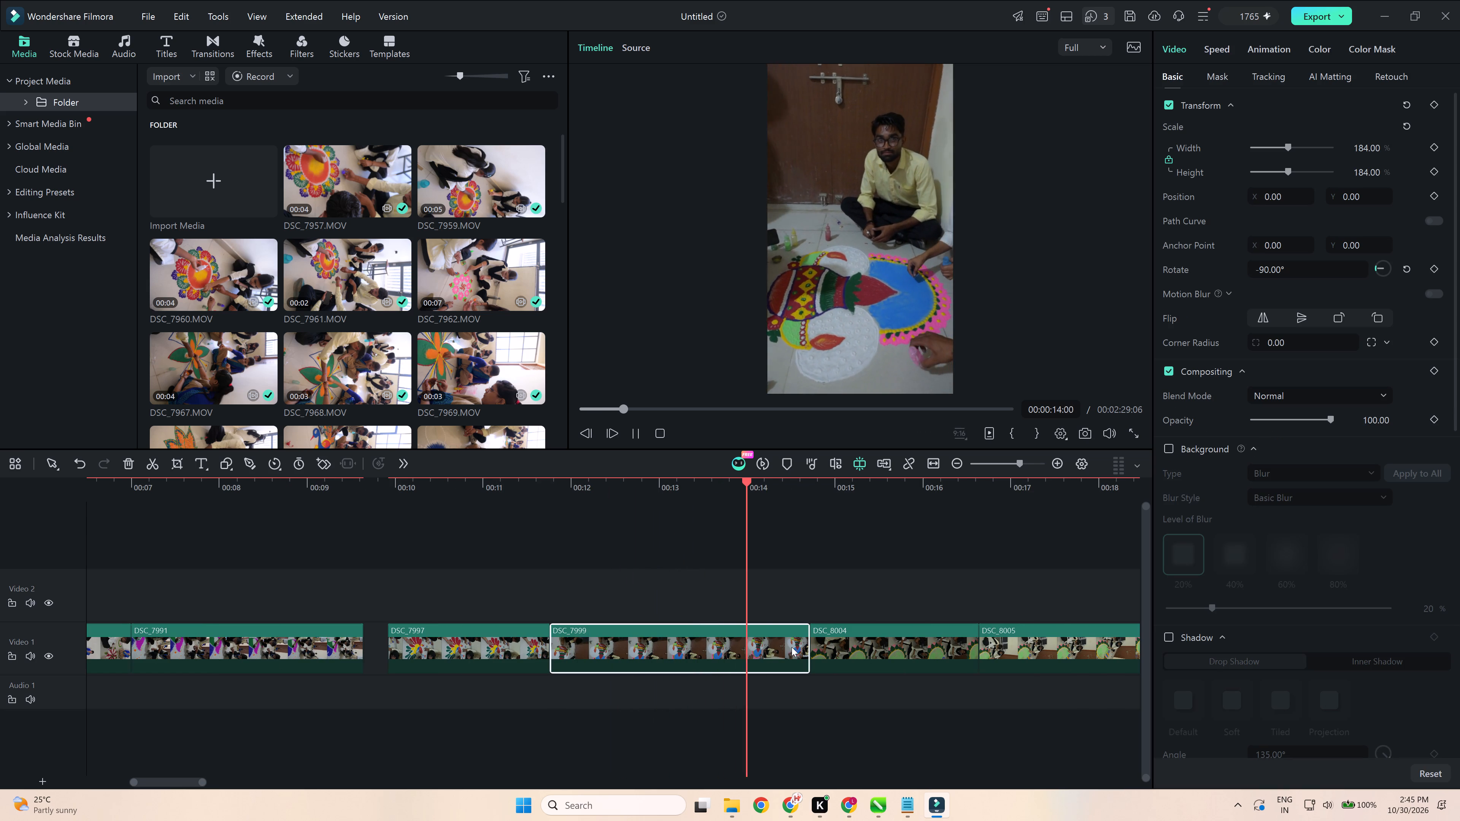
key(space)
key(space)
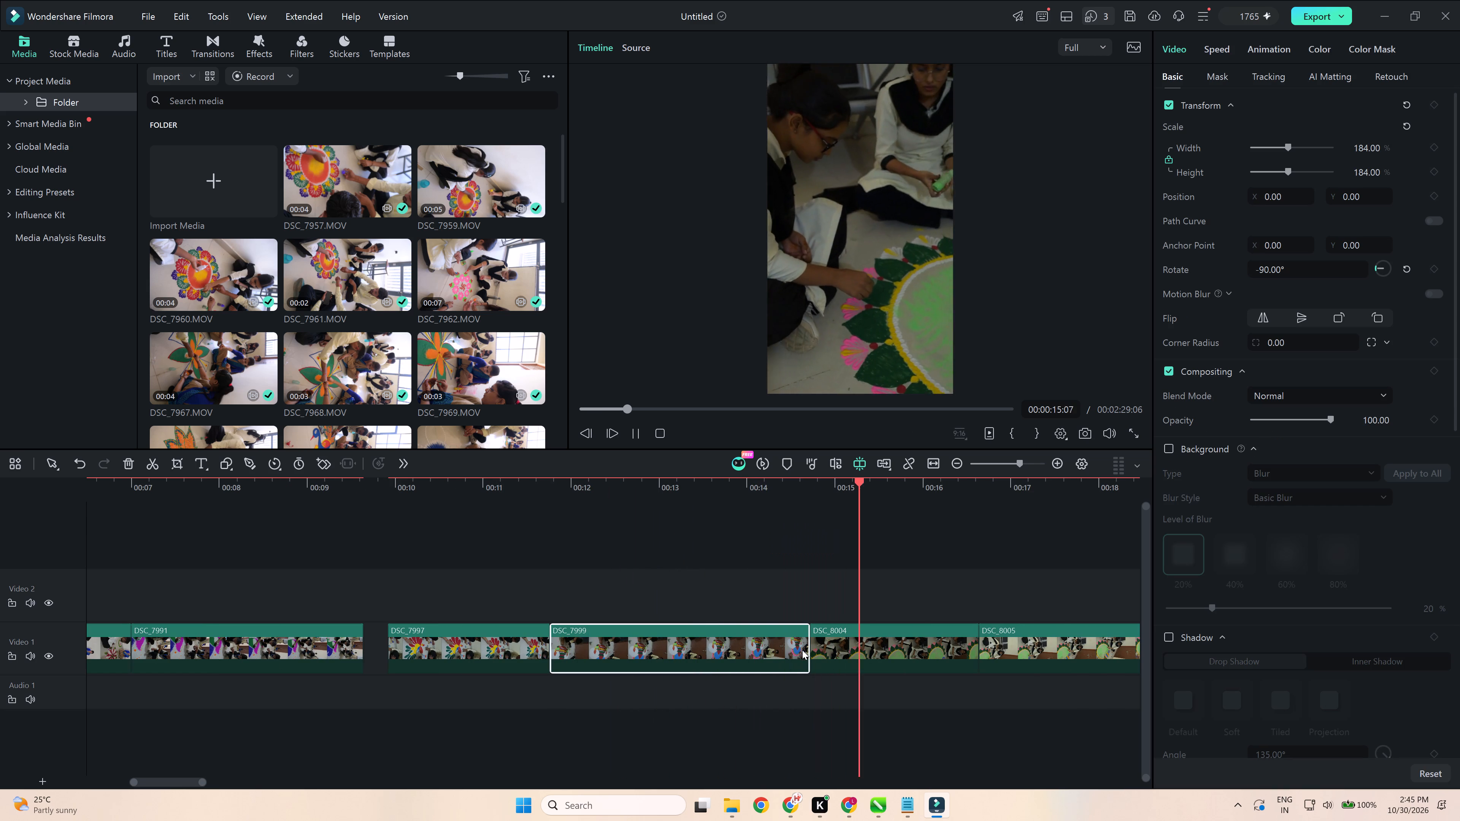
ctrl+scroll(680, 615, down, 4)
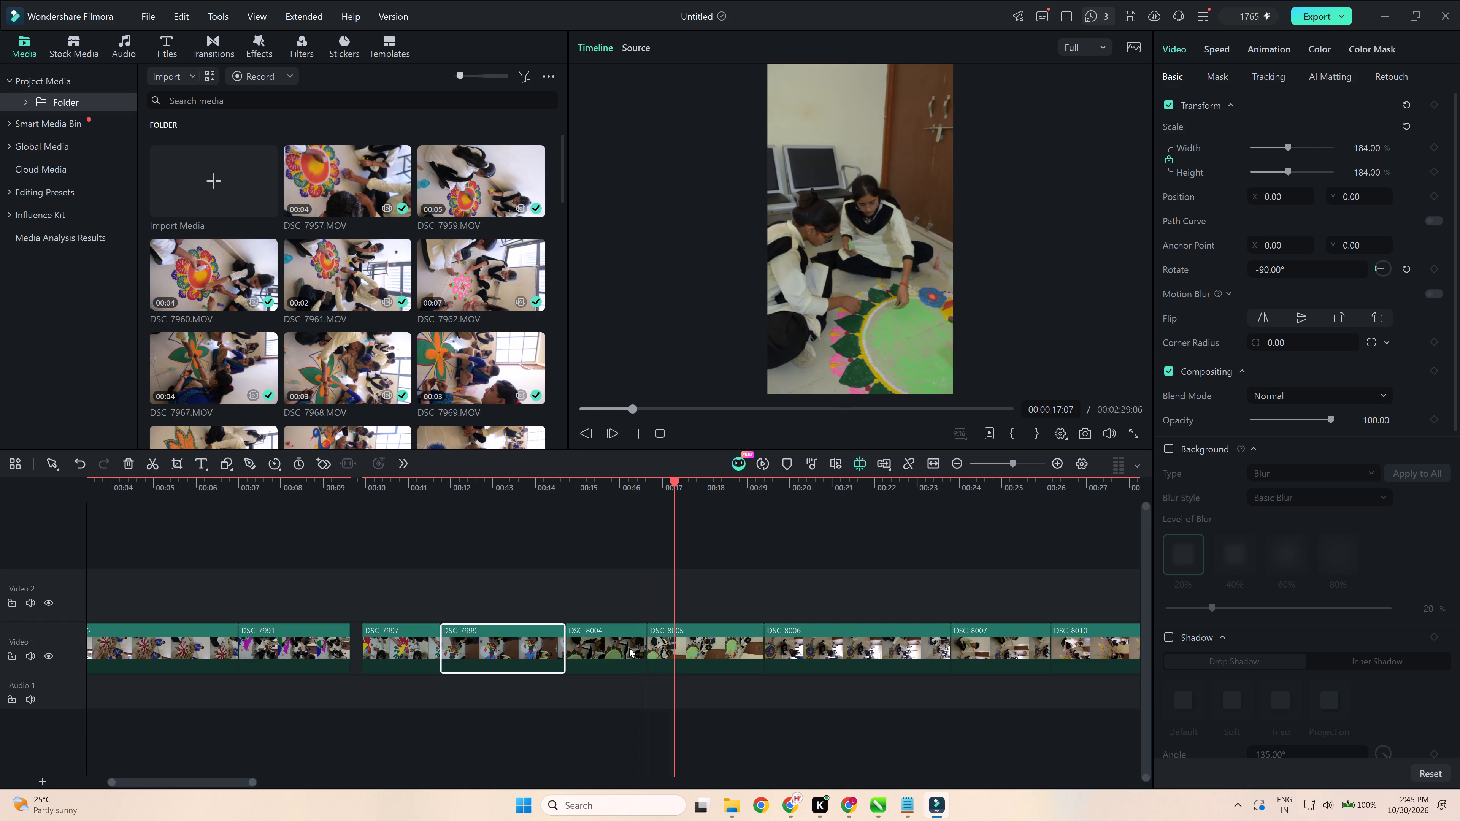
key(space)
click(633, 644)
key(Delete)
click(632, 645)
key(Delete)
Play DSC_8005 and DSC_8006, trim the end of DSC_8006 to about 20.5 s, and close the gap before DSC_8007.
key(space)
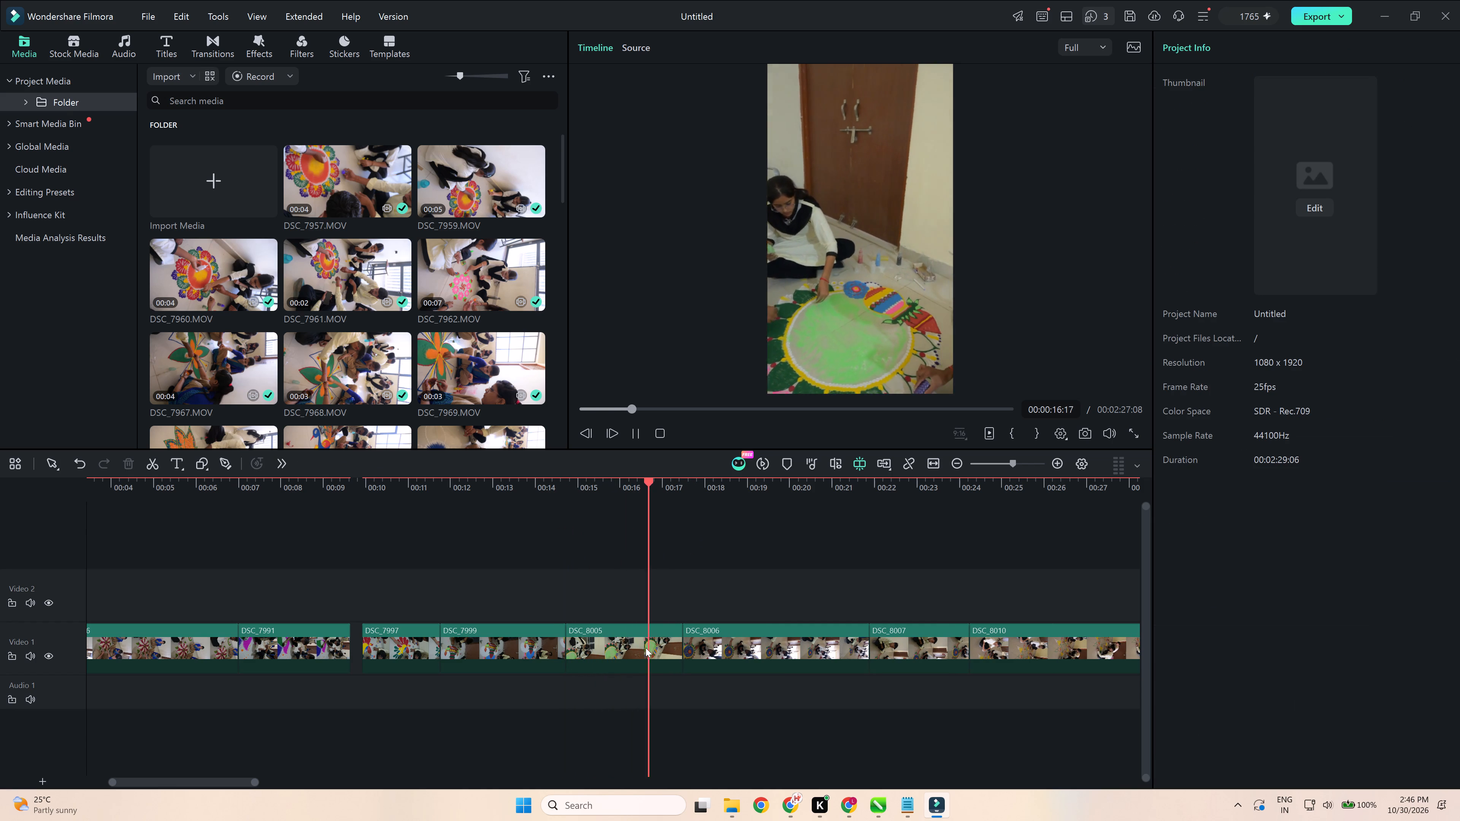
key(space)
ctrl+scroll(657, 662, up, 8)
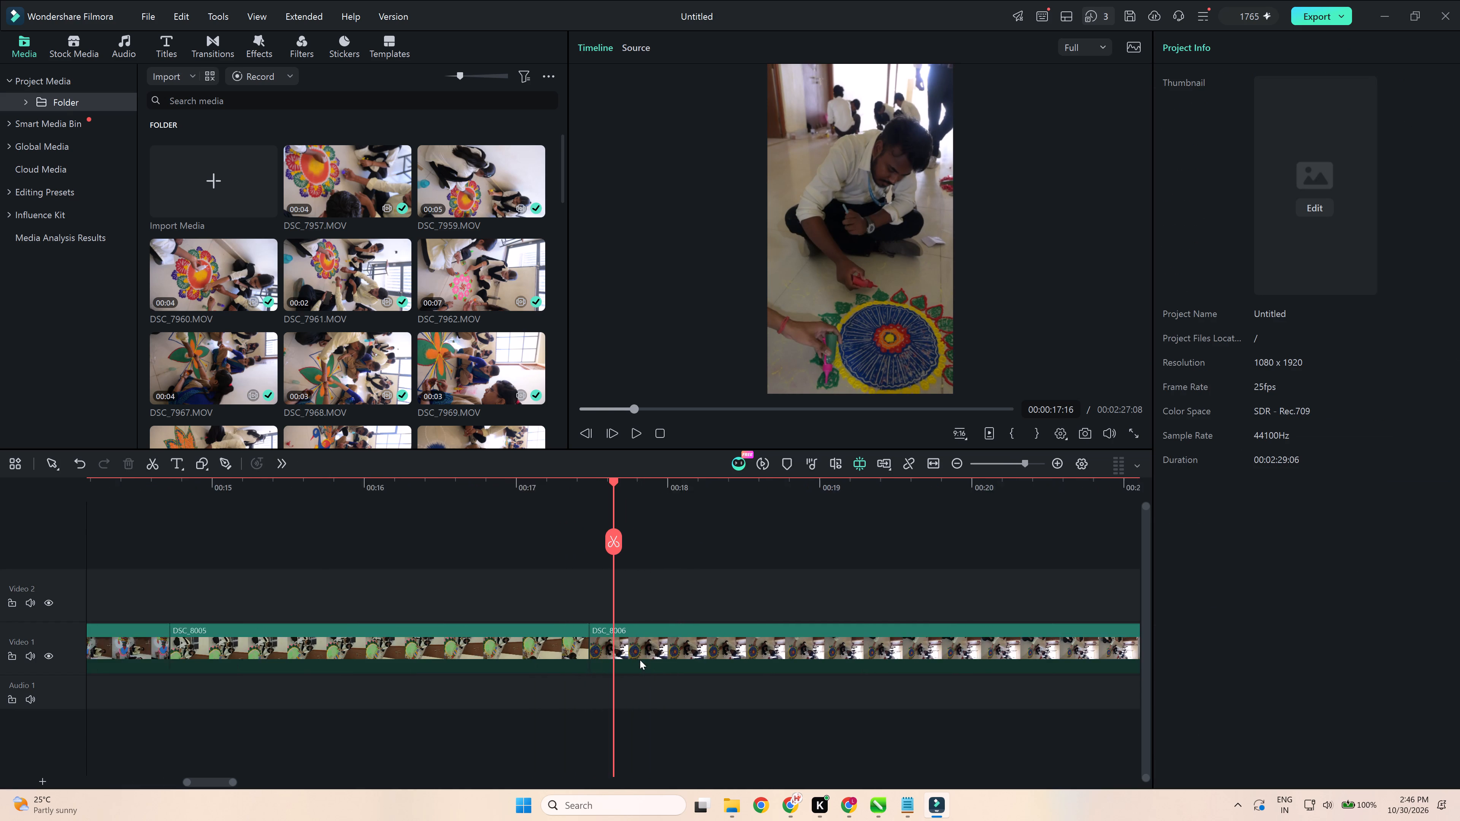
key(space)
ctrl+scroll(609, 606, down, 3)
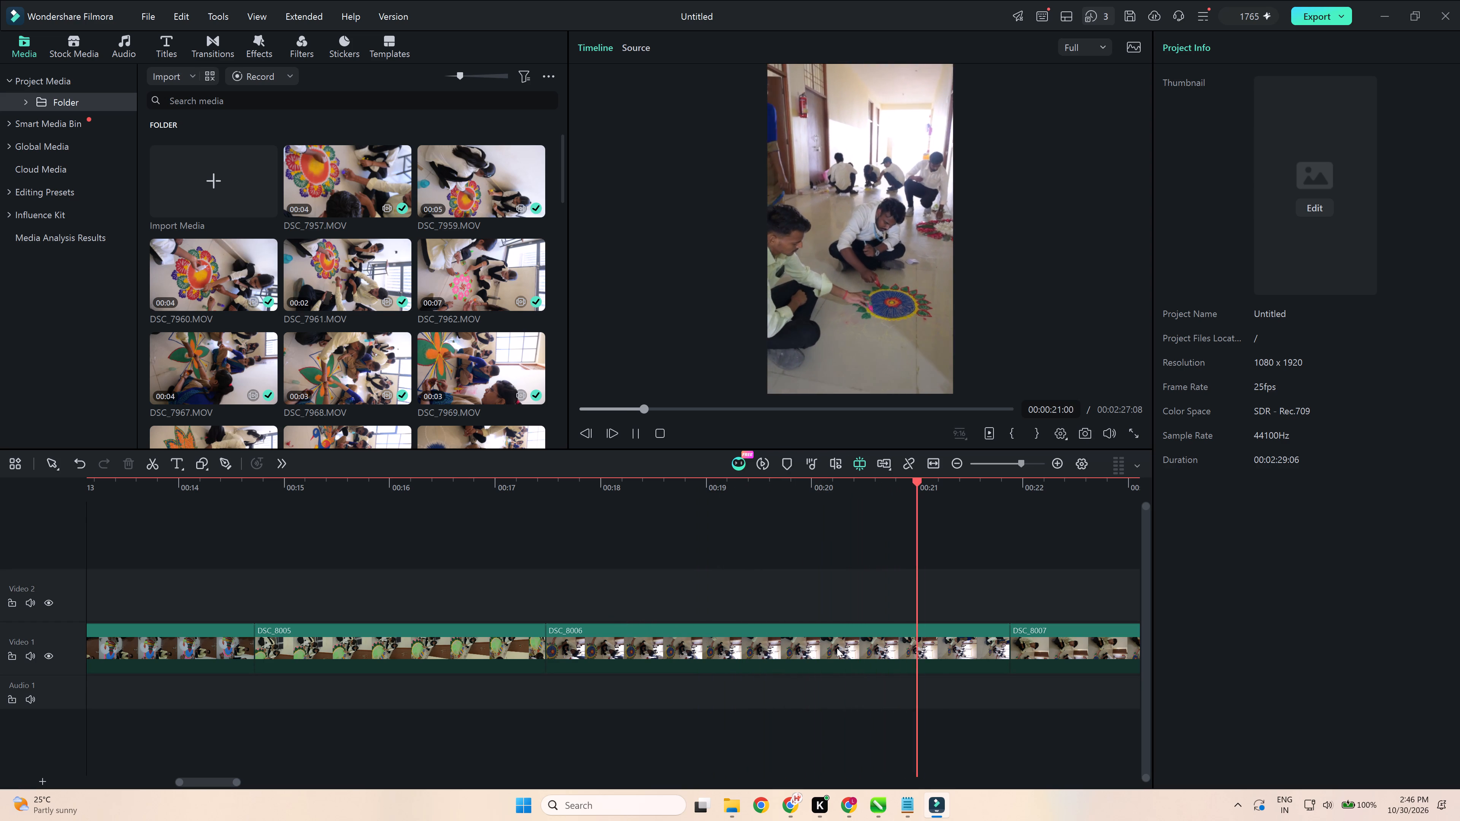
key(space)
click(890, 659)
drag(1008, 653, 866, 678)
drag(940, 664, 943, 663)
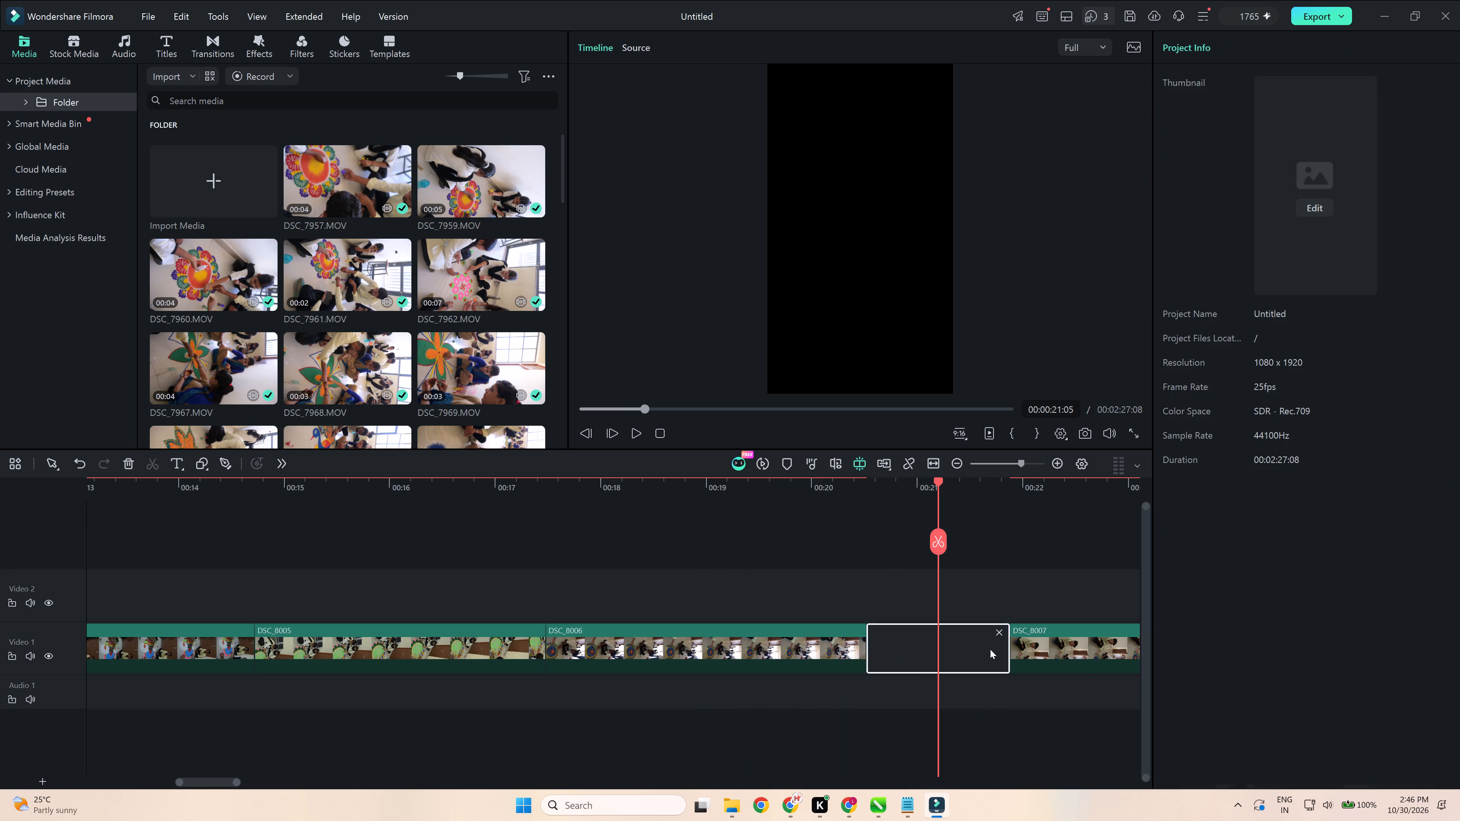
click(994, 643)
click(1001, 632)
Play DSC_8007 and DSC_8010, trim the end of DSC_8010 to about 26 s, and close the gap before DSC_8014.
key(space)
ctrl+scroll(674, 636, down, 4)
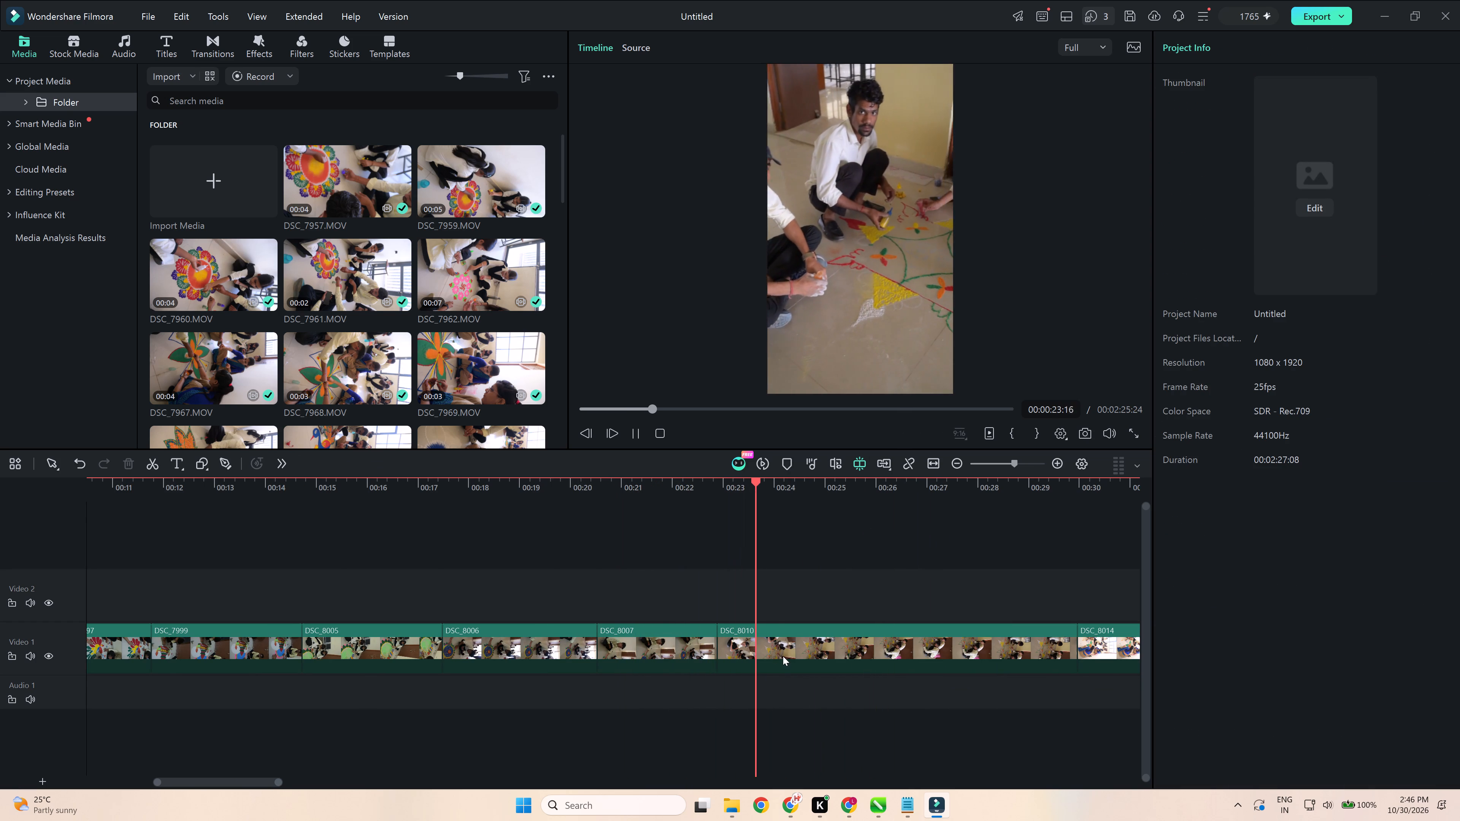
ctrl+scroll(672, 602, down, 2)
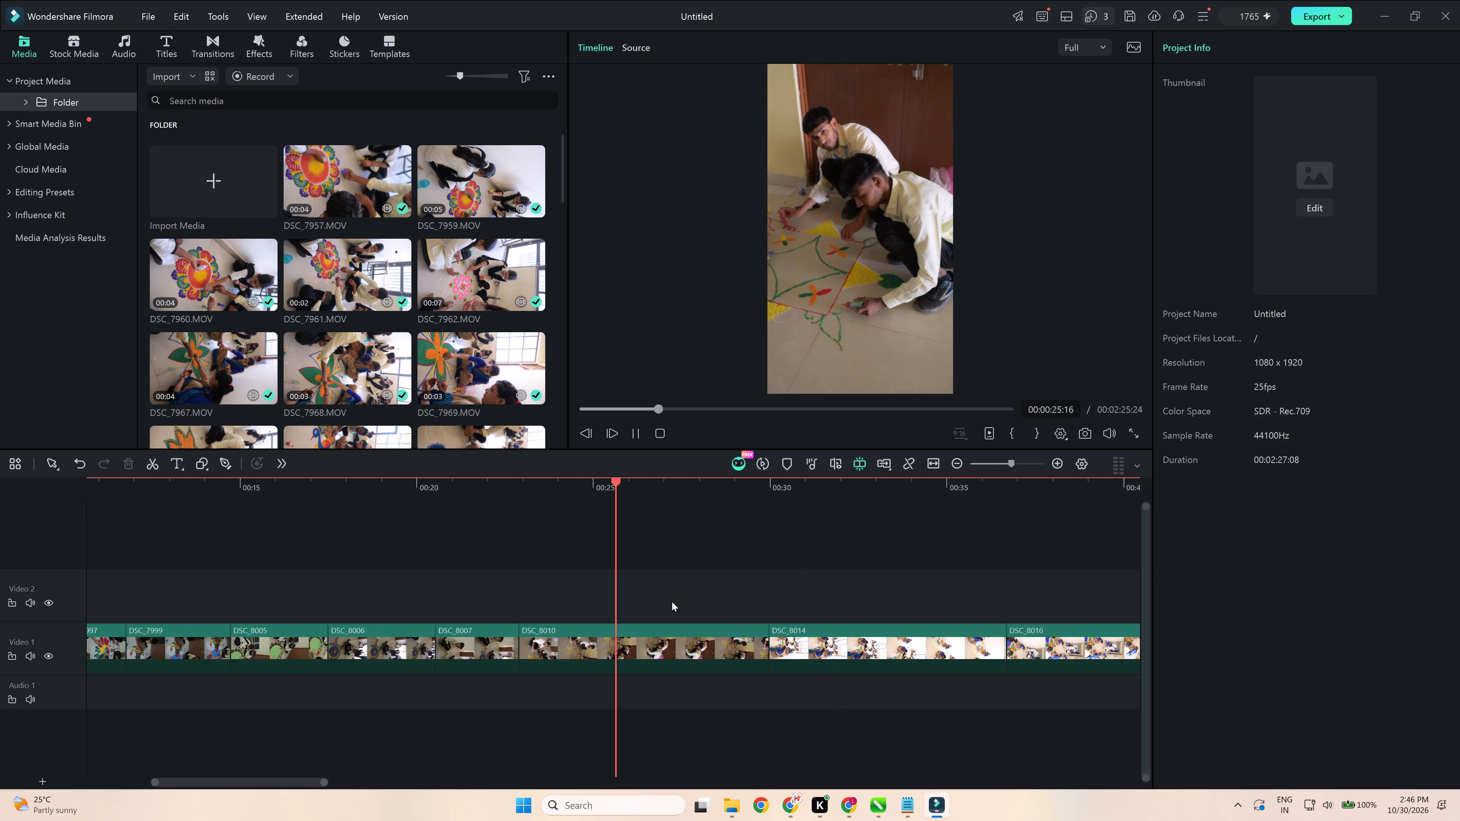
key(space)
click(668, 648)
drag(765, 649, 625, 676)
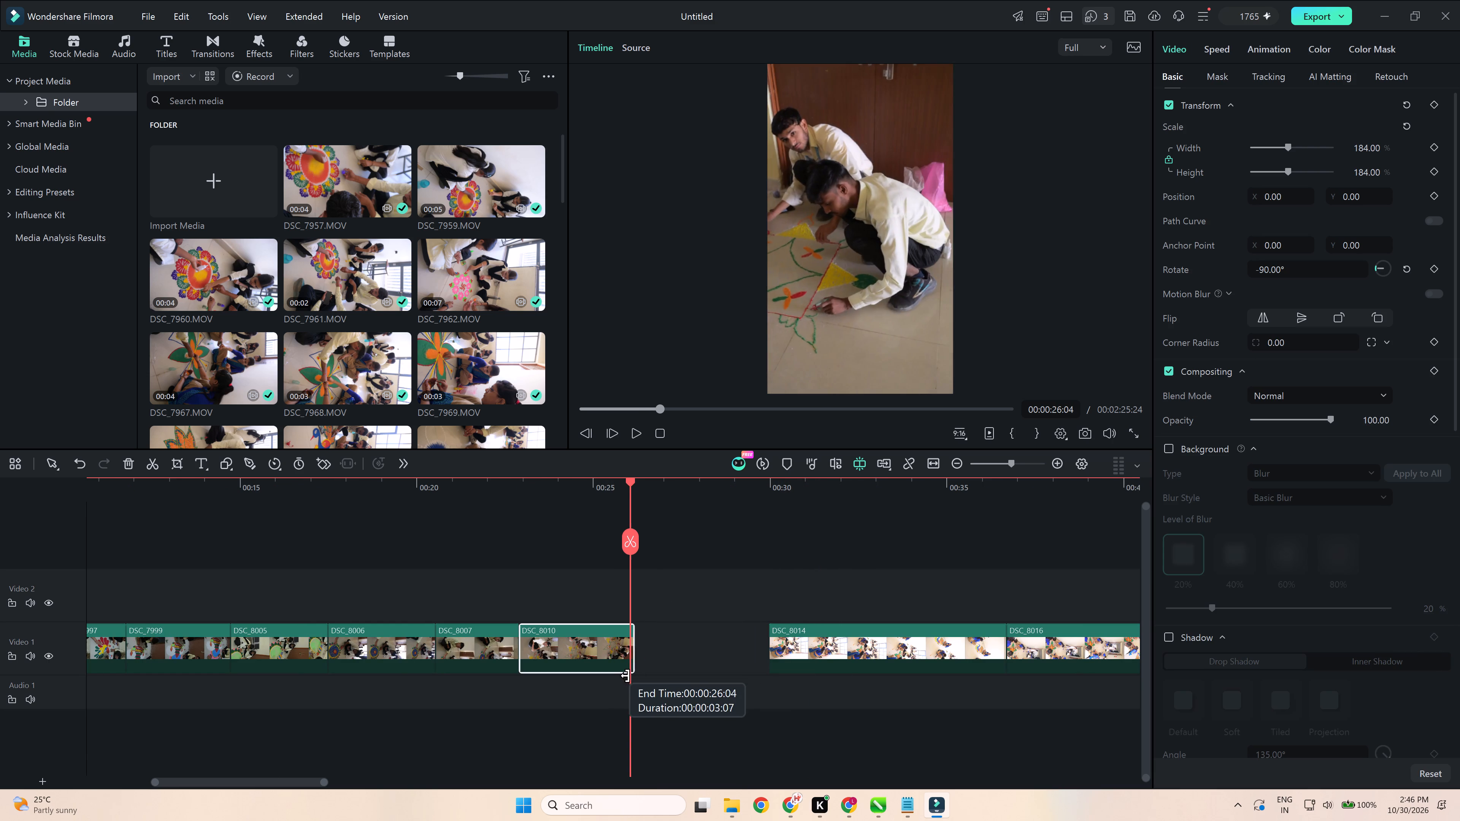
drag(625, 676, 623, 676)
click(709, 659)
click(755, 632)
Play DSC_8014, delete that clip, and close the gap before DSC_8016.
key(space)
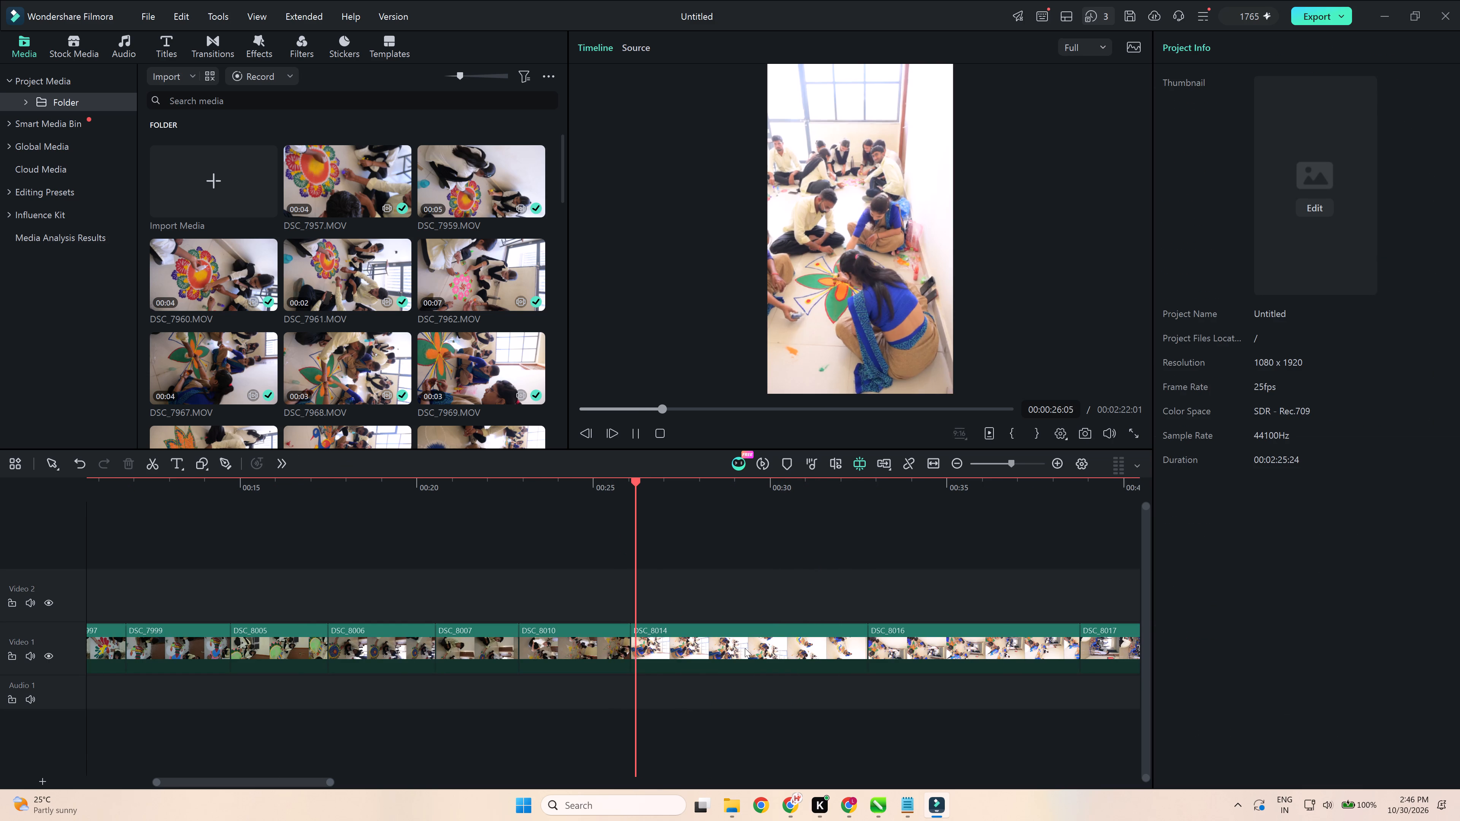
click(745, 648)
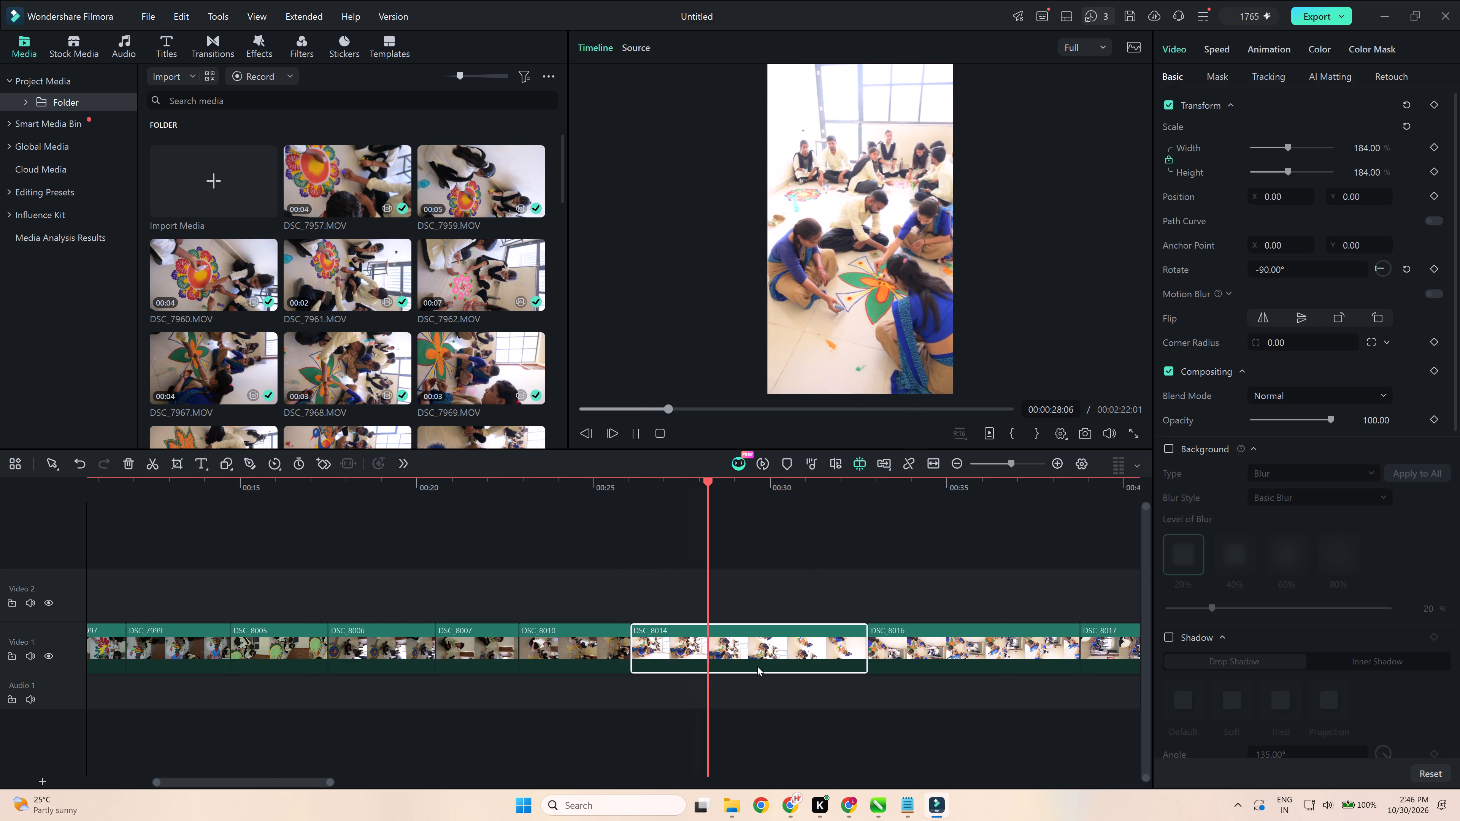
key(space)
key(Delete)
click(765, 641)
key(Delete)
Play DSC_8016 and trim its end to about 00:00:30:11.
key(space)
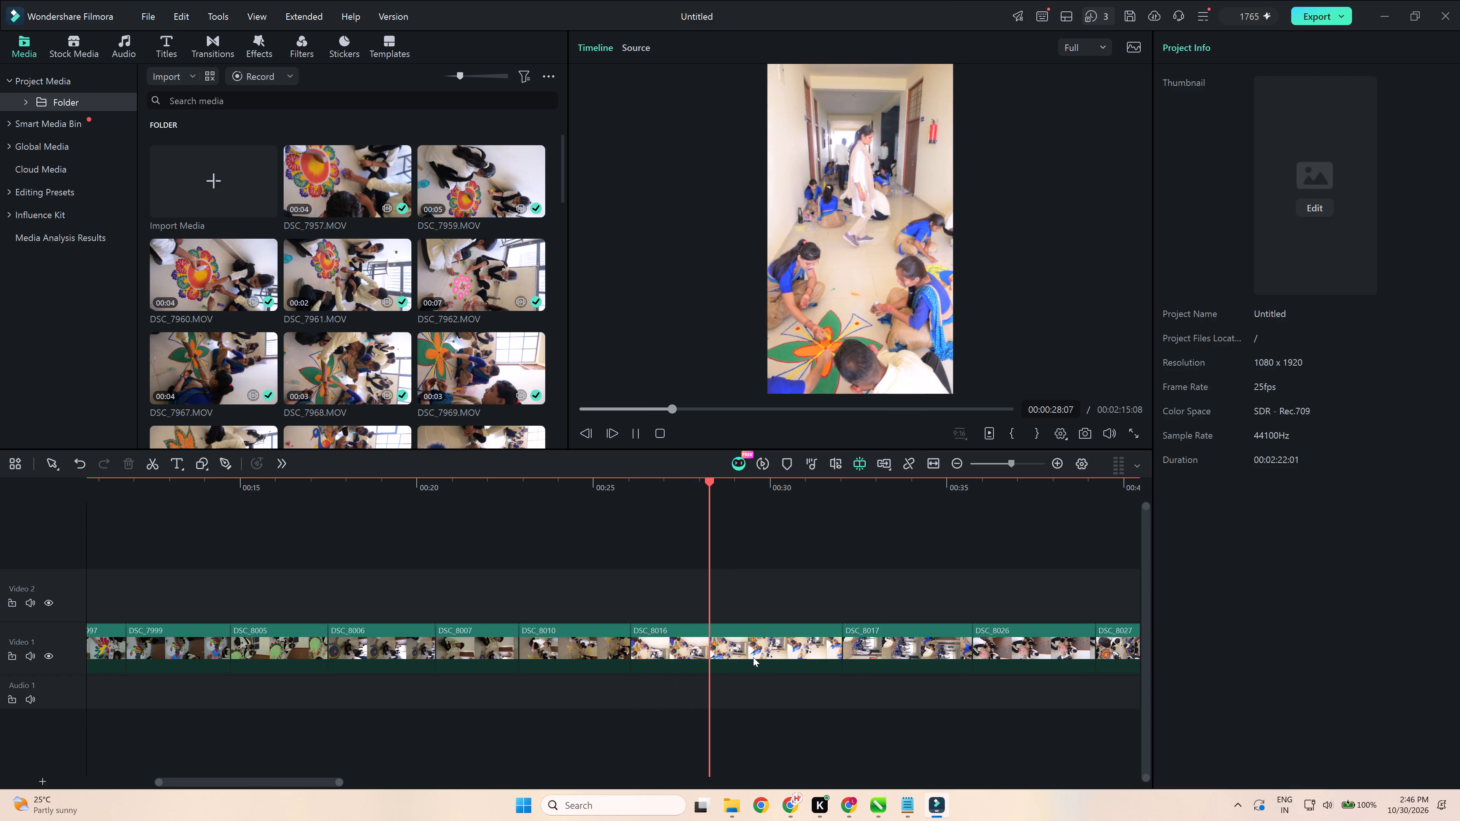
key(space)
click(789, 642)
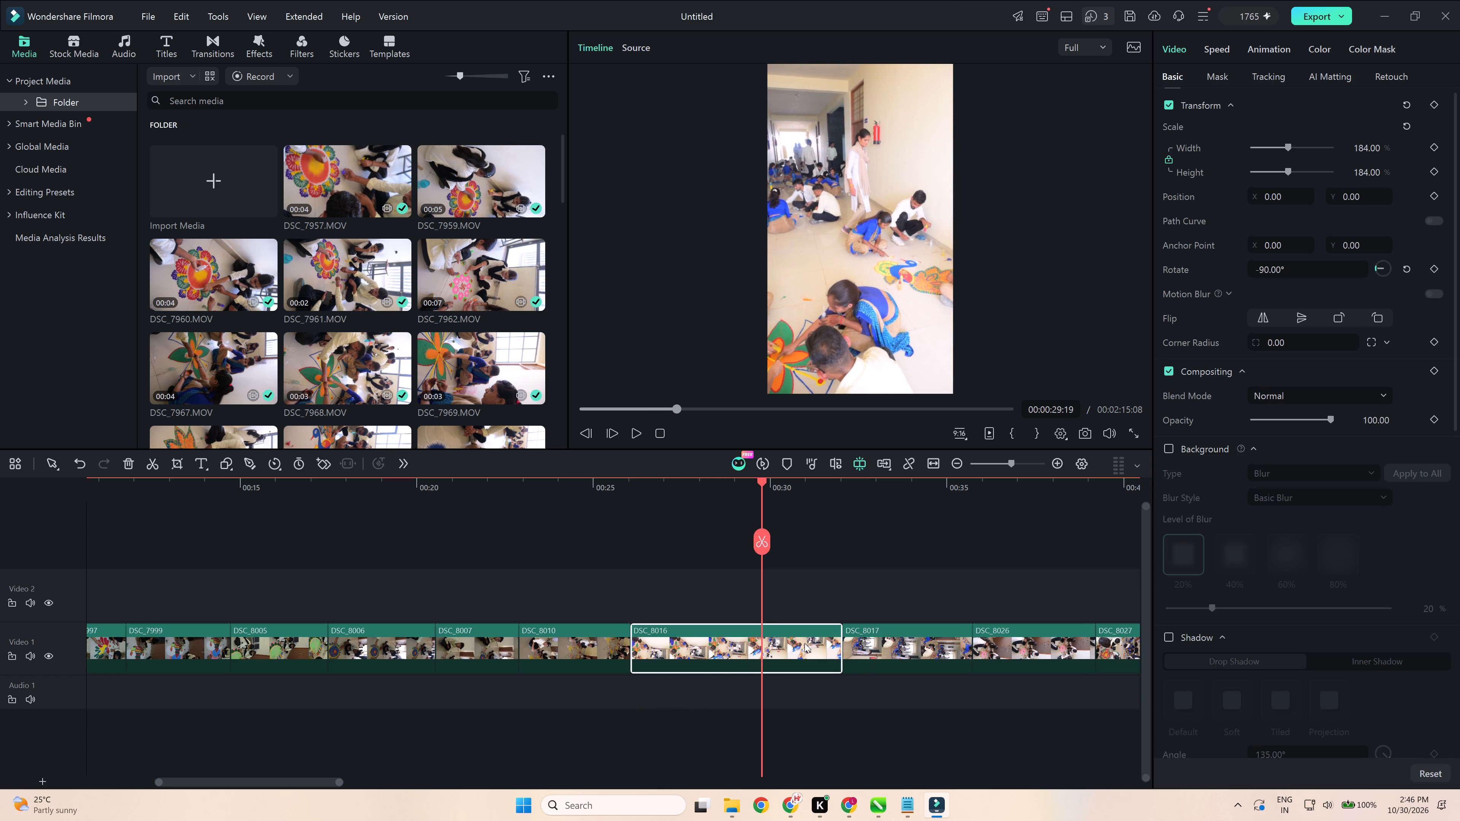
key(space)
key(space)
drag(840, 647, 783, 678)
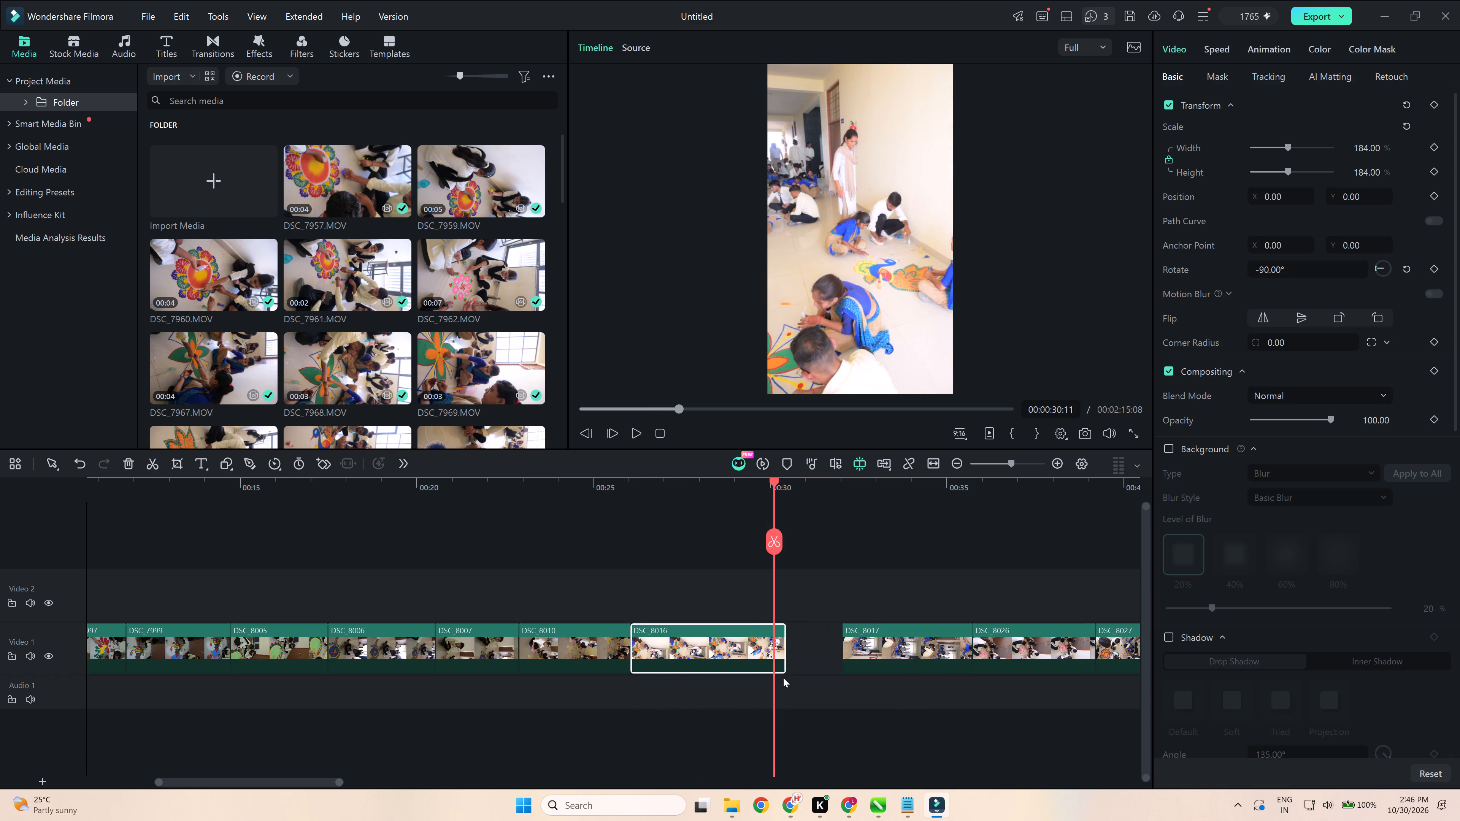
Test exposure and contrast adjustments on DSC_8016, leave both at 0, and set its Highlight to -30.
click(1311, 52)
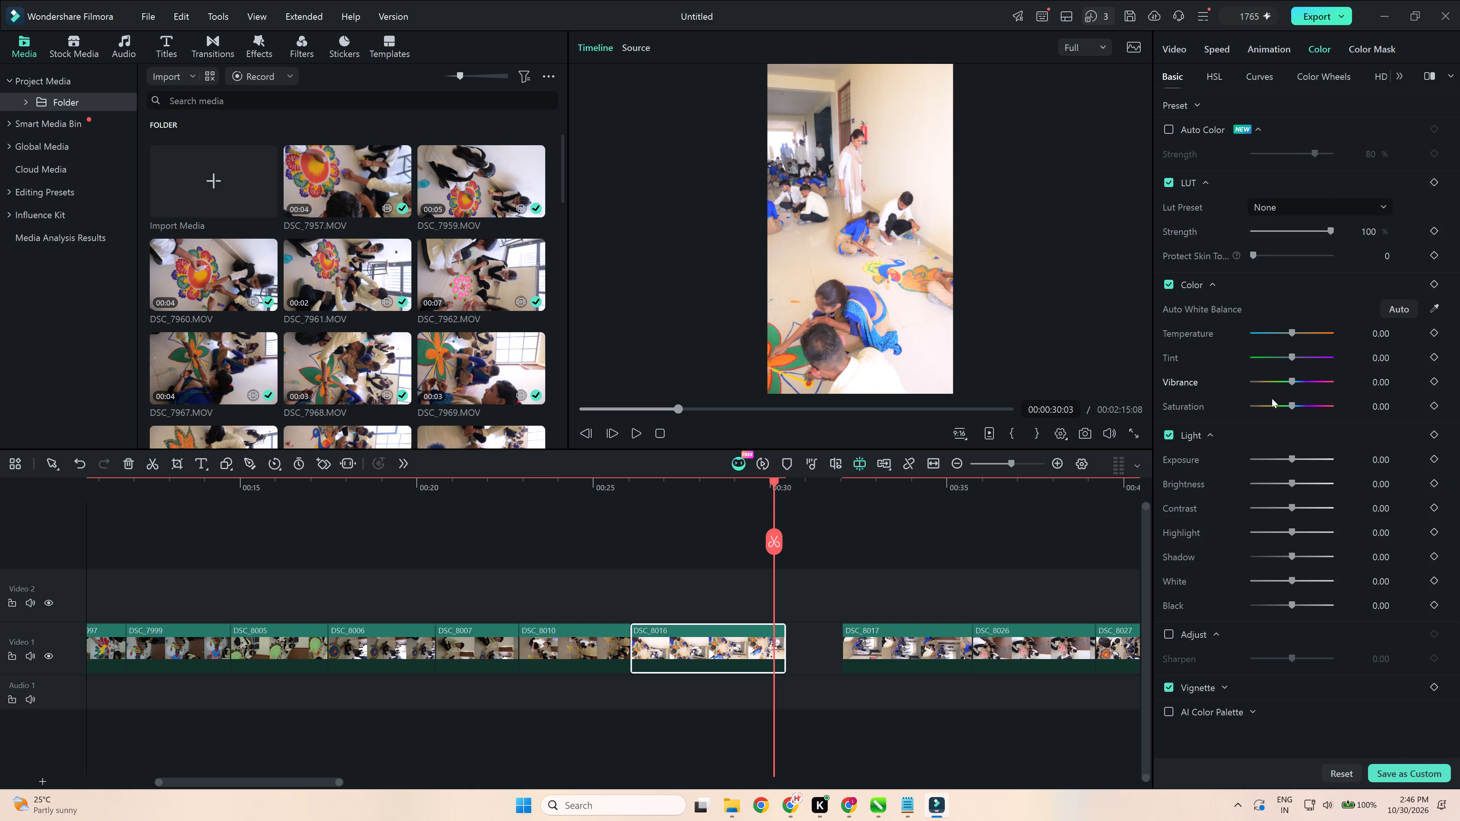
click(1380, 458)
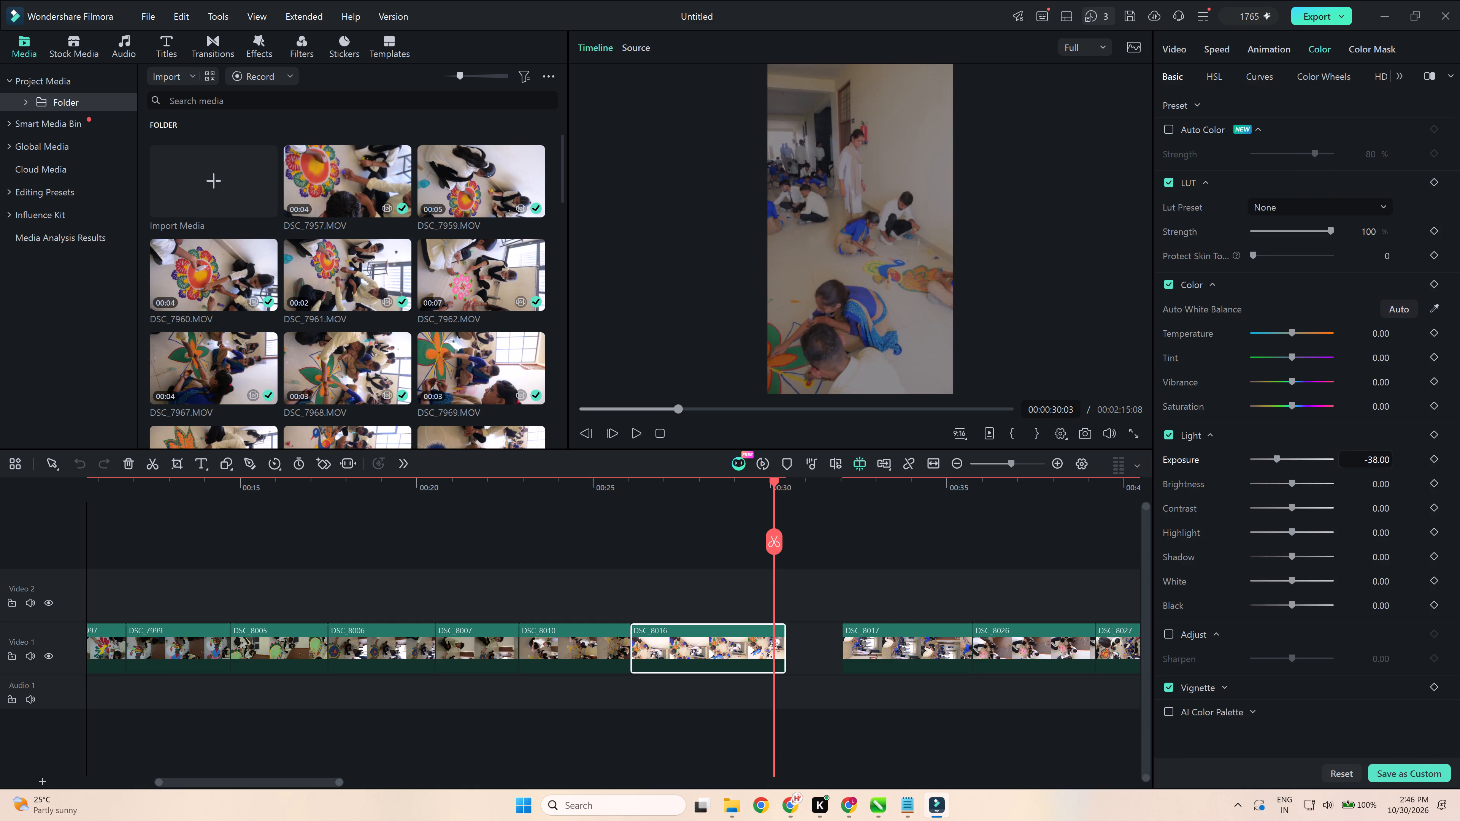
click(1409, 455)
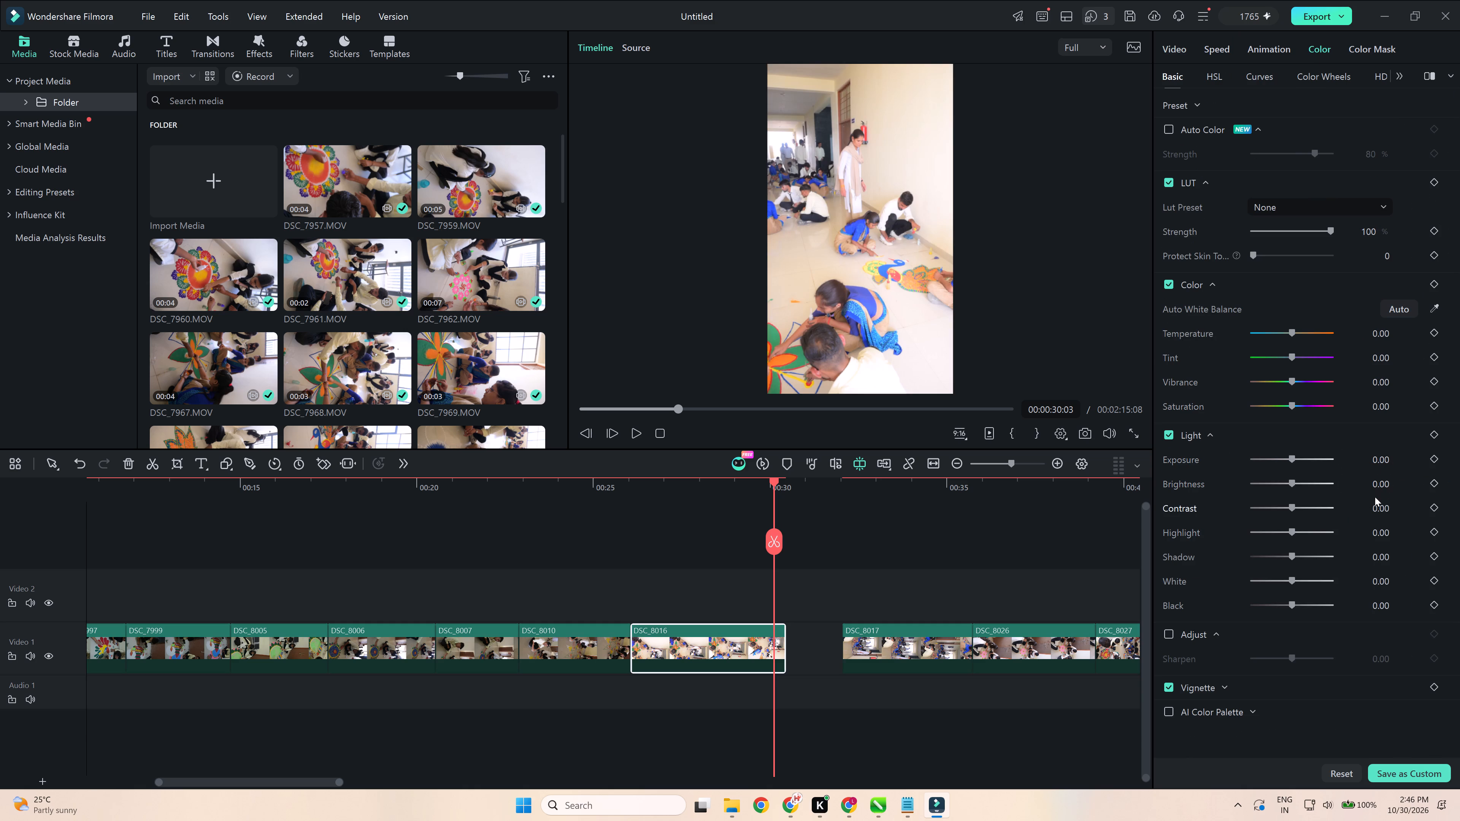
click(1375, 501)
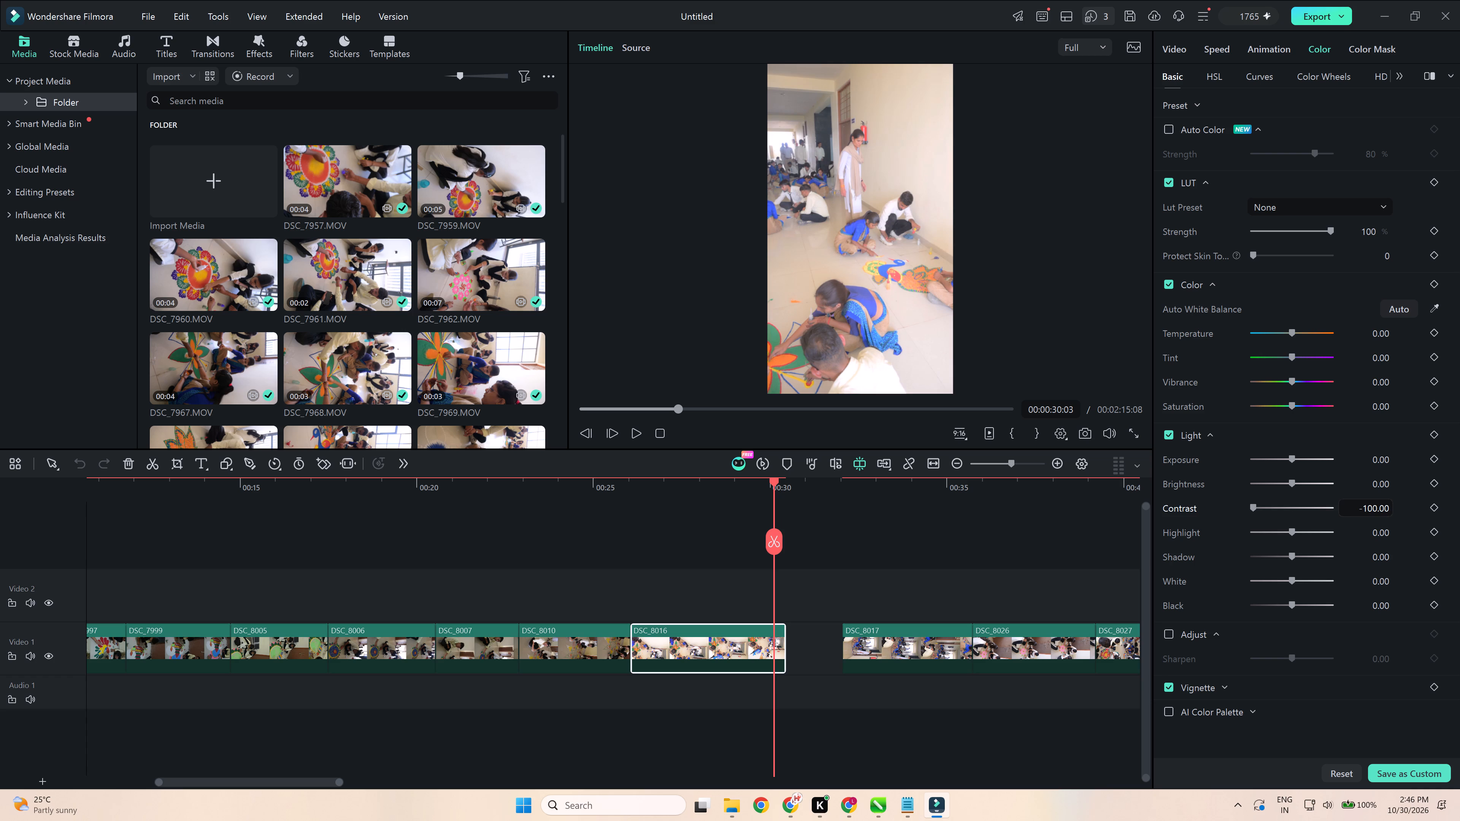
click(1406, 512)
click(1385, 535)
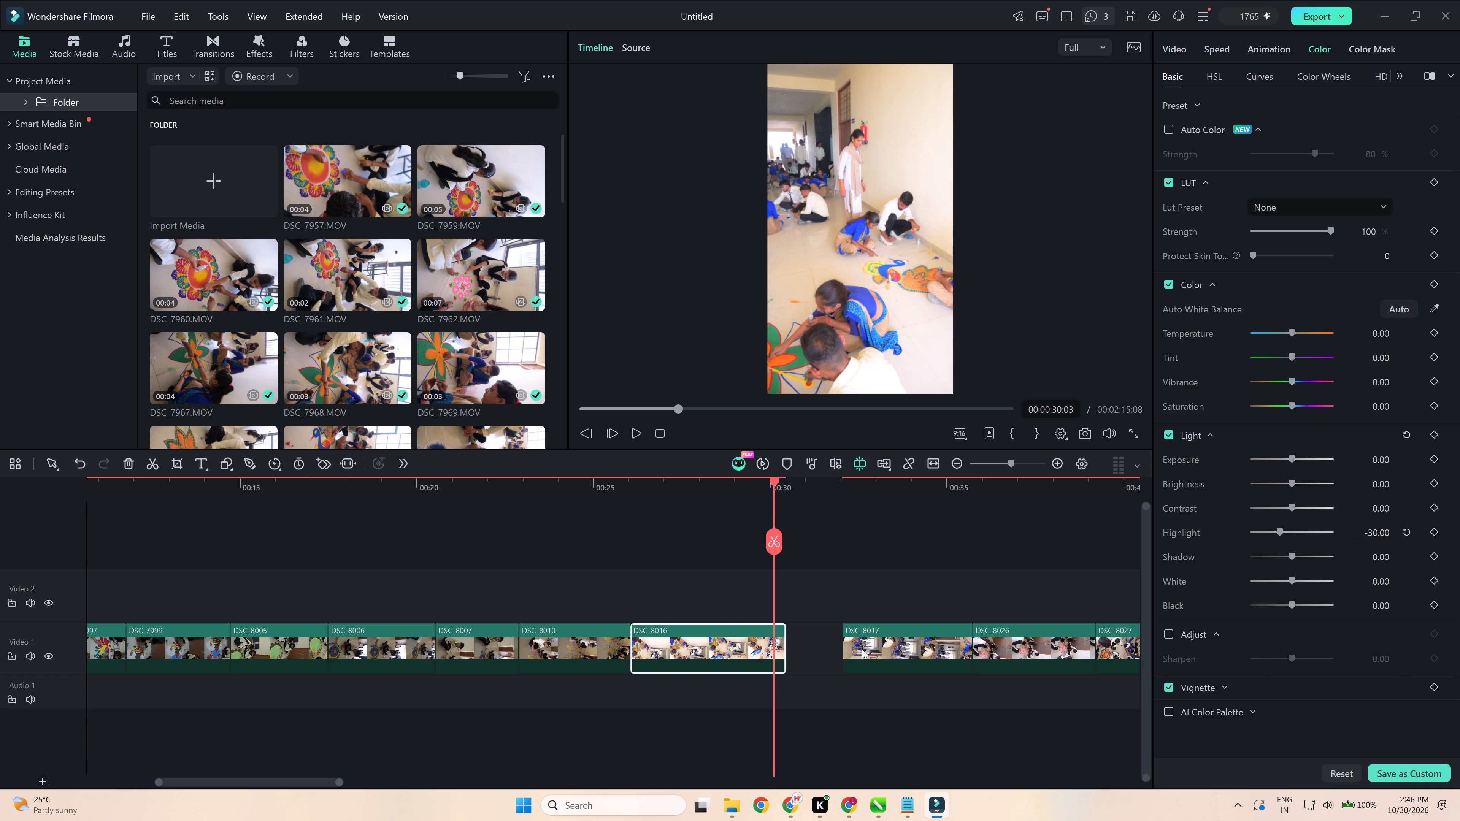
Close the gap between DSC_8016 and DSC_8017.
click(816, 649)
click(821, 636)
click(831, 629)
Play on from DSC_8017 into DSC_8028, delete DSC_8028, and close the gap before DSC_8029.
key(space)
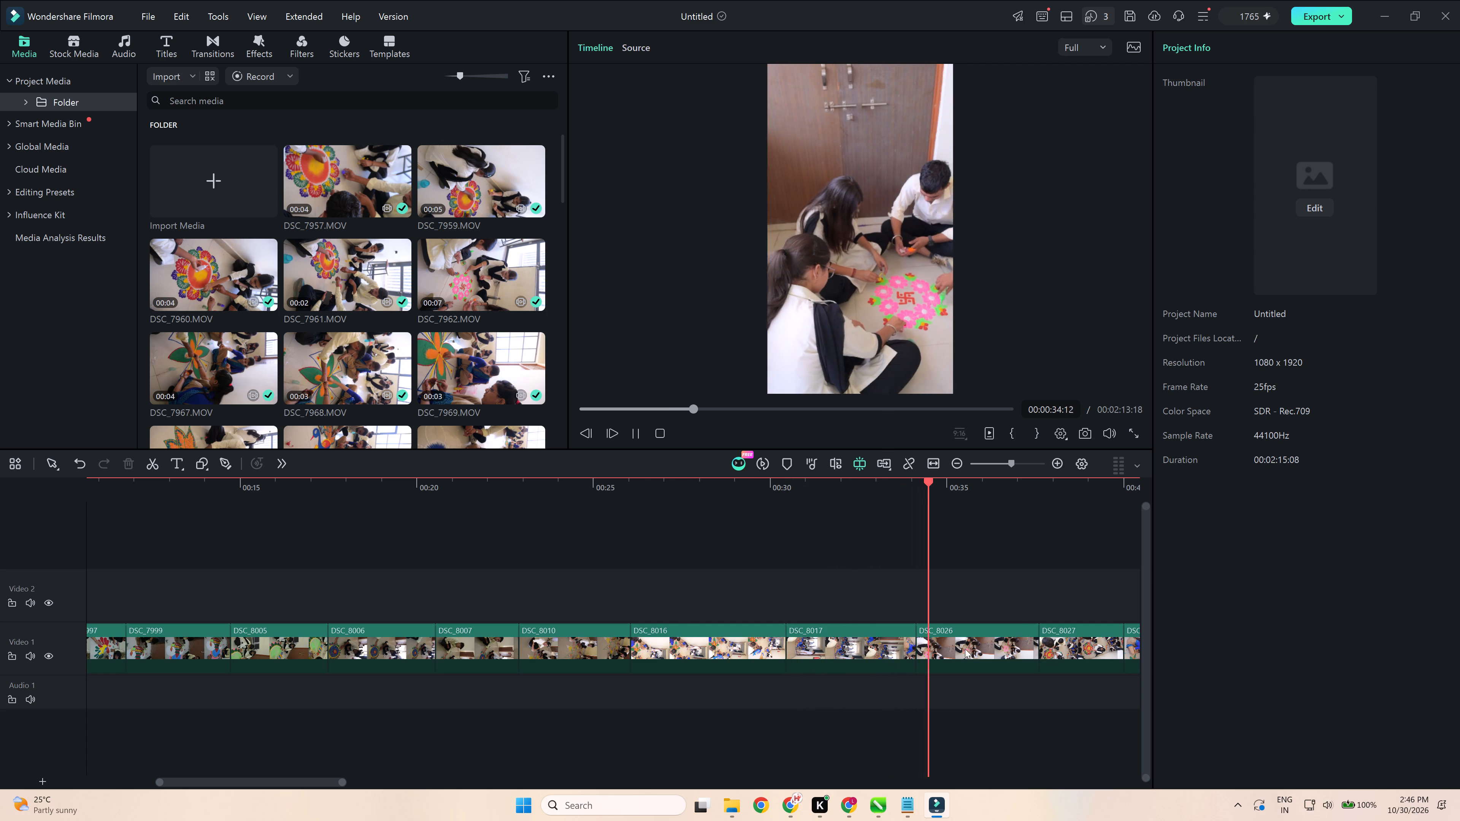
ctrl+scroll(930, 649, down, 2)
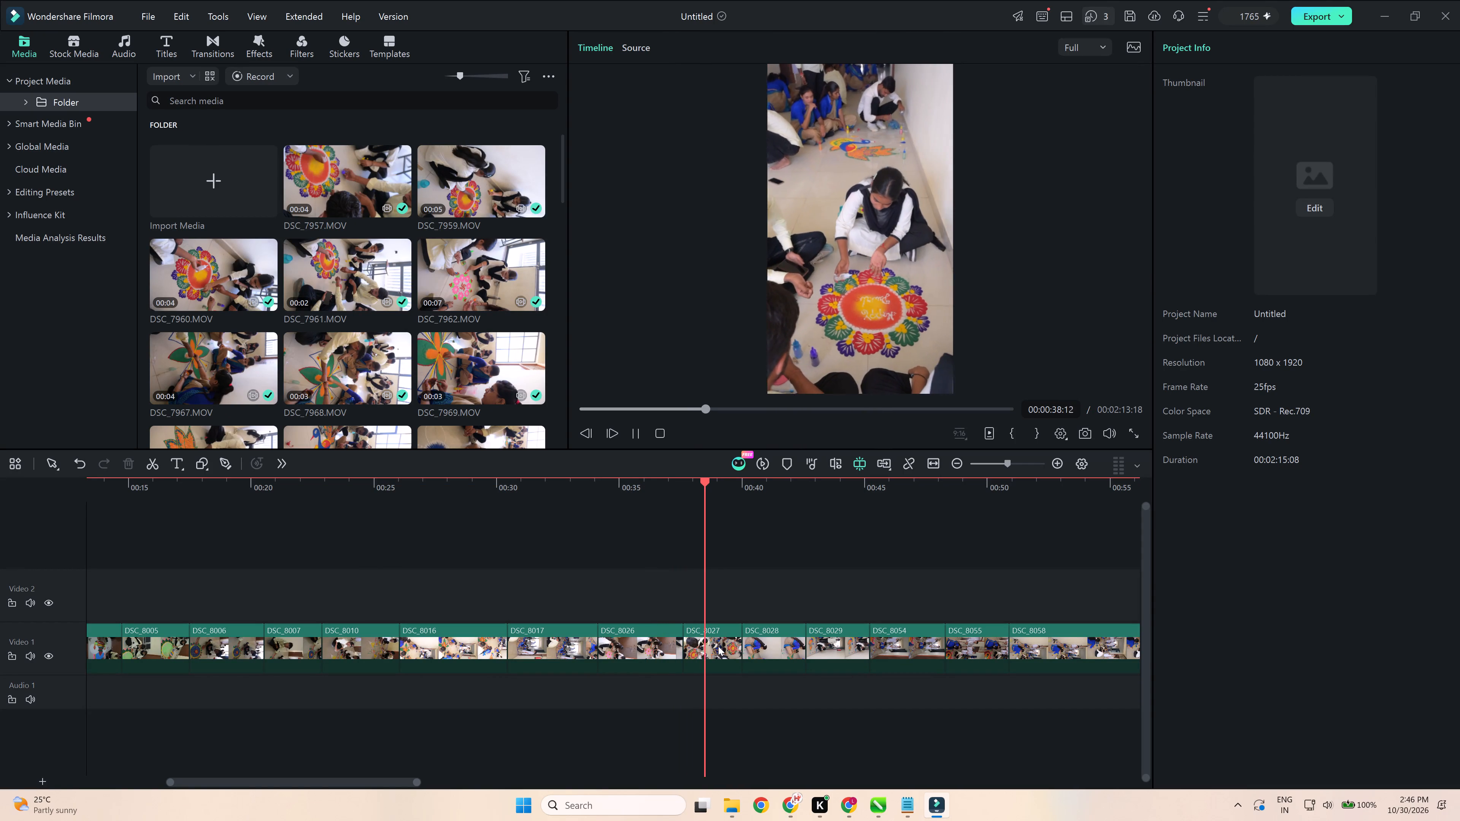
click(775, 649)
key(End)
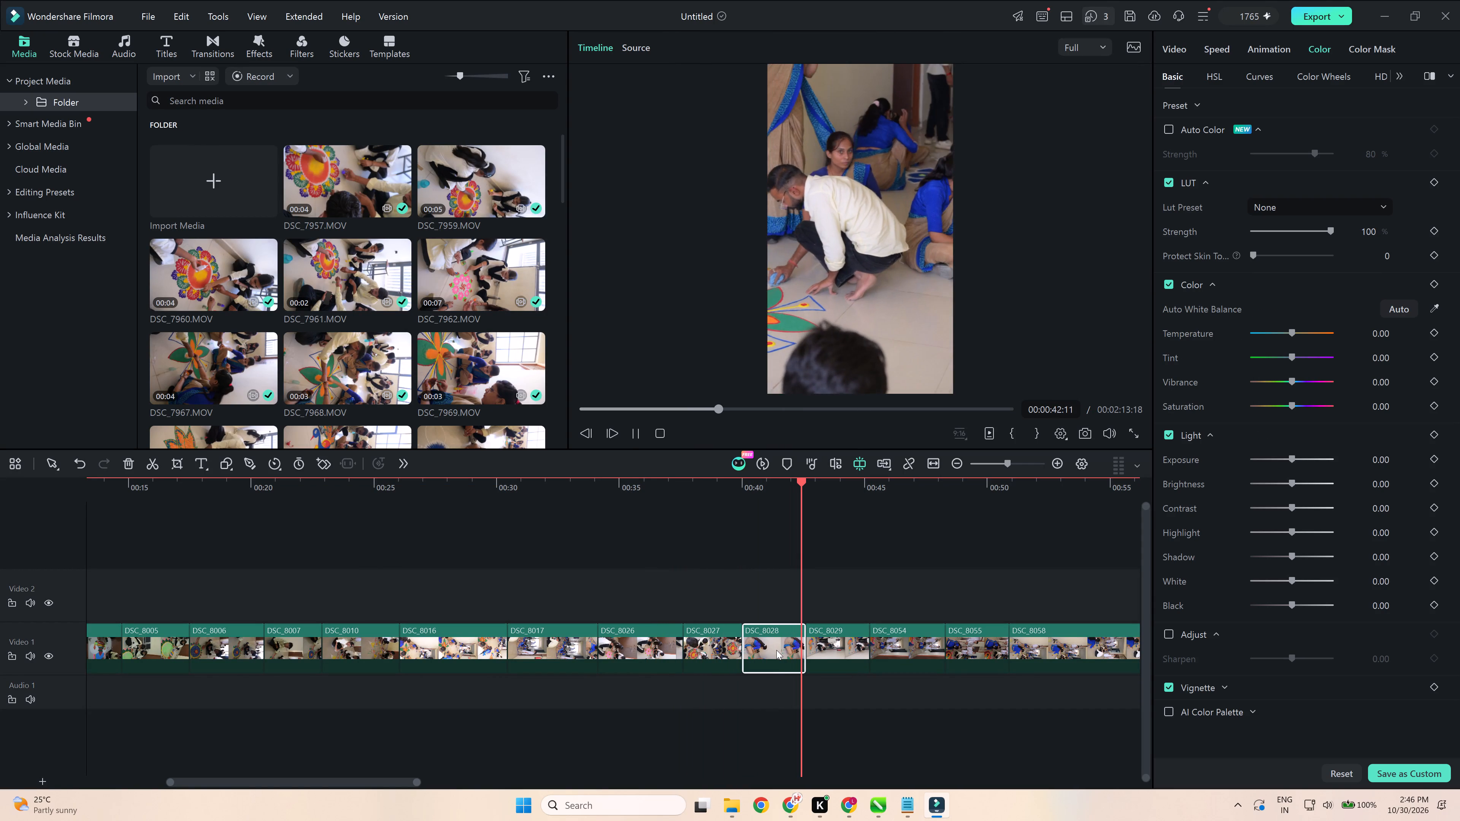
key(Delete)
click(776, 650)
key(Delete)
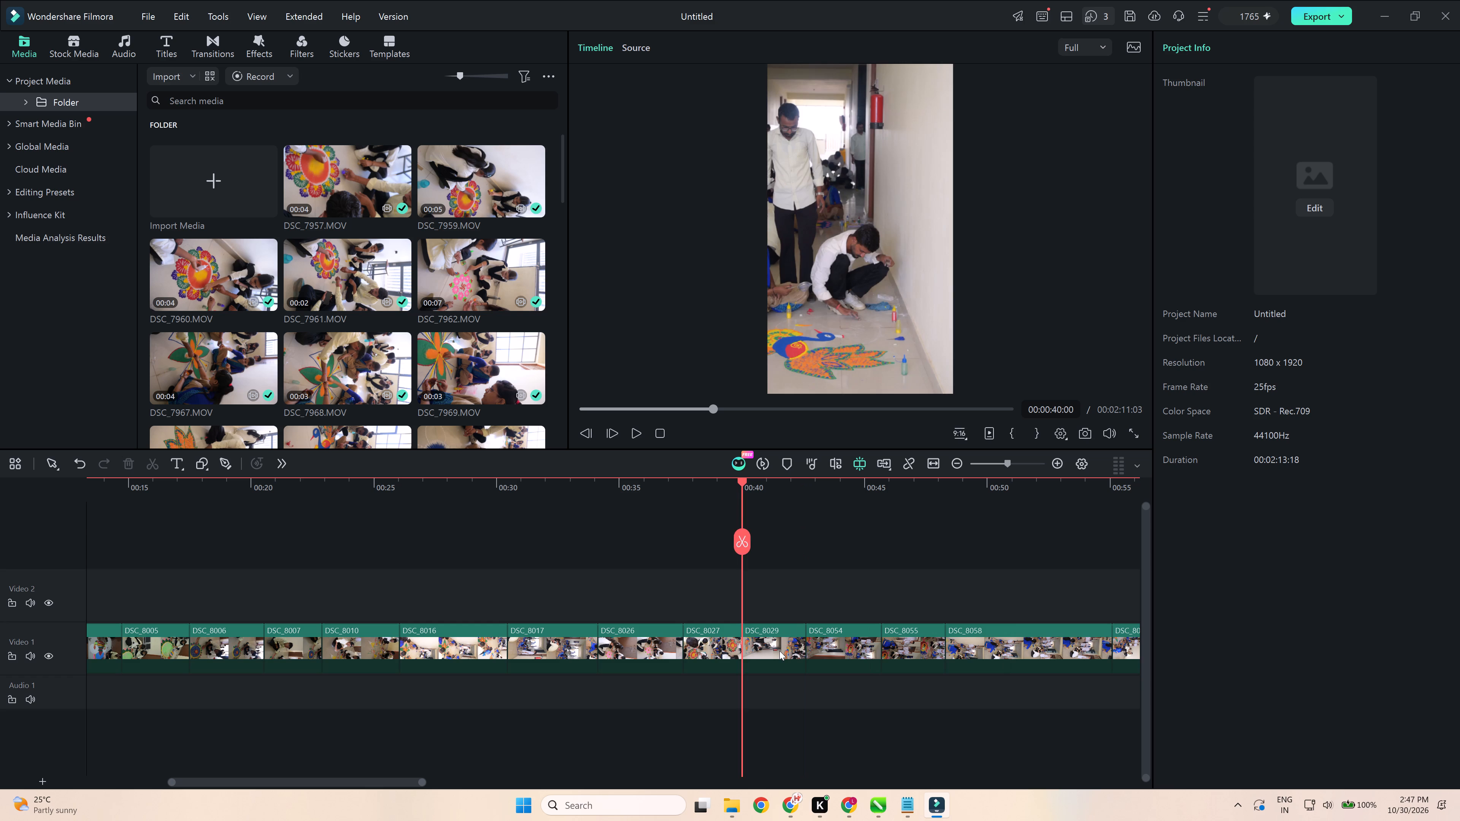
Play DSC_8029 and the clips after it, delete DSC_8029, and close the gap before DSC_8054.
key(space)
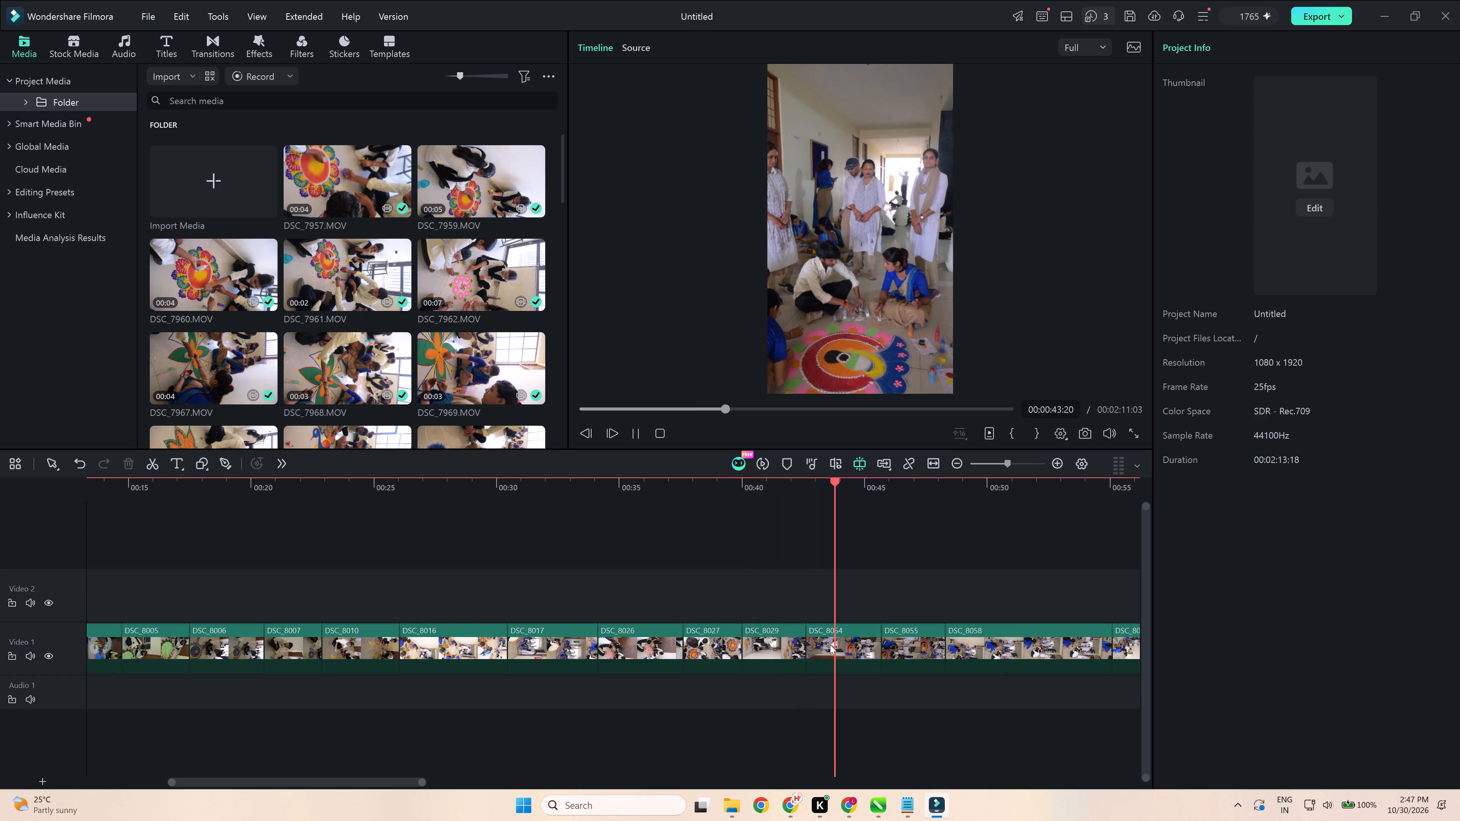
key(space)
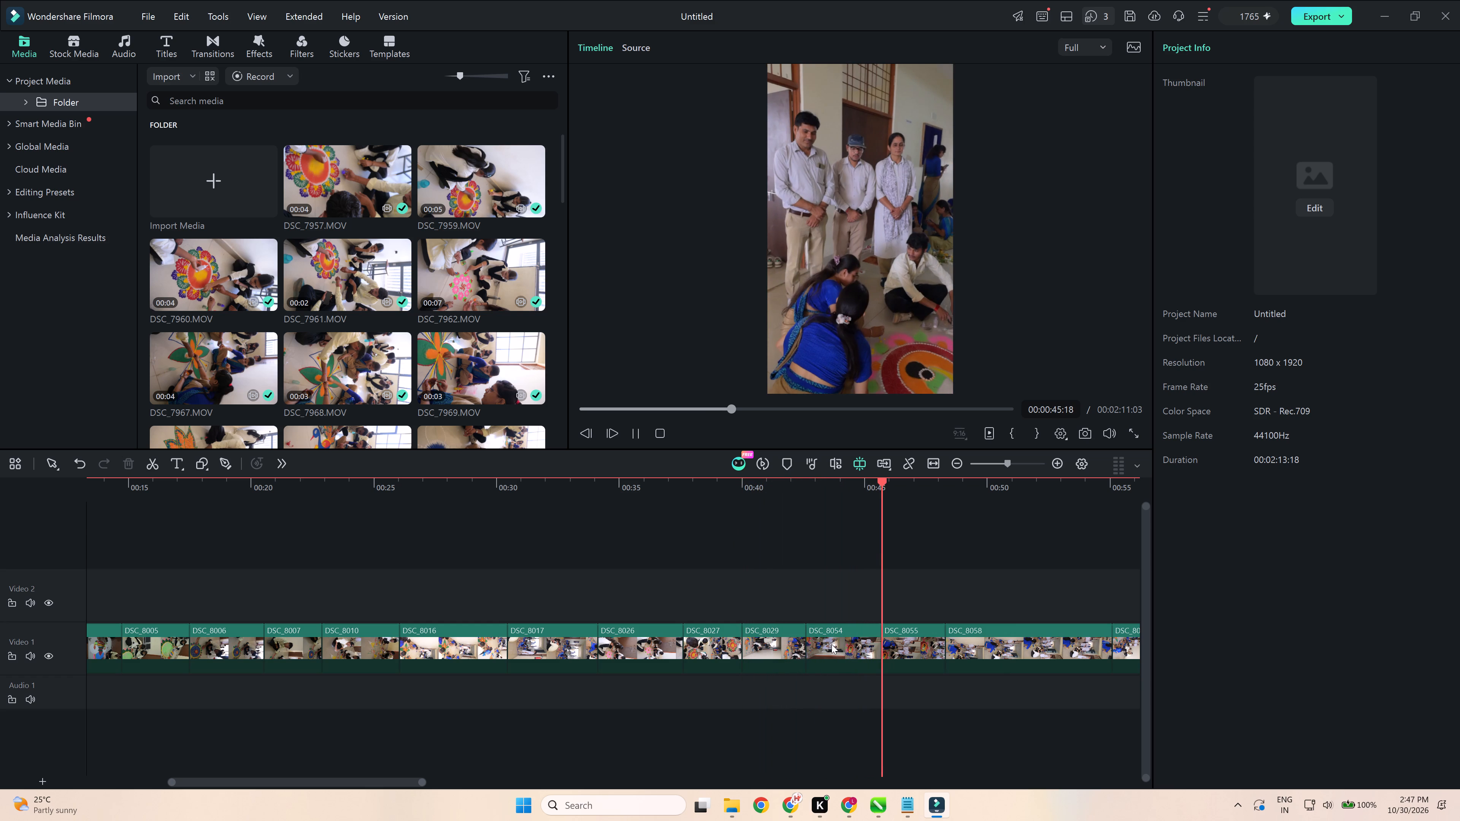
key(space)
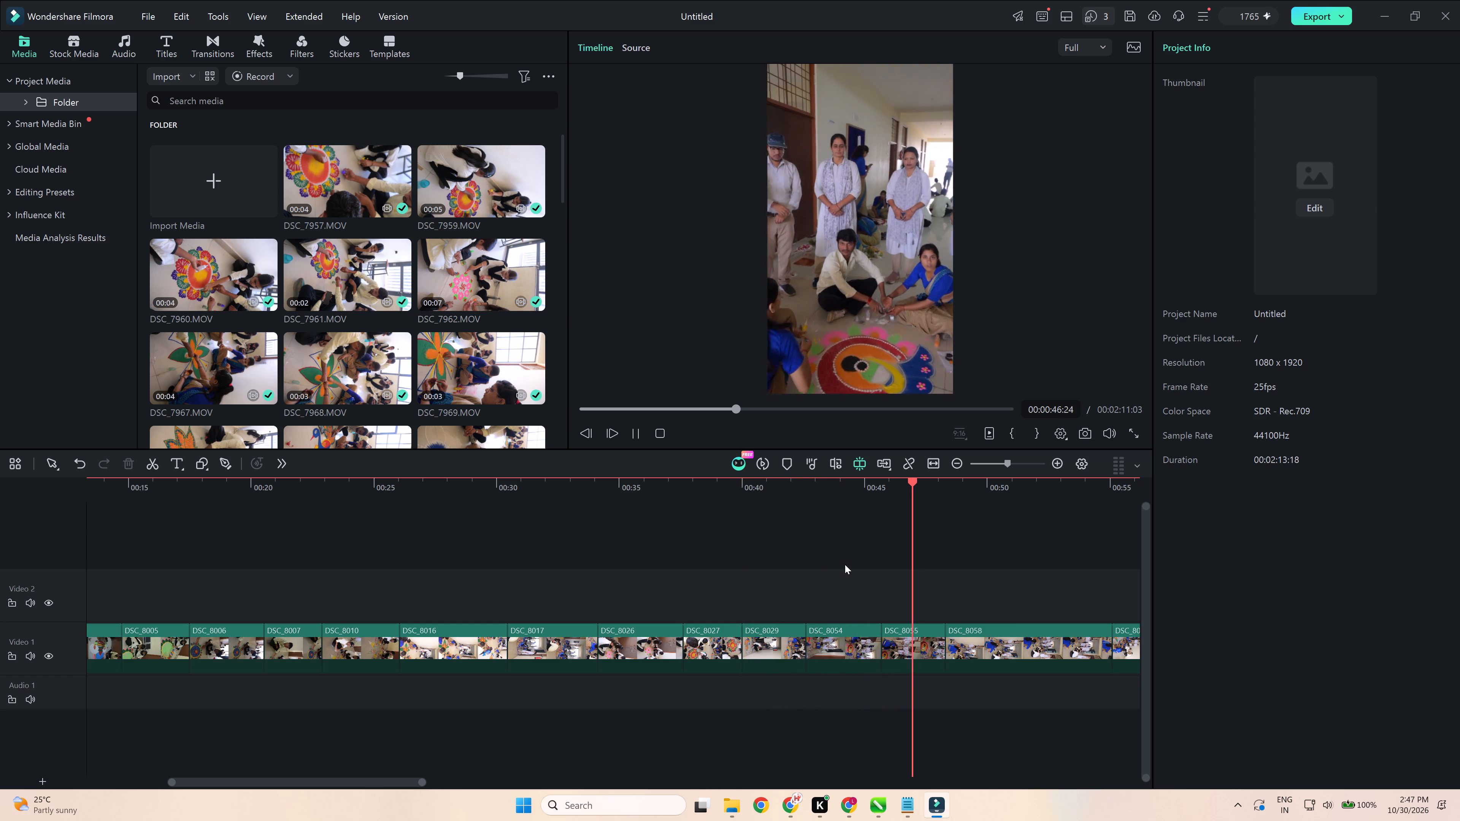
click(769, 485)
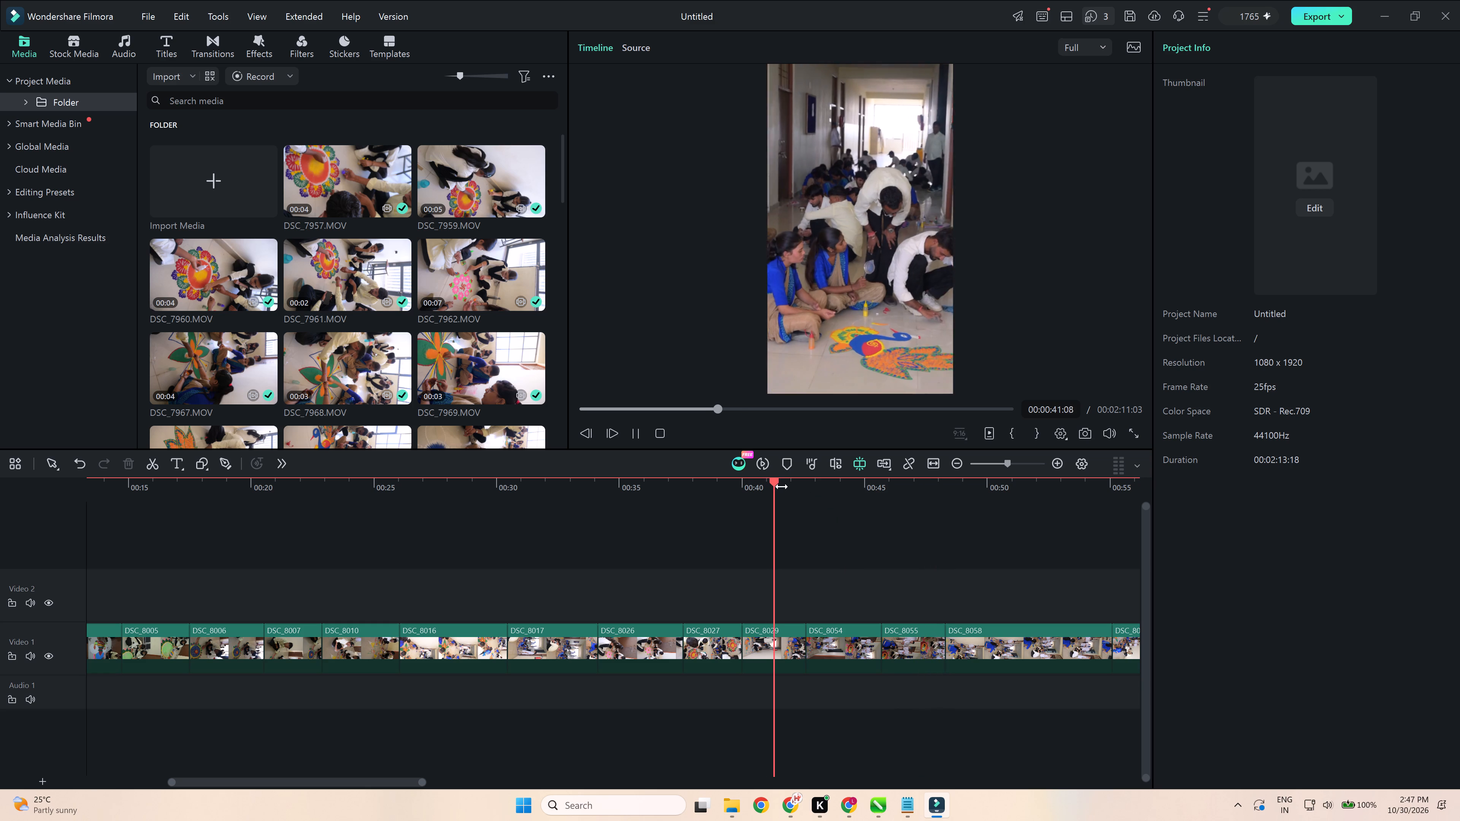
key(space)
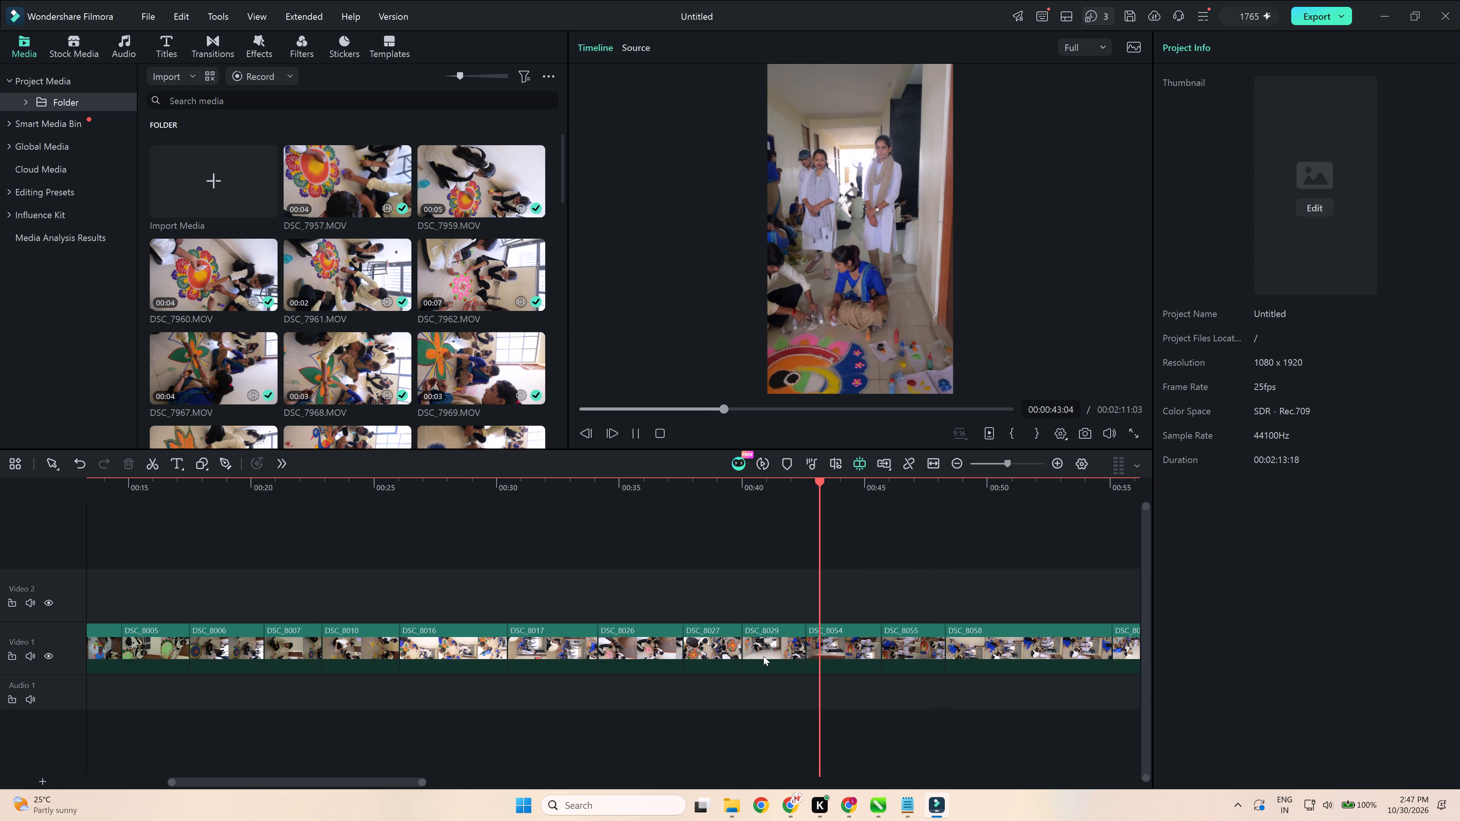
click(763, 656)
key(Delete)
click(768, 655)
key(Delete)
Play DSC_8054, trim its end to about 42 s, and close the gap before DSC_8055.
key(space)
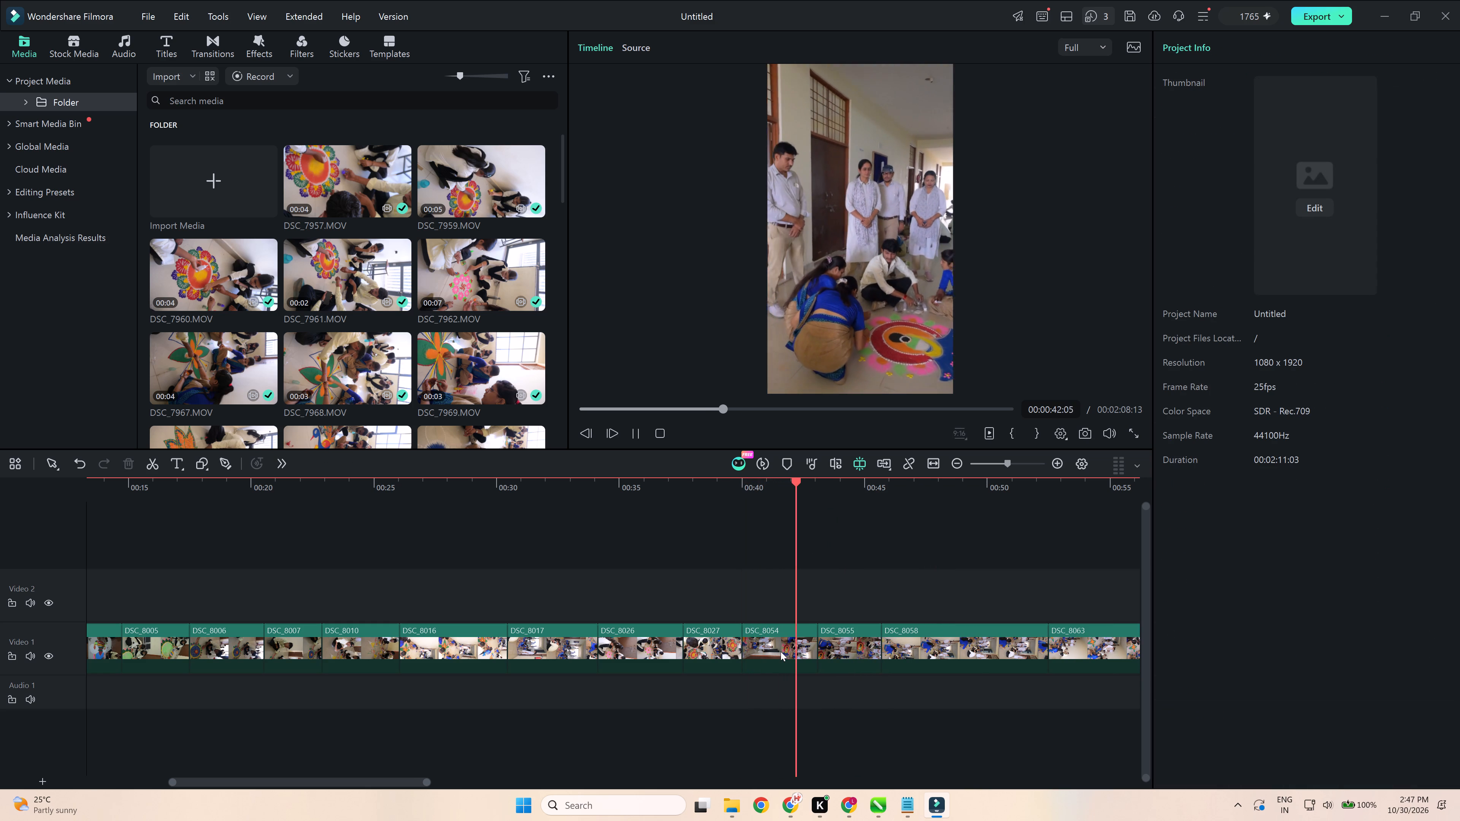
key(space)
click(823, 654)
click(807, 653)
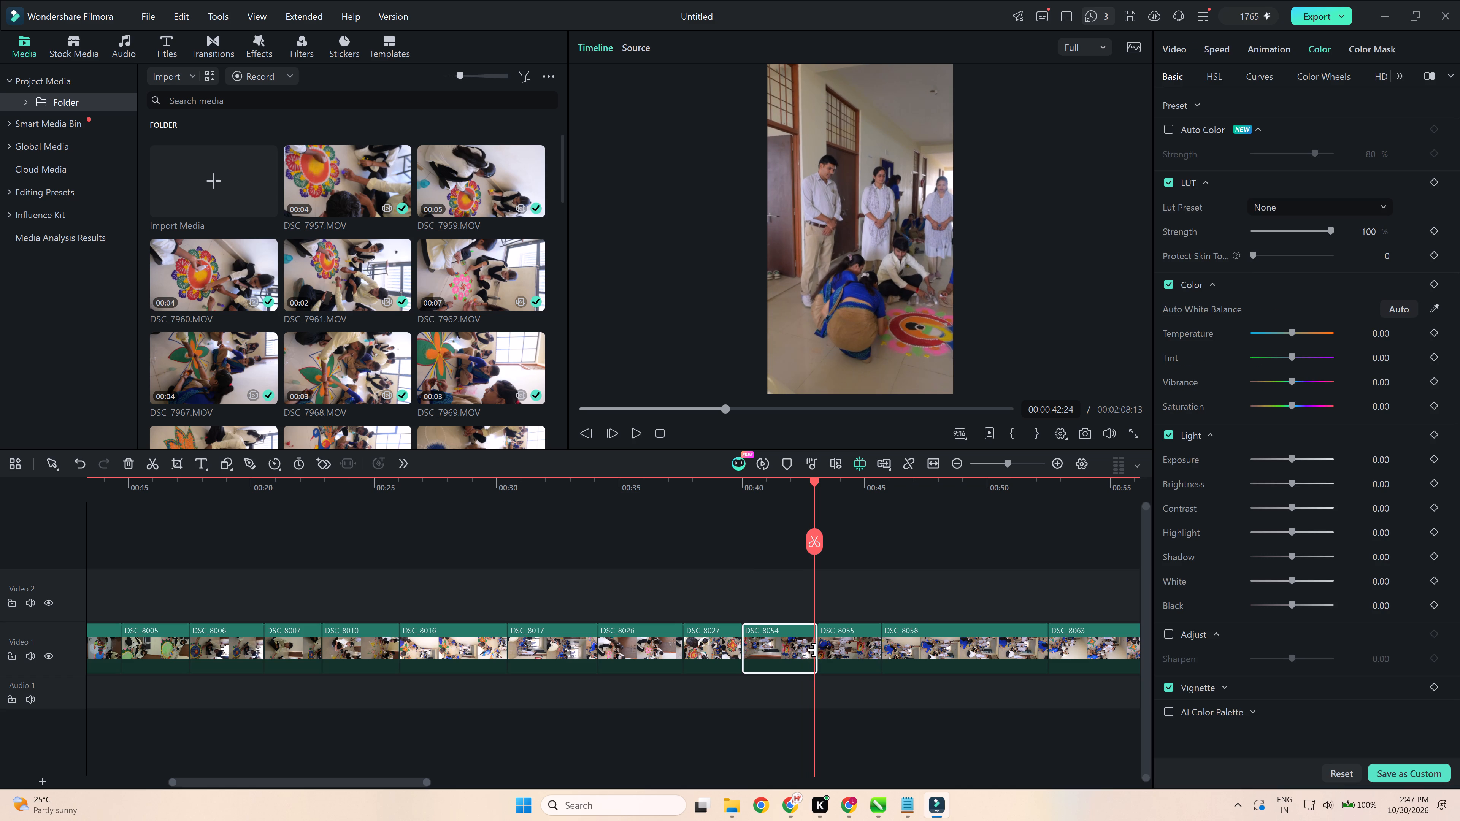
drag(816, 640, 792, 664)
click(810, 658)
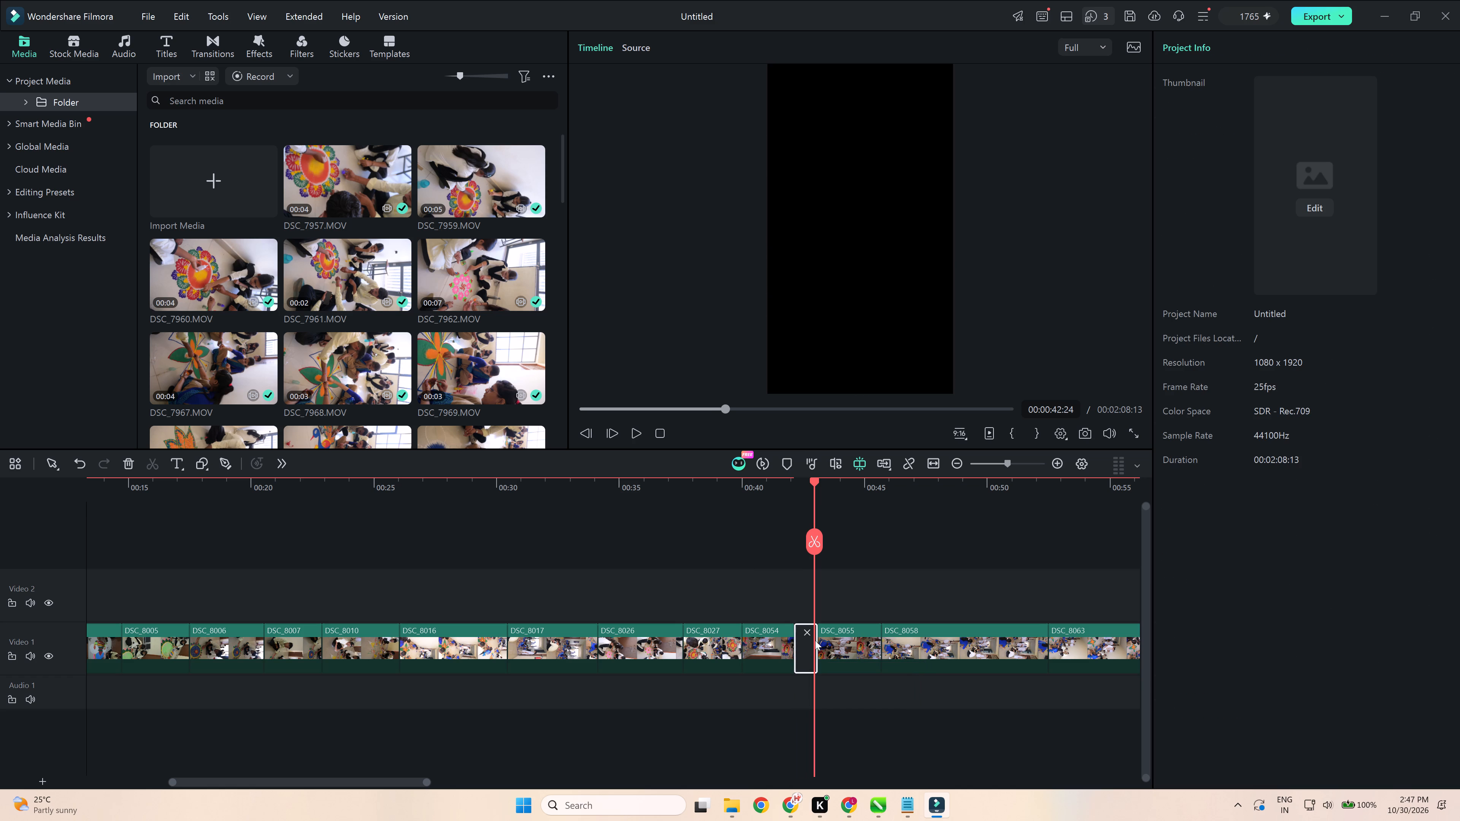
click(816, 634)
click(805, 634)
Play DSC_8055, delete that clip, and close the gap before DSC_8058.
key(space)
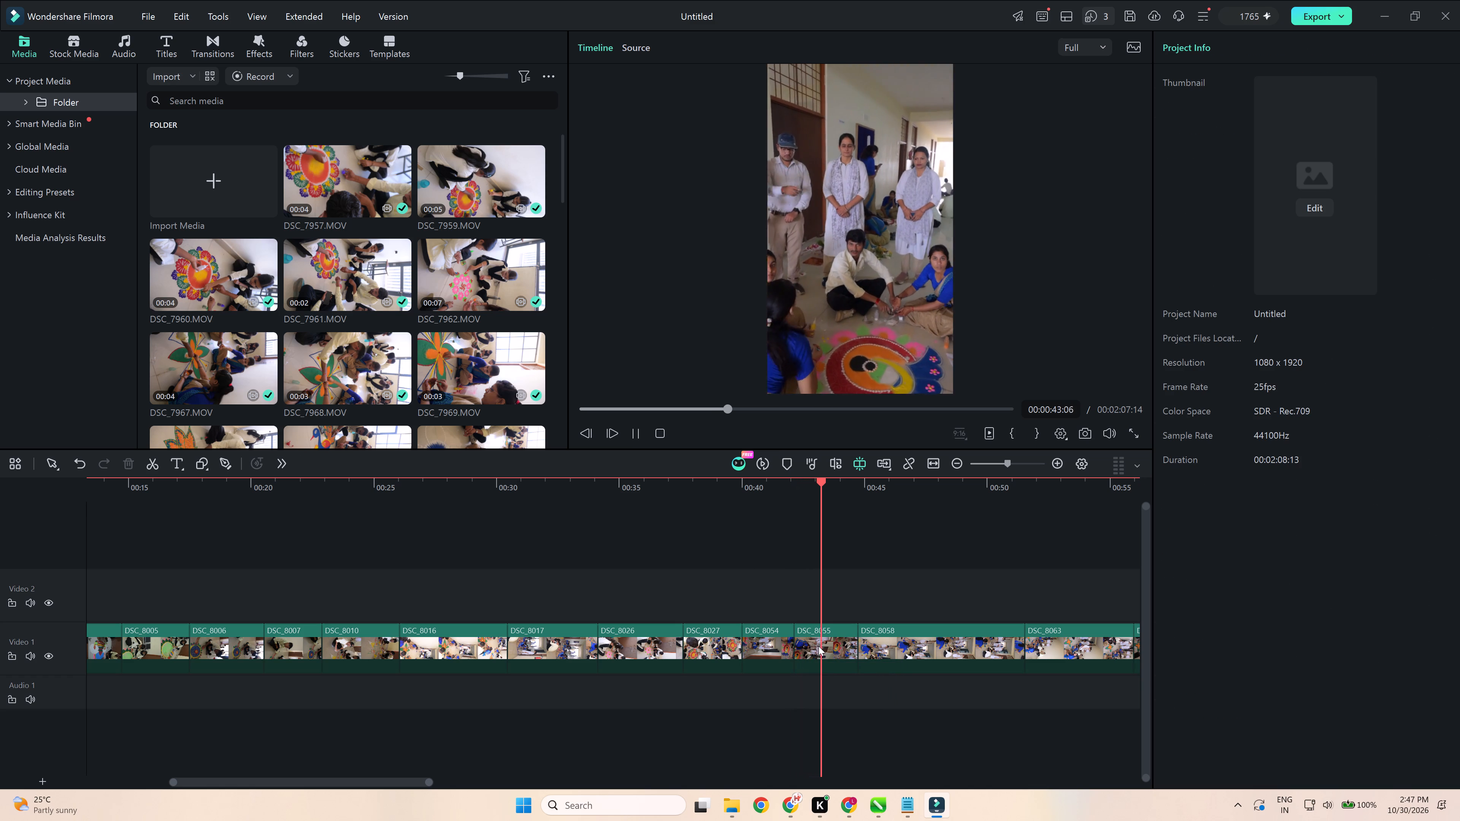
click(829, 653)
key(Delete)
click(832, 653)
key(Delete)
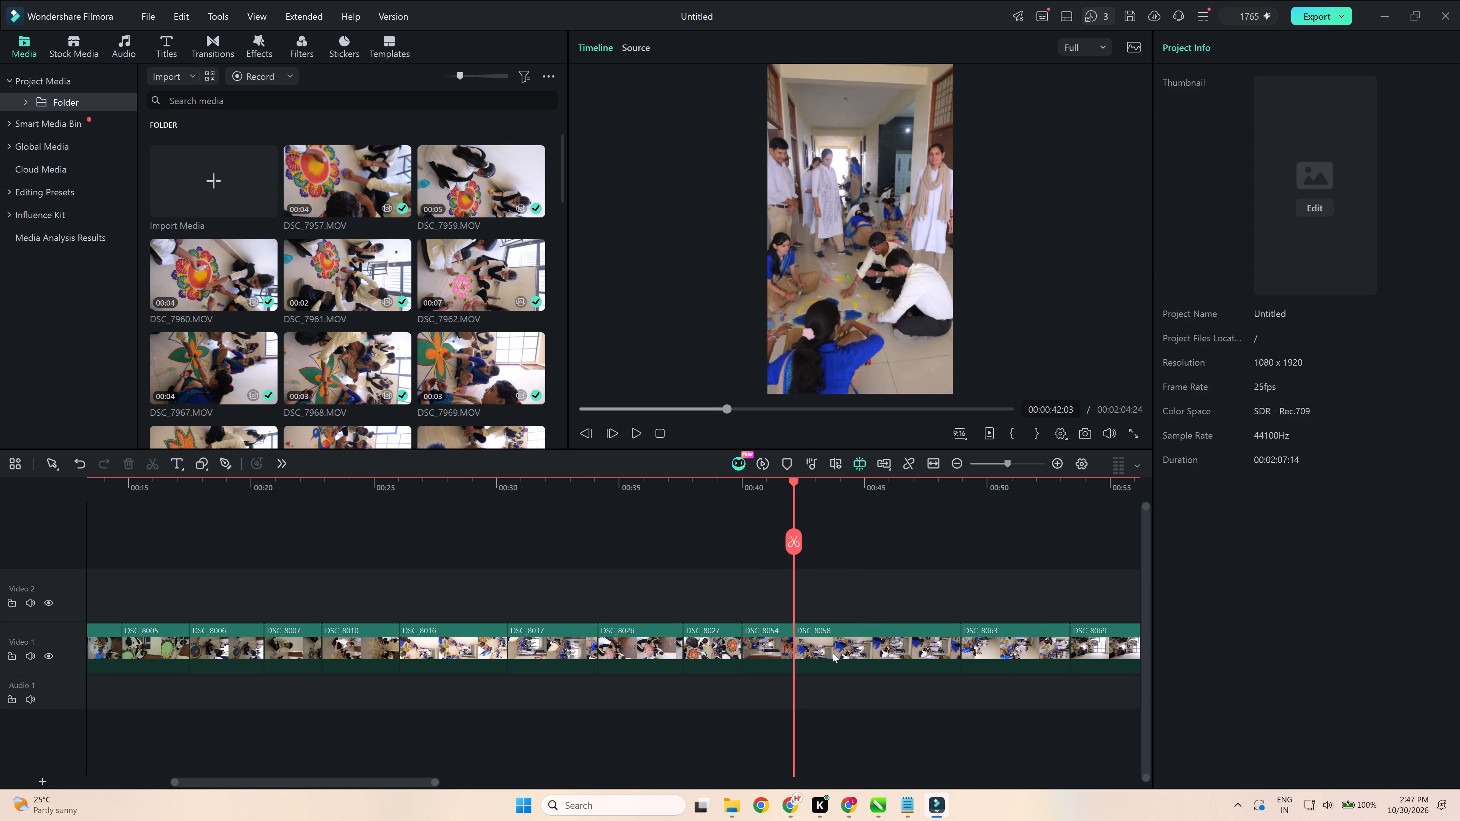
Play DSC_8058, trim about 3 s off its start, and close the gap after DSC_8054.
key(space)
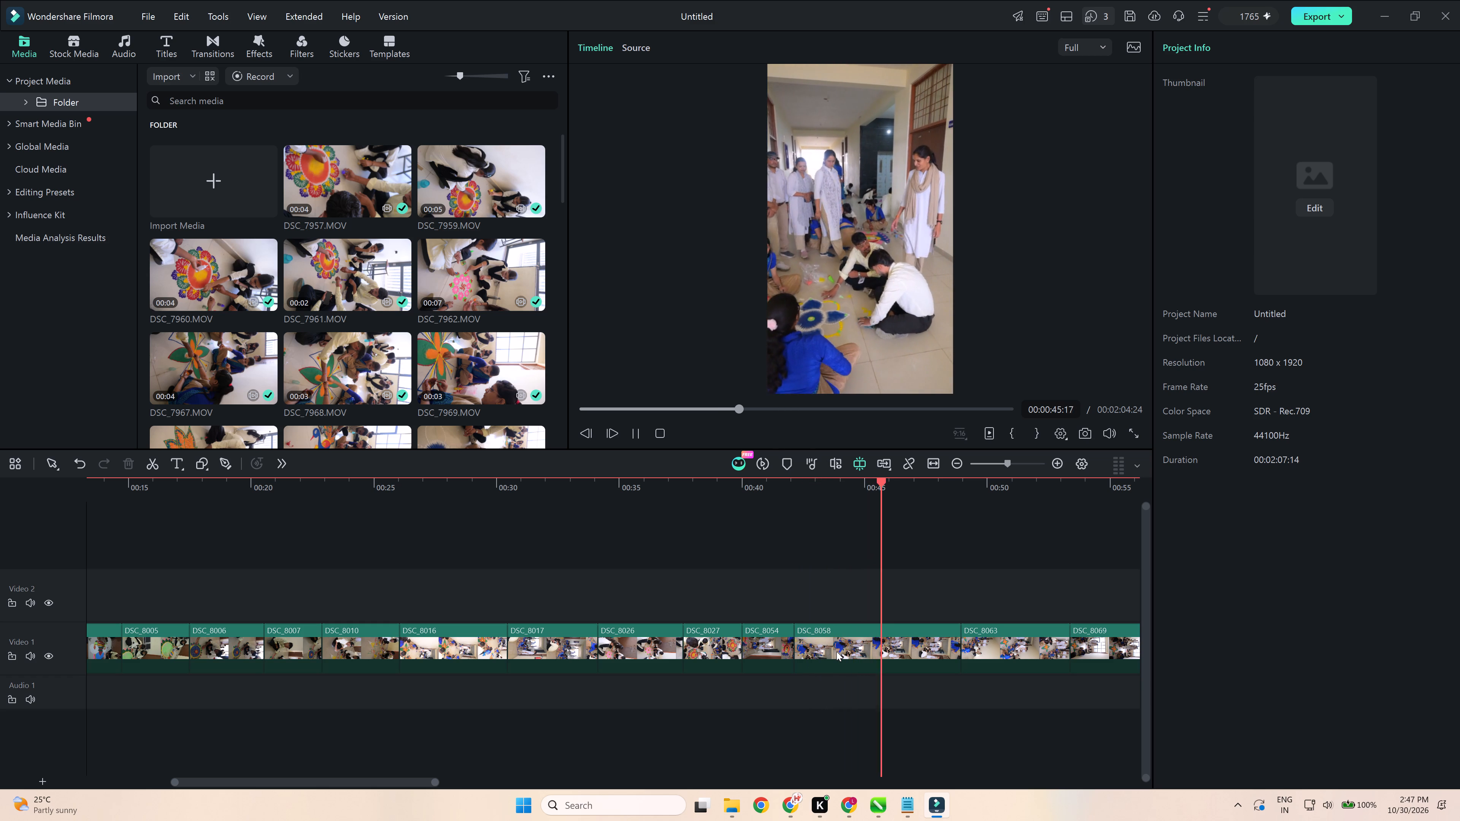
key(space)
click(842, 659)
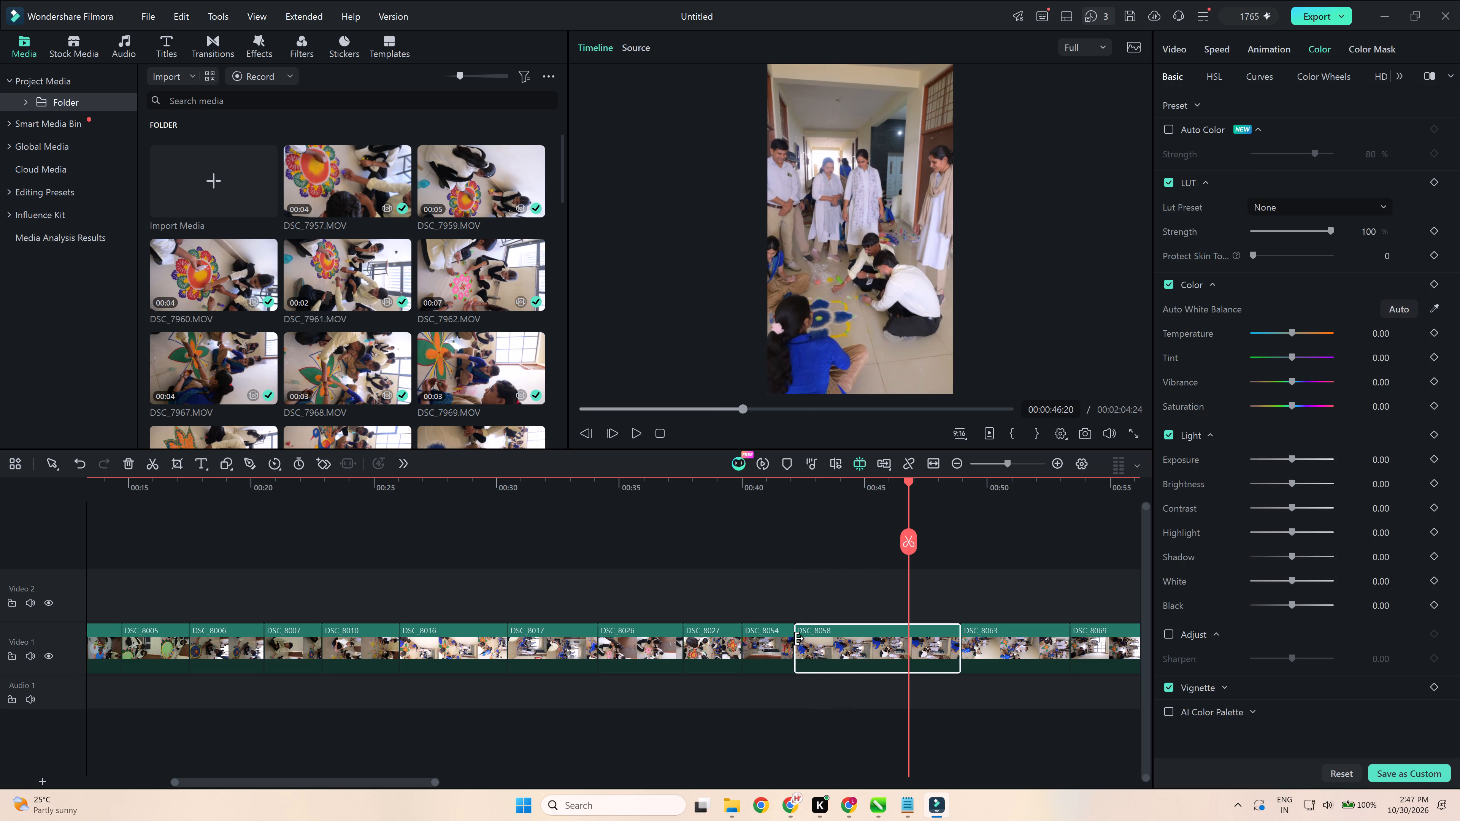
drag(799, 638, 881, 666)
click(864, 657)
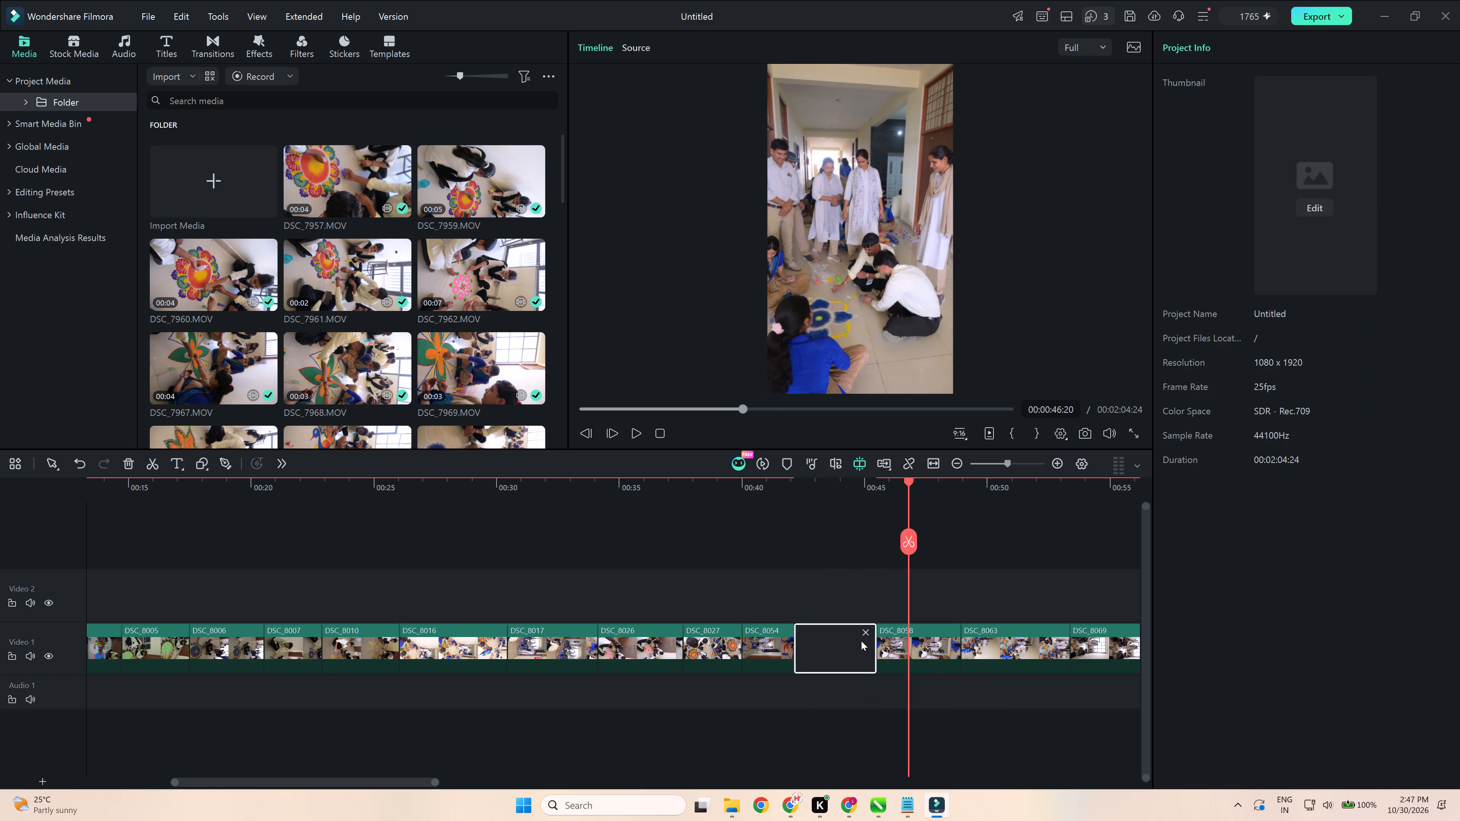
click(863, 635)
Replay DSC_8058, trim its end to about 45 s, and close the gap before DSC_8063.
key(space)
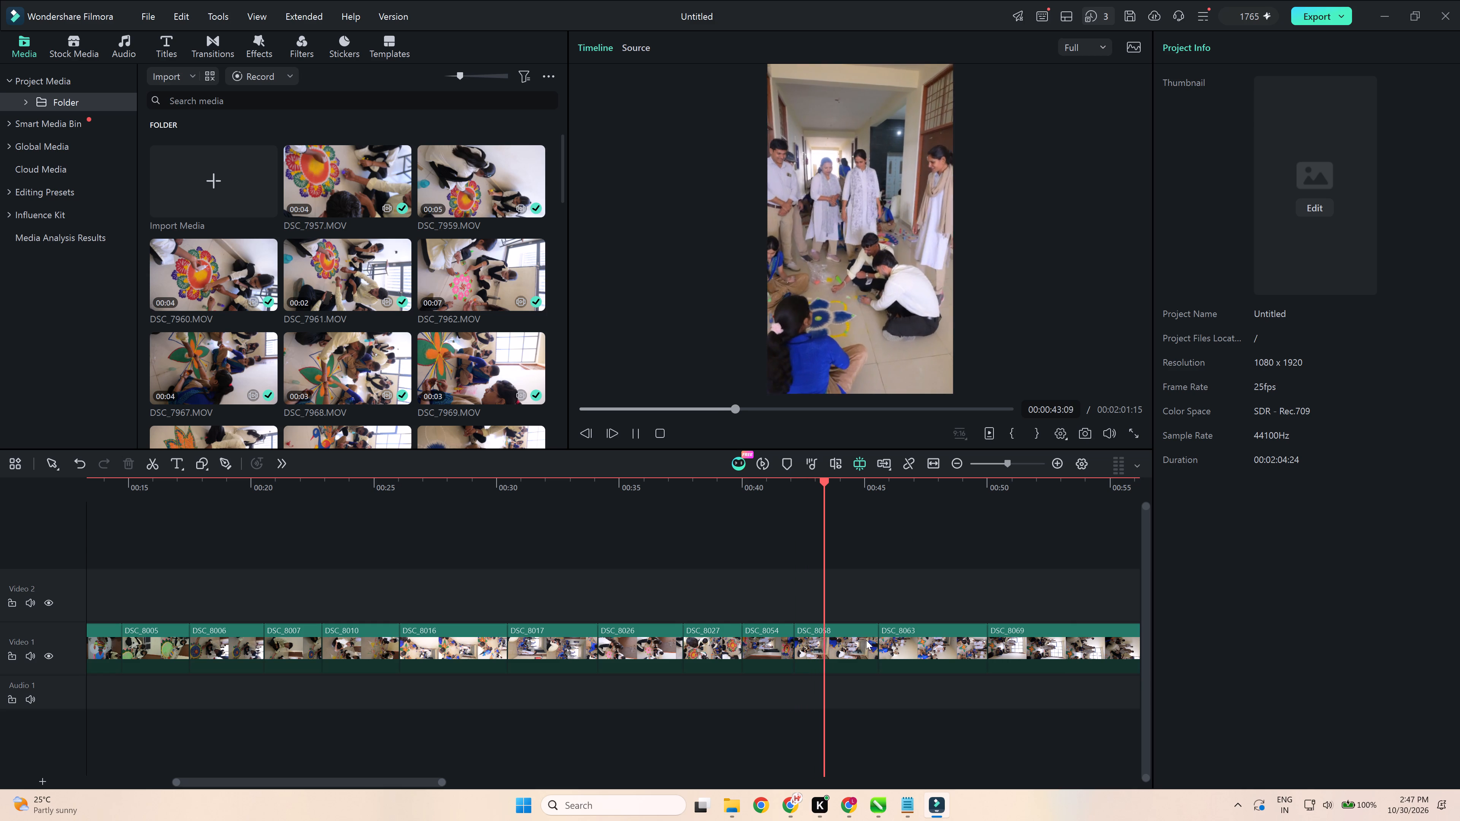
key(space)
drag(876, 647, 861, 674)
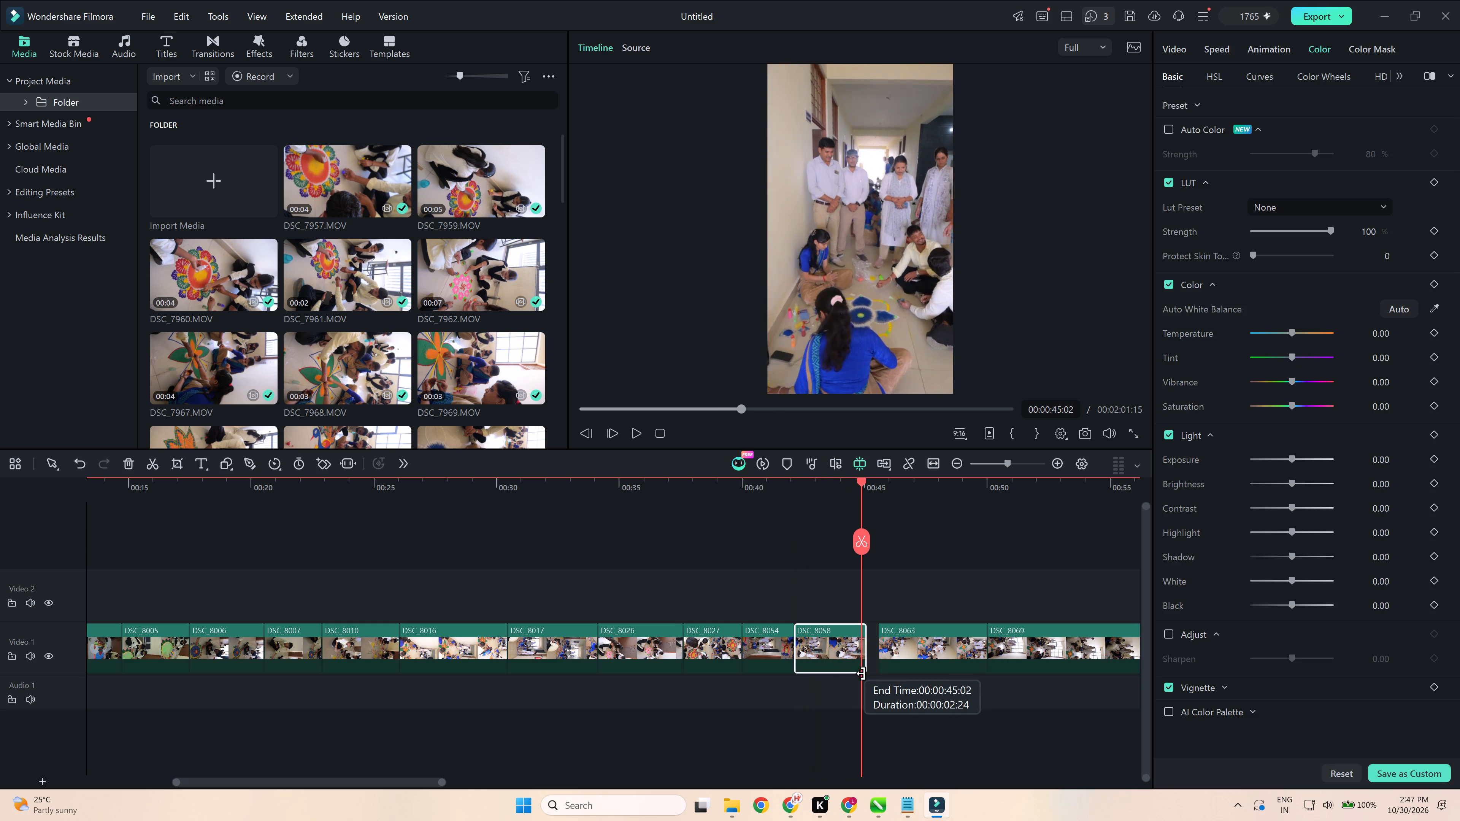
drag(861, 674, 859, 675)
click(872, 650)
click(874, 632)
Play DSC_8063, delete that clip, and close the gap before DSC_8069.
key(space)
ctrl+scroll(874, 648, down, 2)
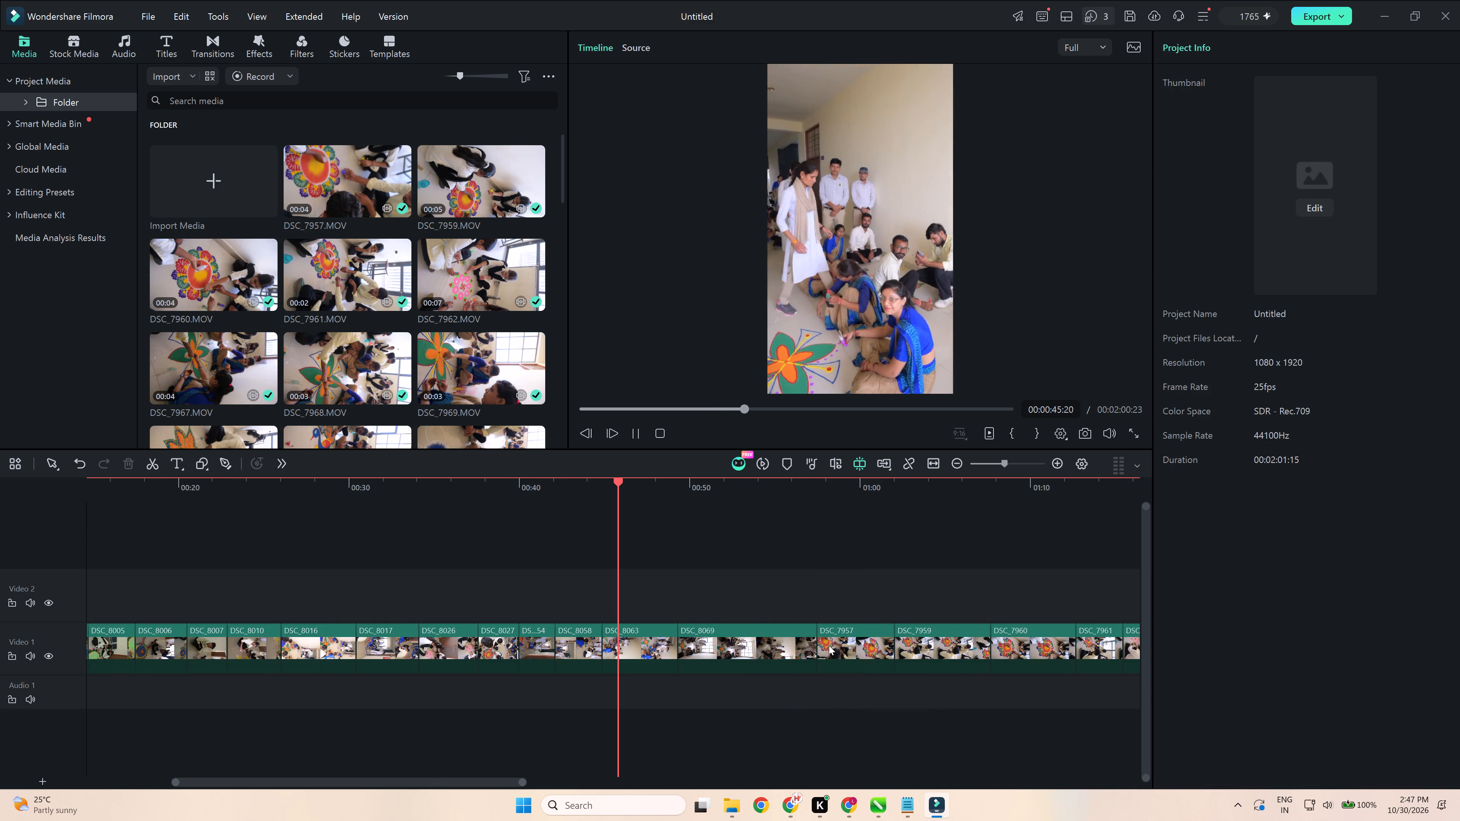
click(646, 648)
key(space)
key(Delete)
click(650, 648)
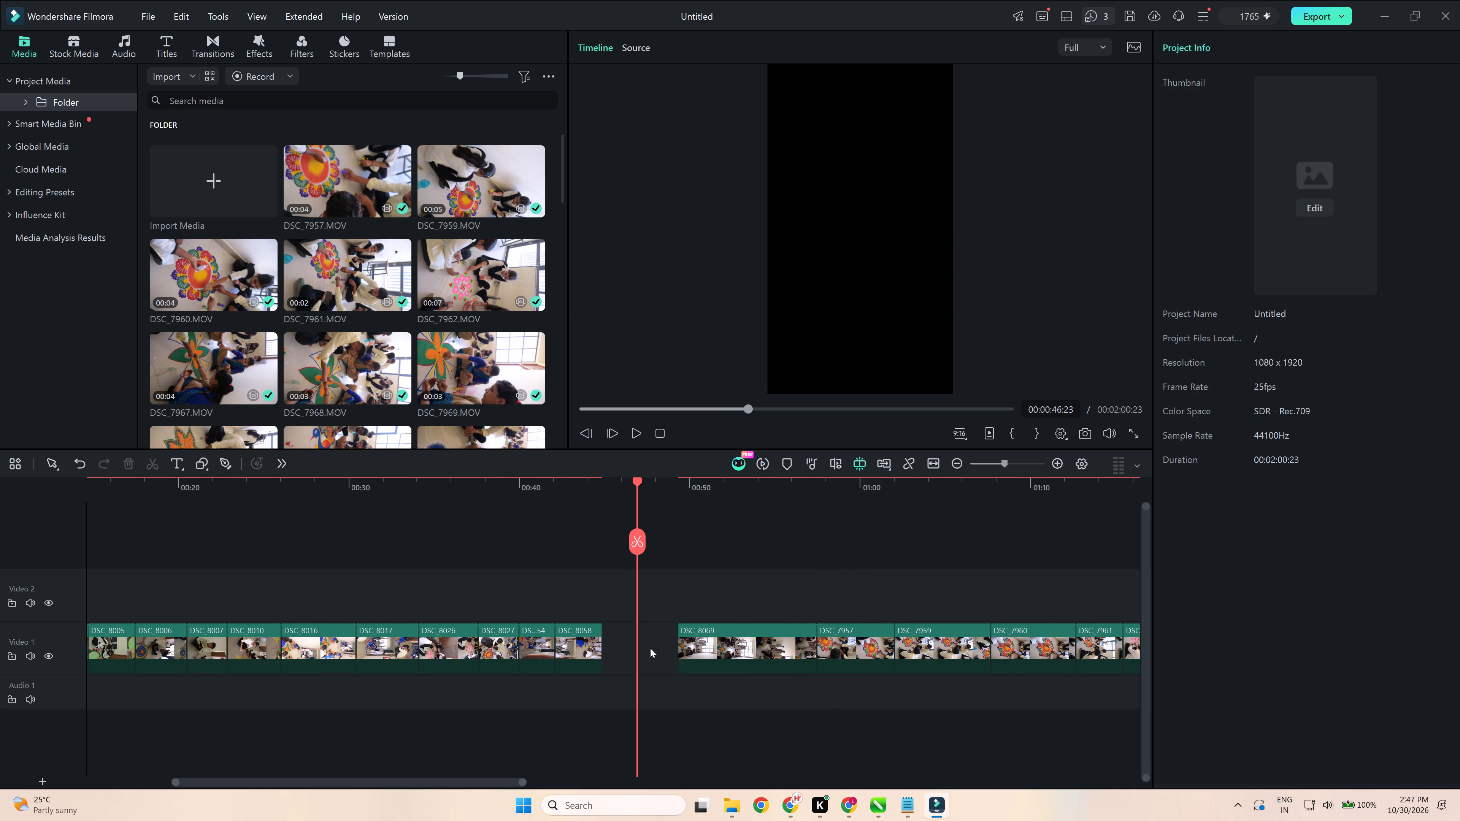
key(Delete)
Play DSC_8069, trim its end to about 47 s, and close the gap before DSC_7957.
key(space)
ctrl+scroll(652, 647, down, 1)
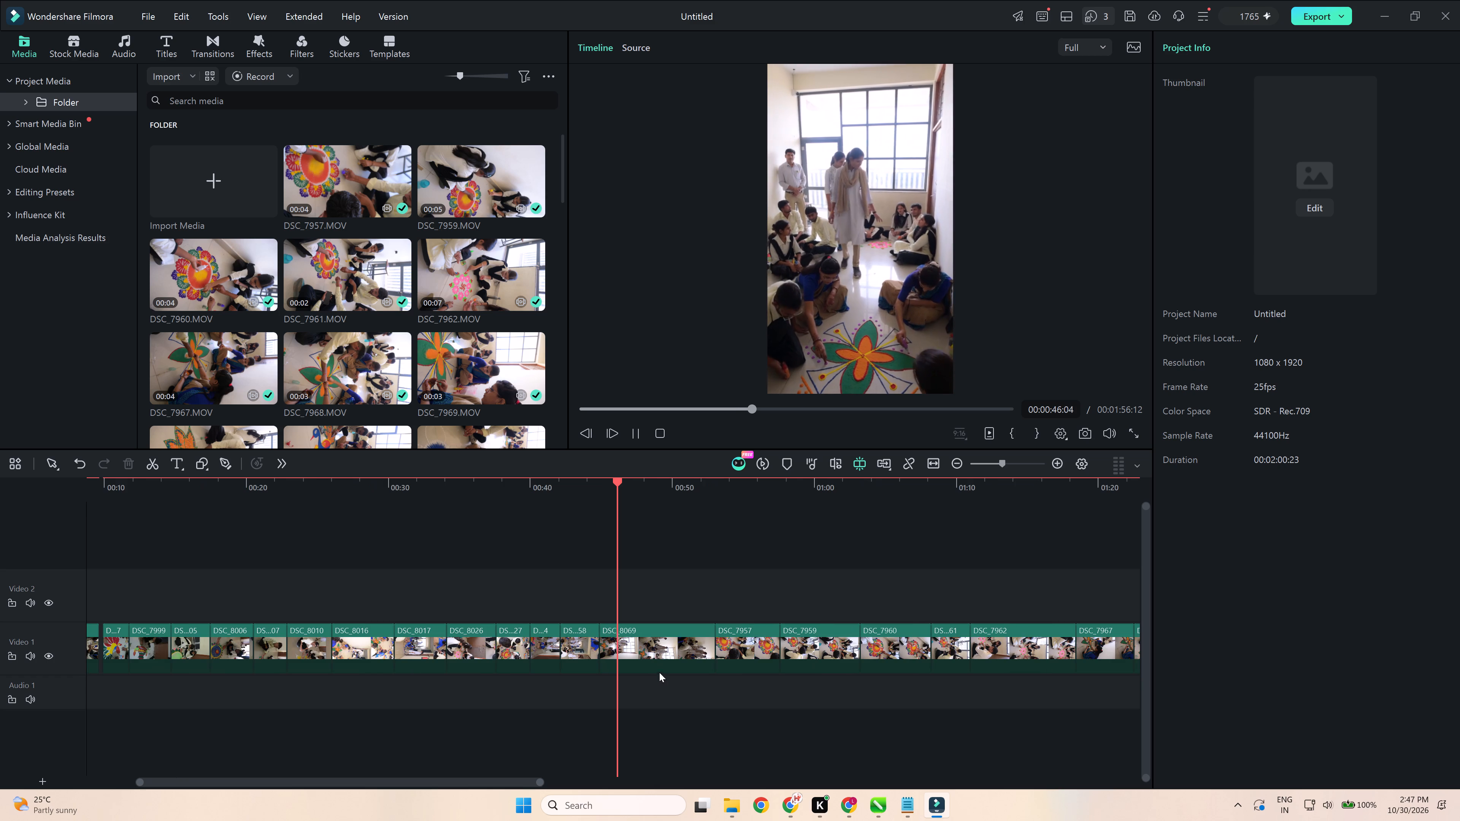
ctrl+scroll(679, 692, up, 3)
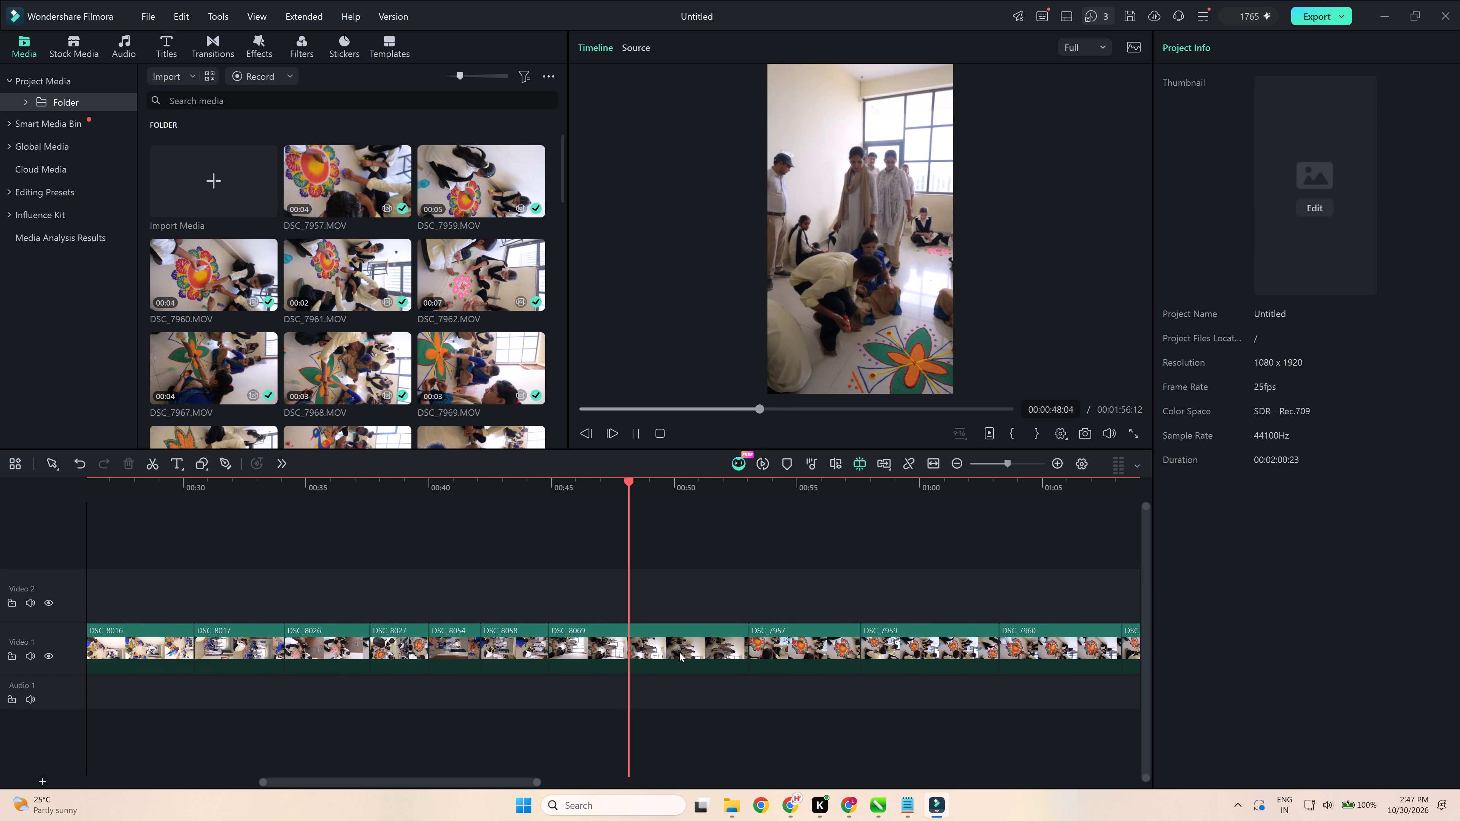
click(678, 652)
key(space)
drag(743, 653, 639, 681)
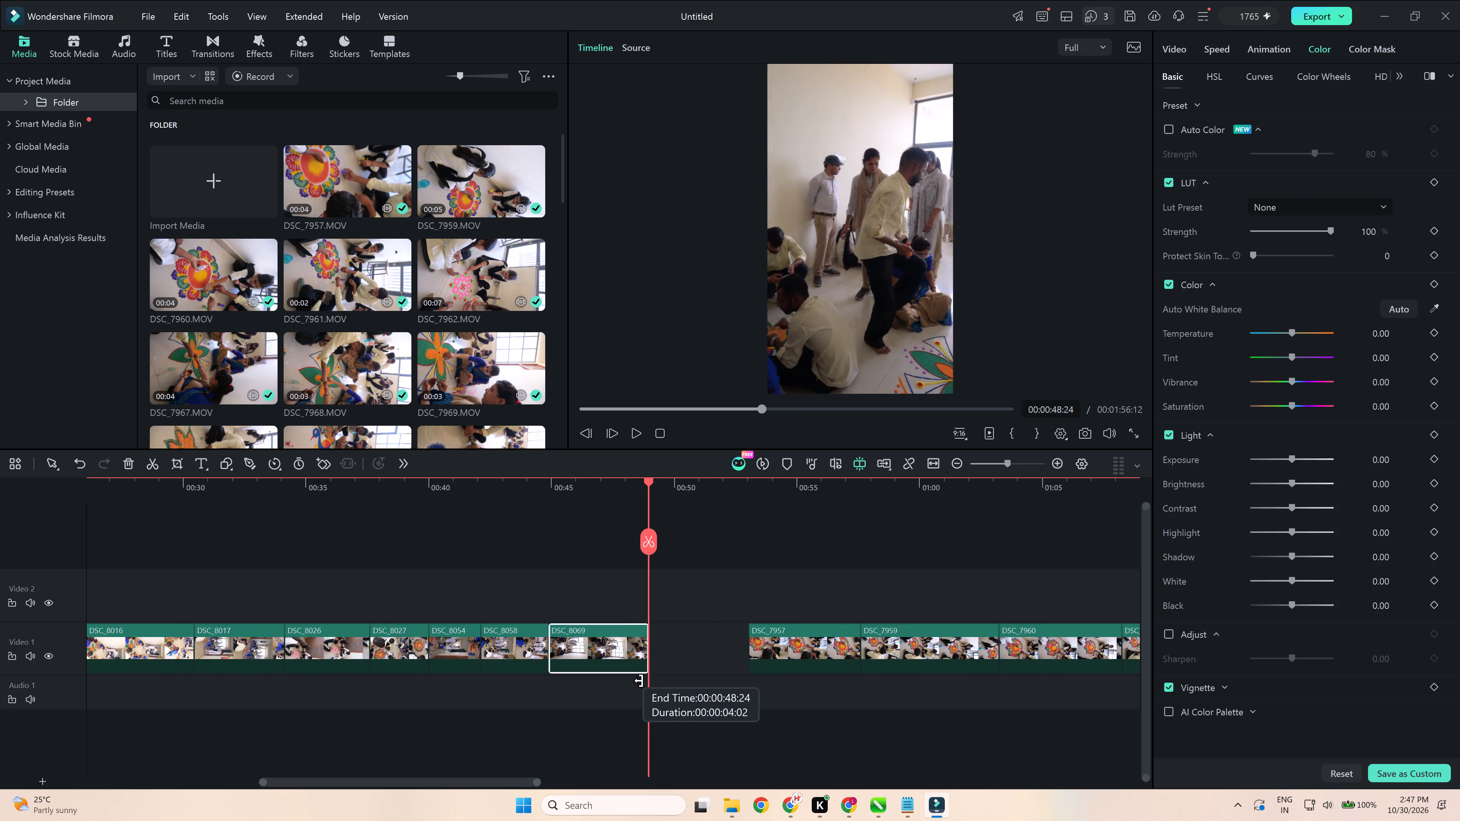
drag(639, 681, 603, 705)
click(705, 657)
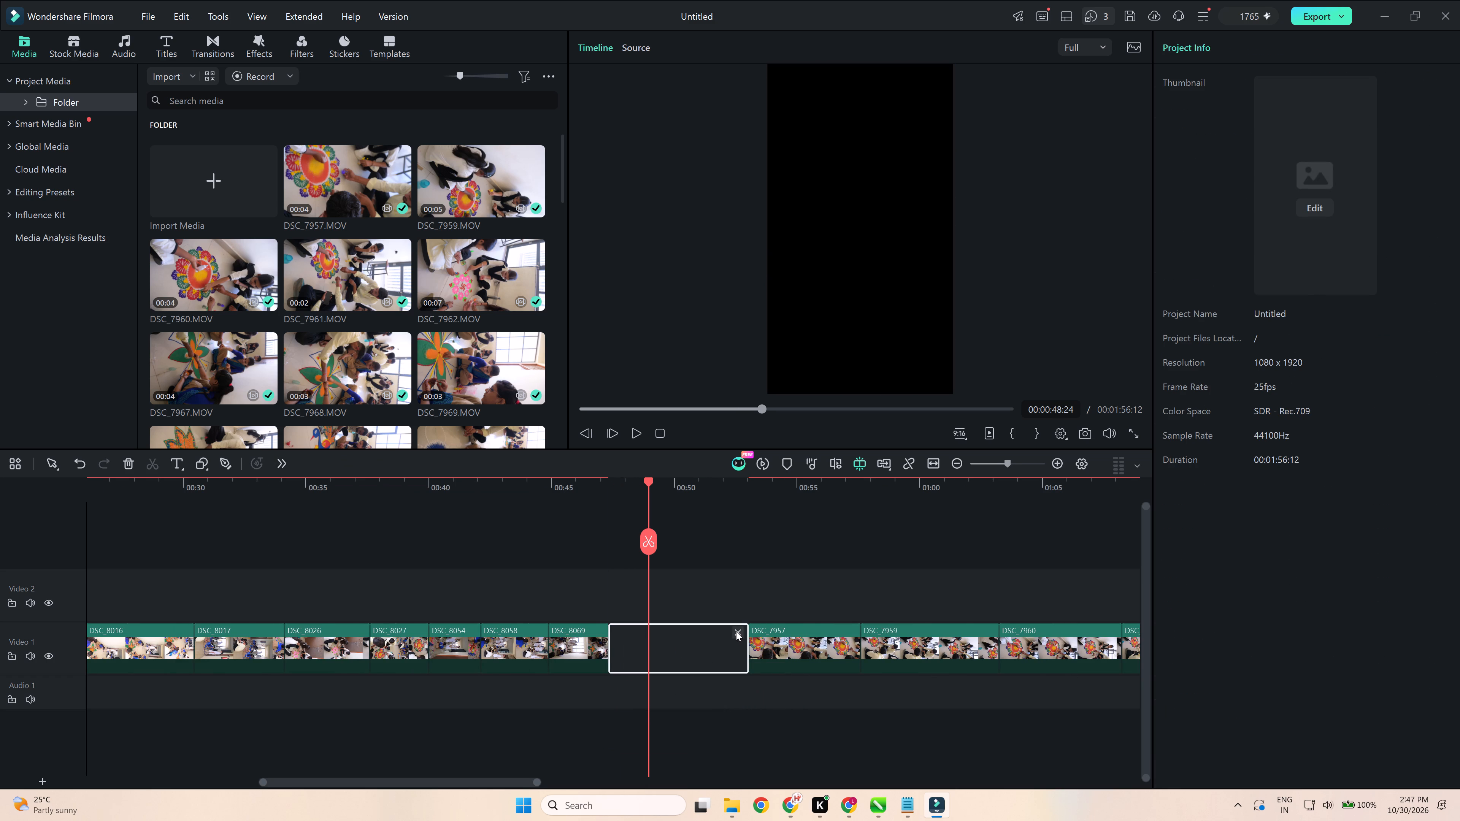
click(736, 631)
Play DSC_7957, delete that clip, and close the gap before DSC_7959.
key(space)
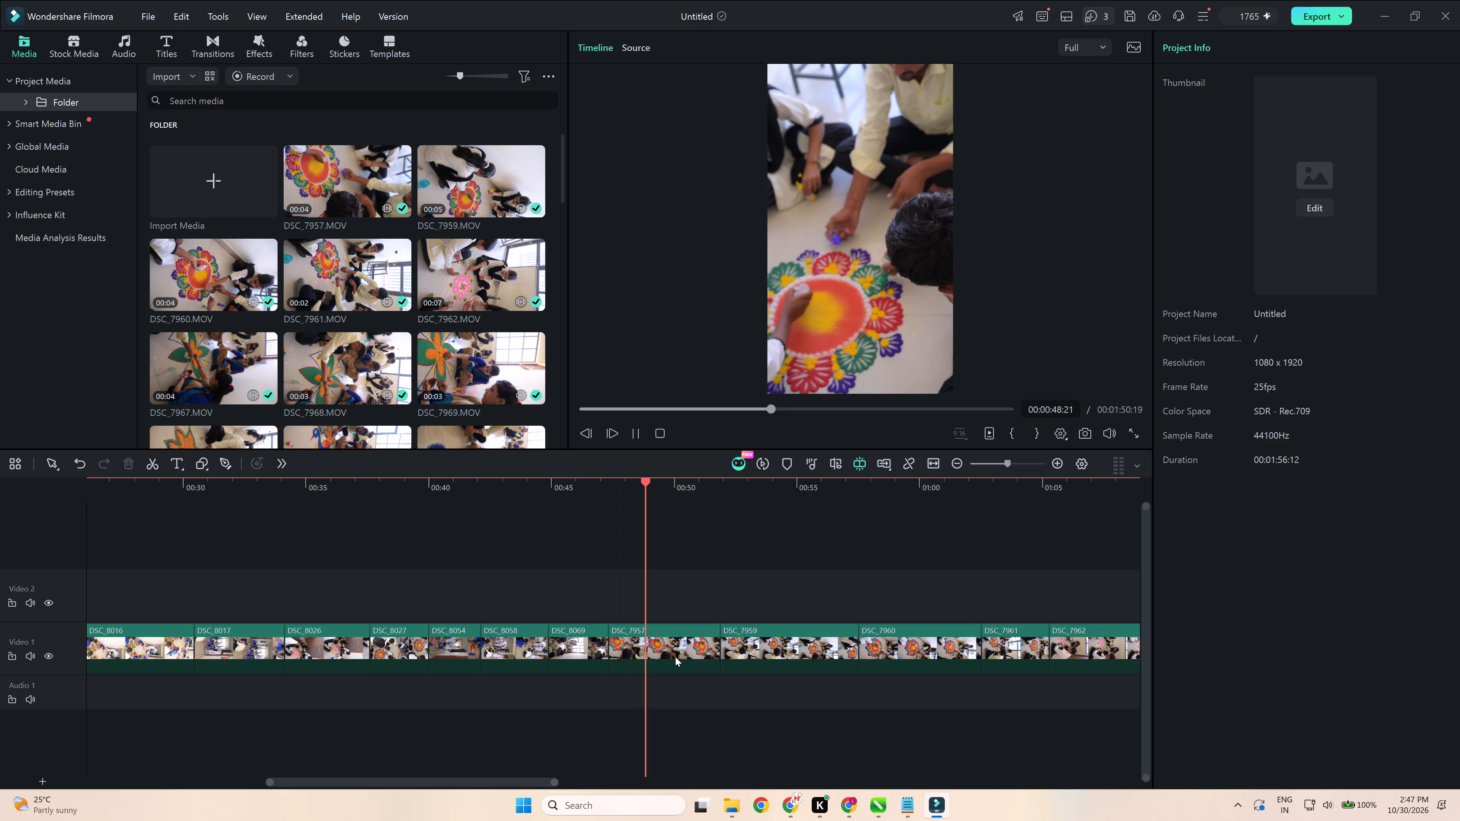
click(675, 657)
key(space)
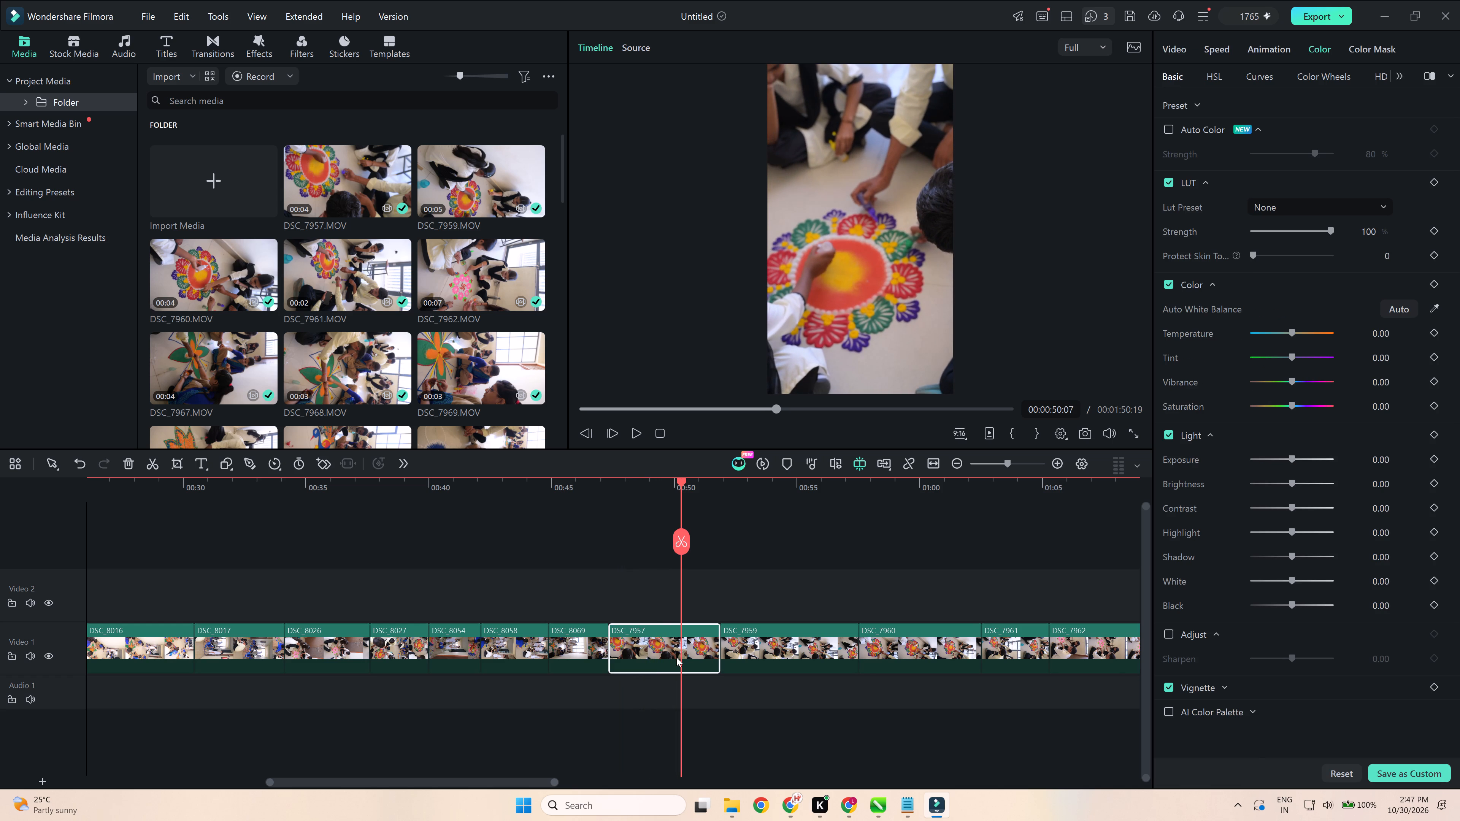
key(Delete)
click(676, 657)
key(Delete)
Play DSC_7959, trim about 1.6 s off its start, and close the gap after DSC_8069.
key(space)
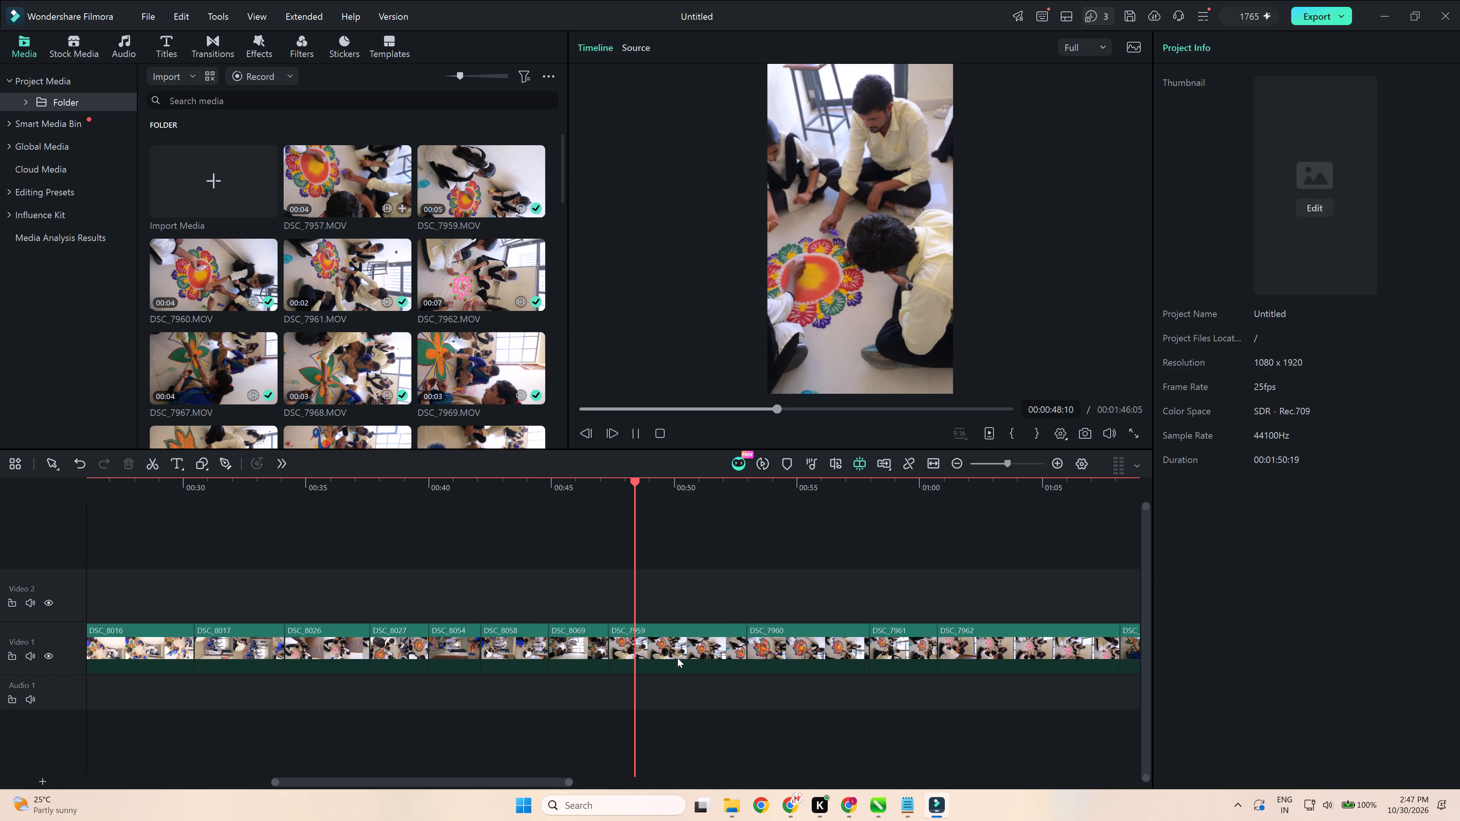
click(678, 658)
key(space)
drag(613, 638, 623, 644)
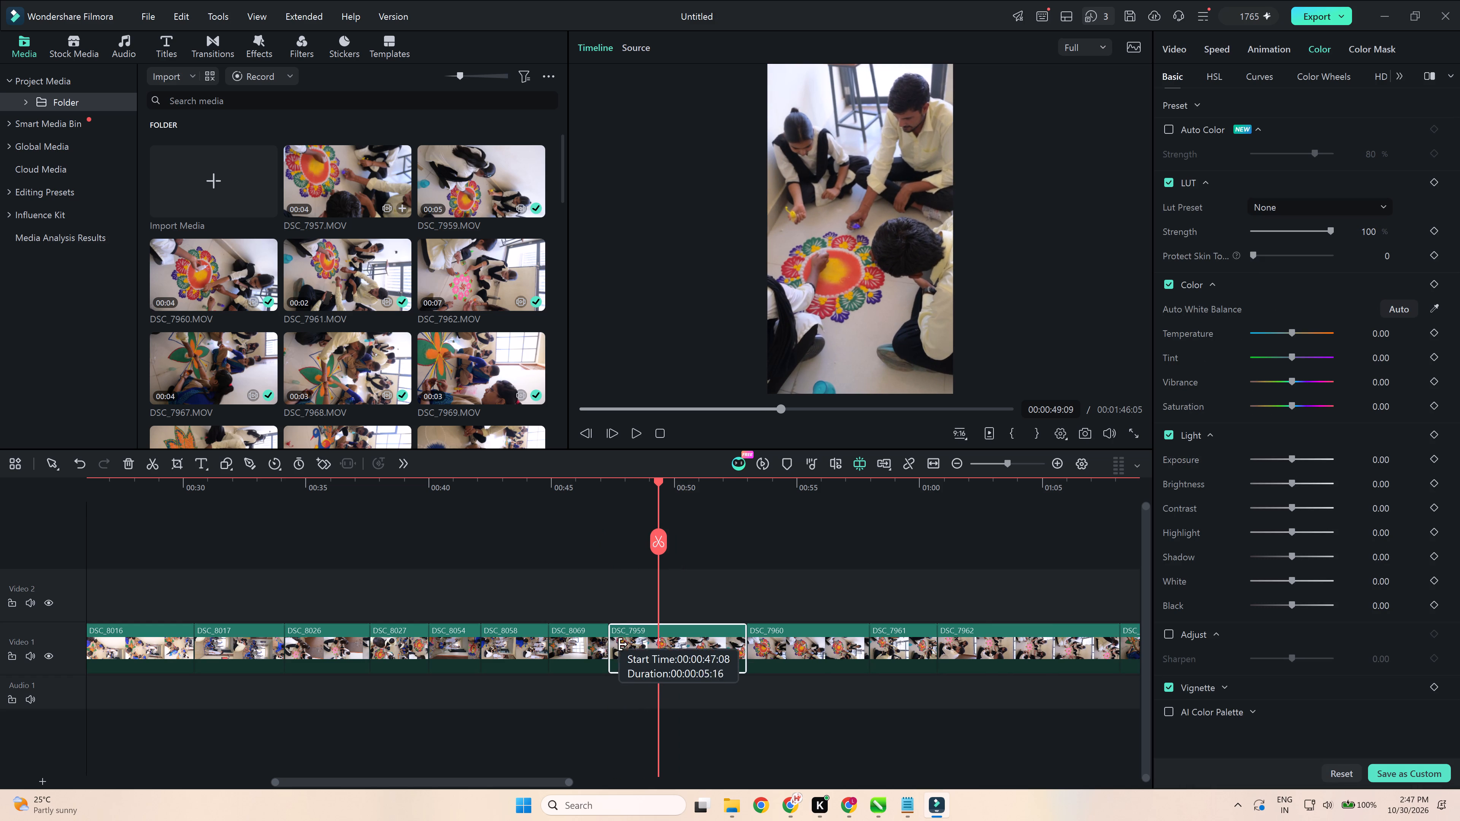
drag(623, 644, 651, 670)
click(635, 652)
click(642, 633)
Play DSC_7959, trim its end to about 49 s, and close the gap before DSC_7960.
key(space)
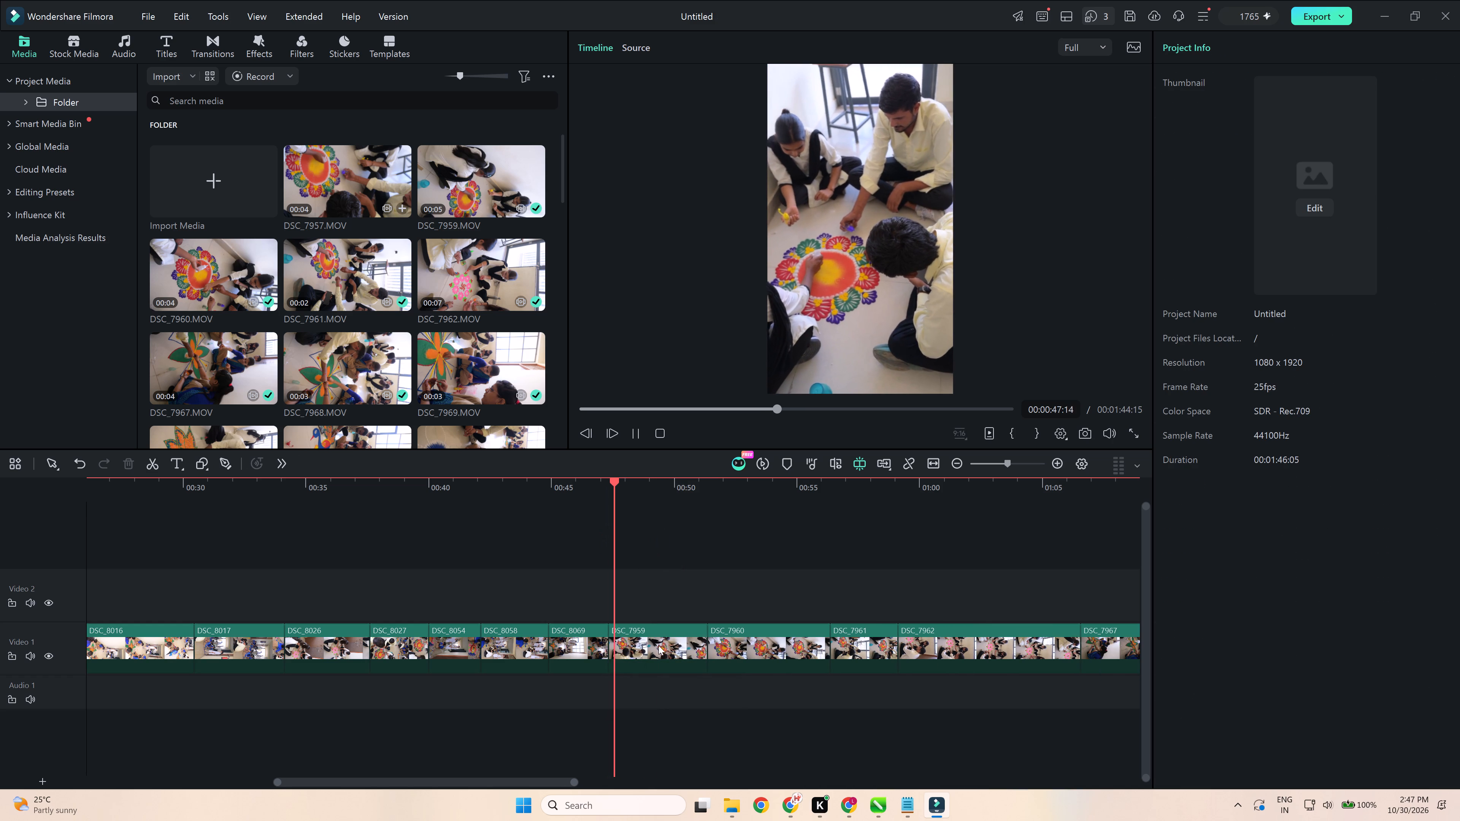
key(space)
click(680, 656)
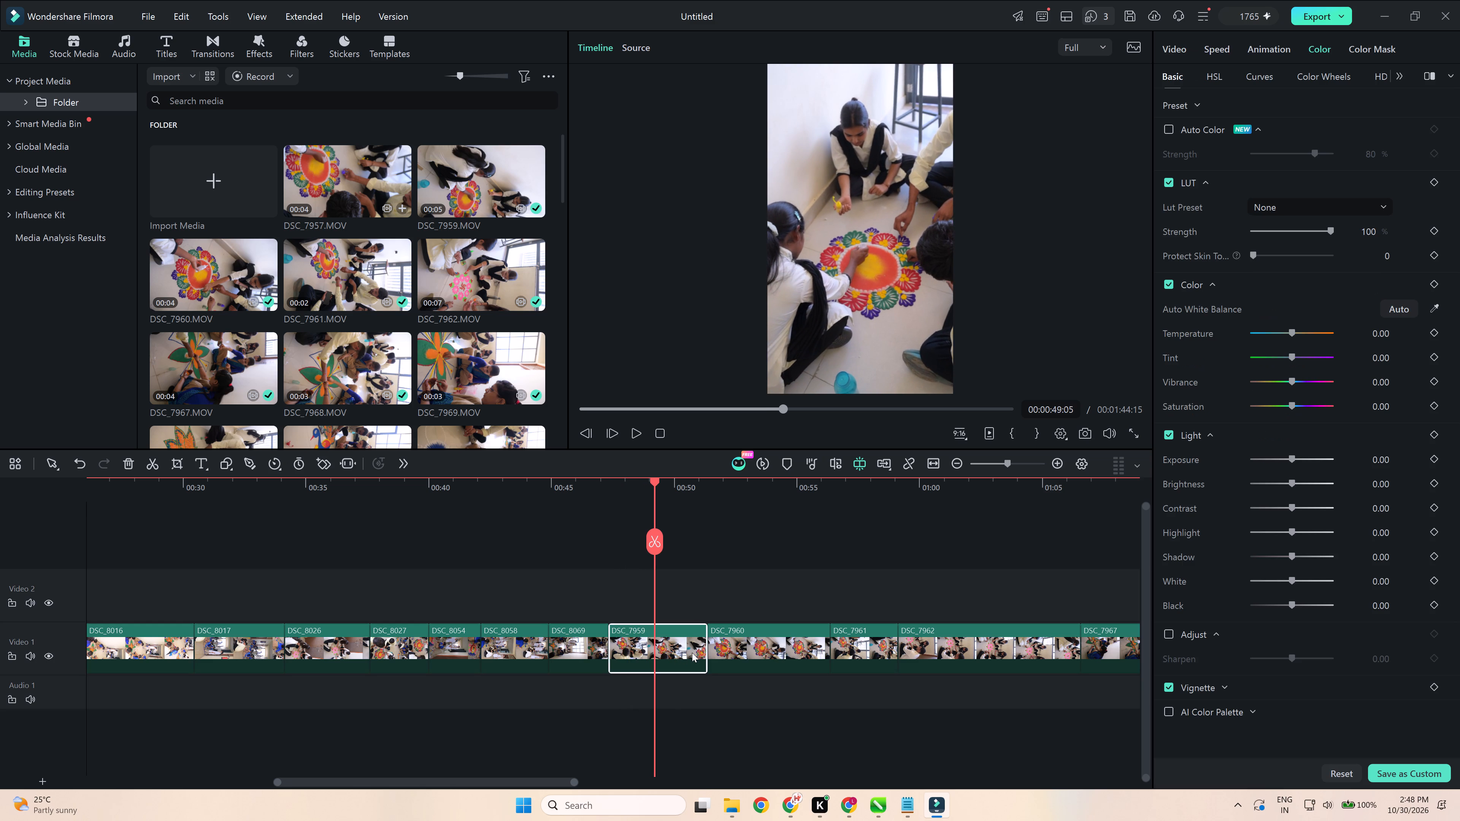
drag(705, 652, 657, 701)
click(700, 648)
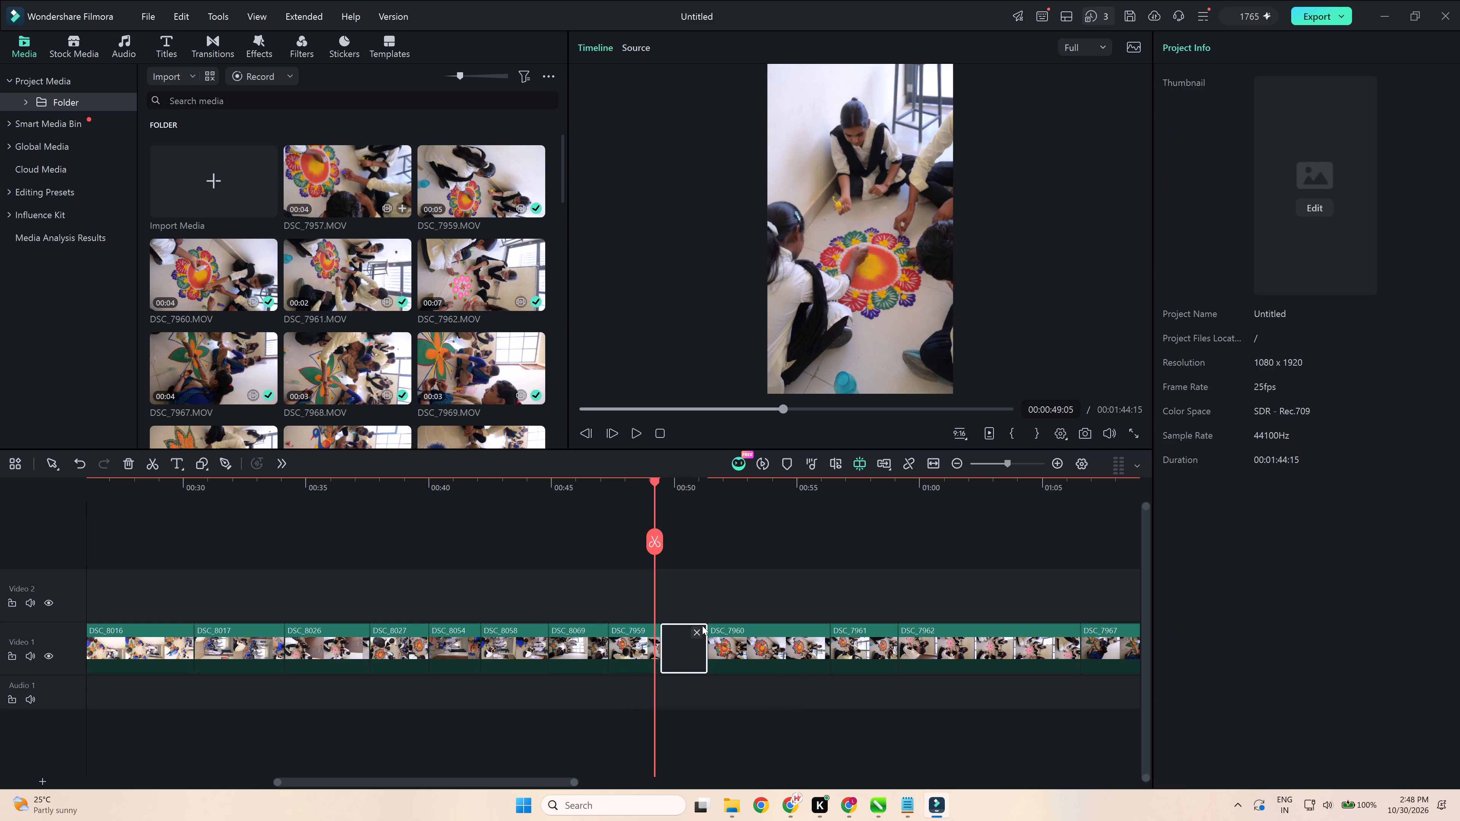
click(701, 623)
click(699, 636)
Play DSC_7960, delete that clip, and close the gap before DSC_7961.
key(space)
click(709, 645)
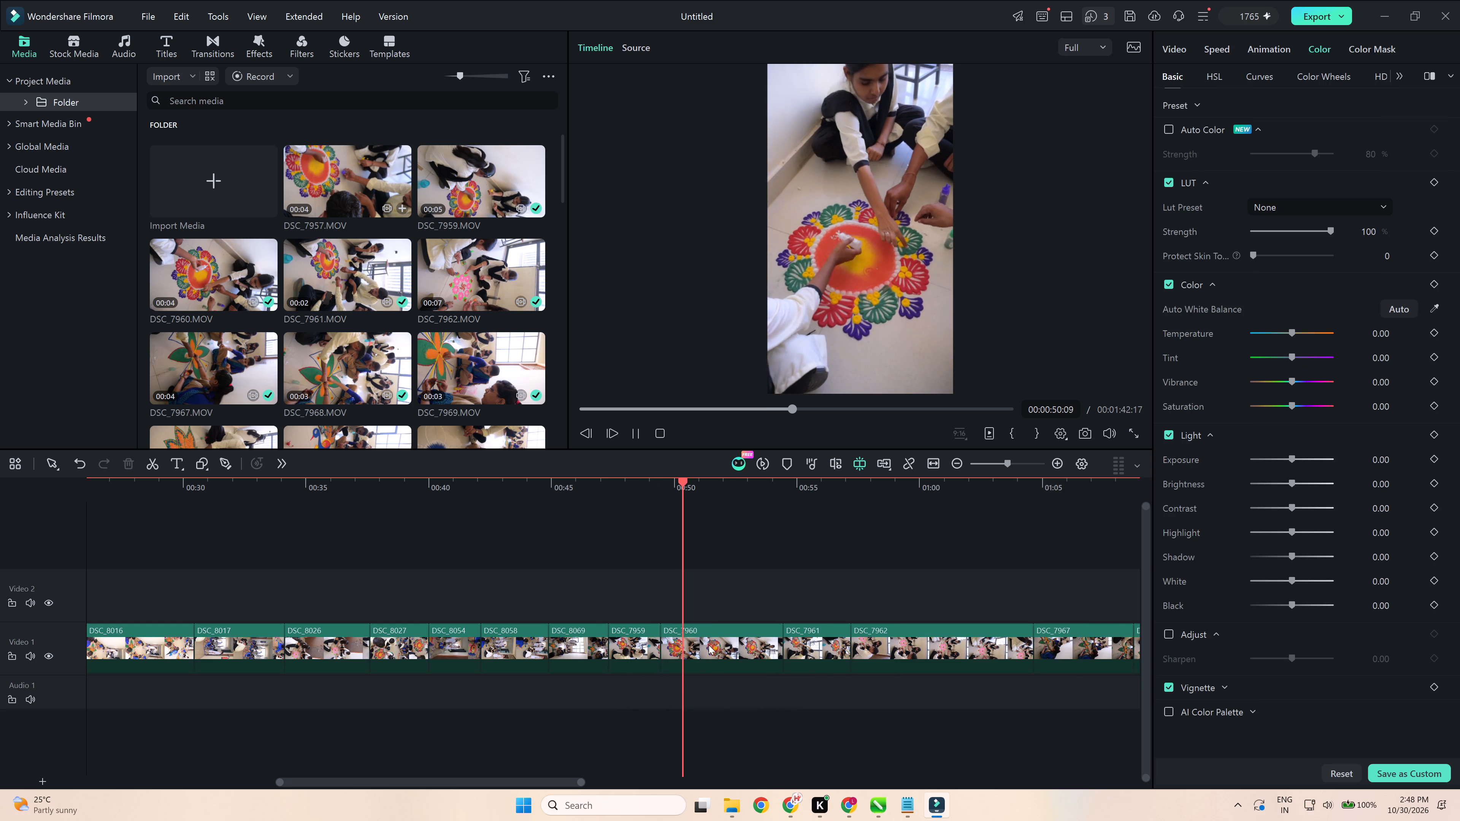
key(Delete)
click(721, 647)
key(Delete)
Play DSC_7961, delete that clip, and close the gap before DSC_7962.
key(space)
ctrl+scroll(718, 665, up, 2)
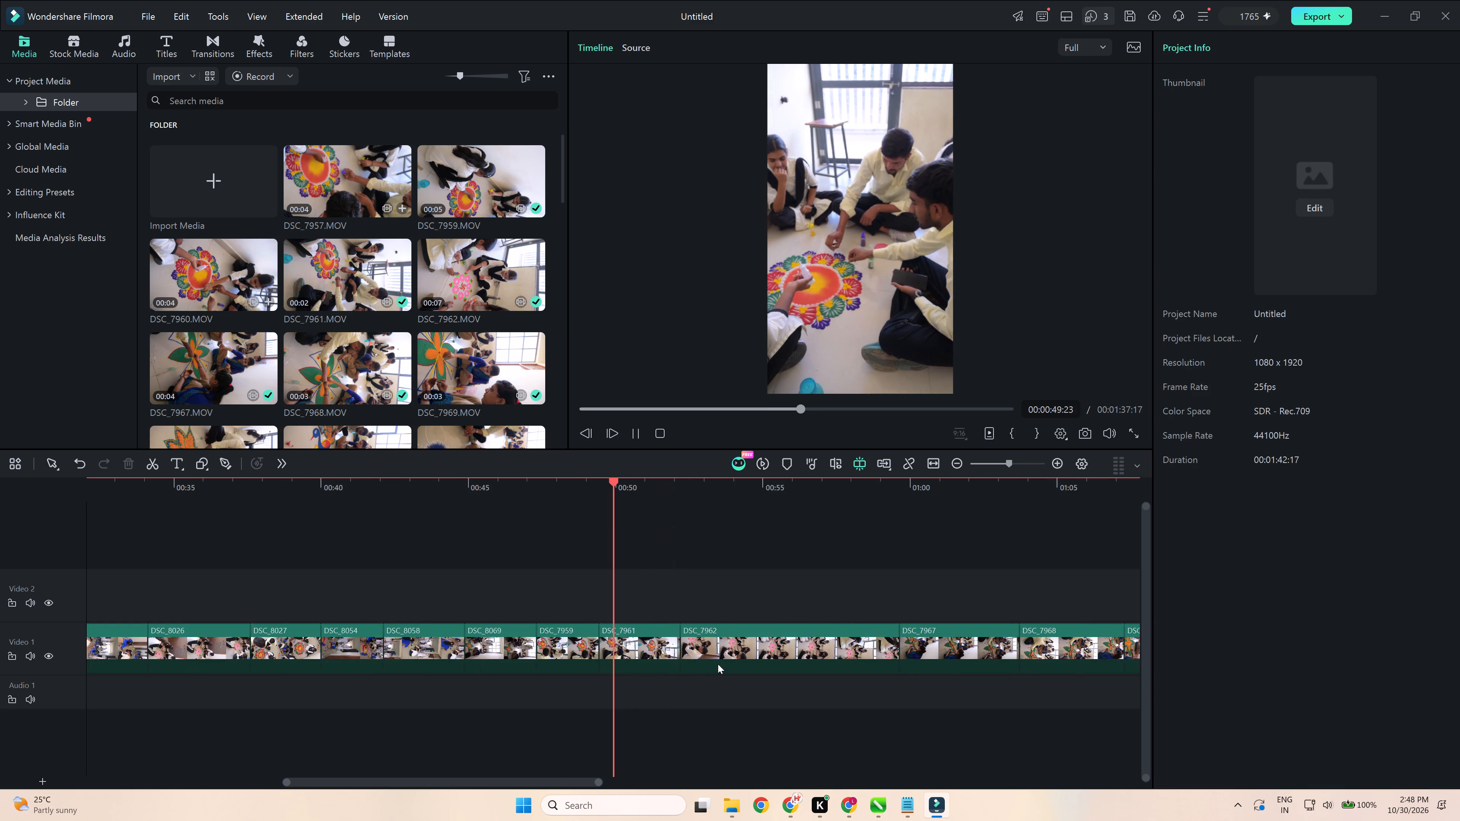
ctrl+scroll(718, 664, up, 1)
click(689, 652)
key(Delete)
click(689, 652)
key(Delete)
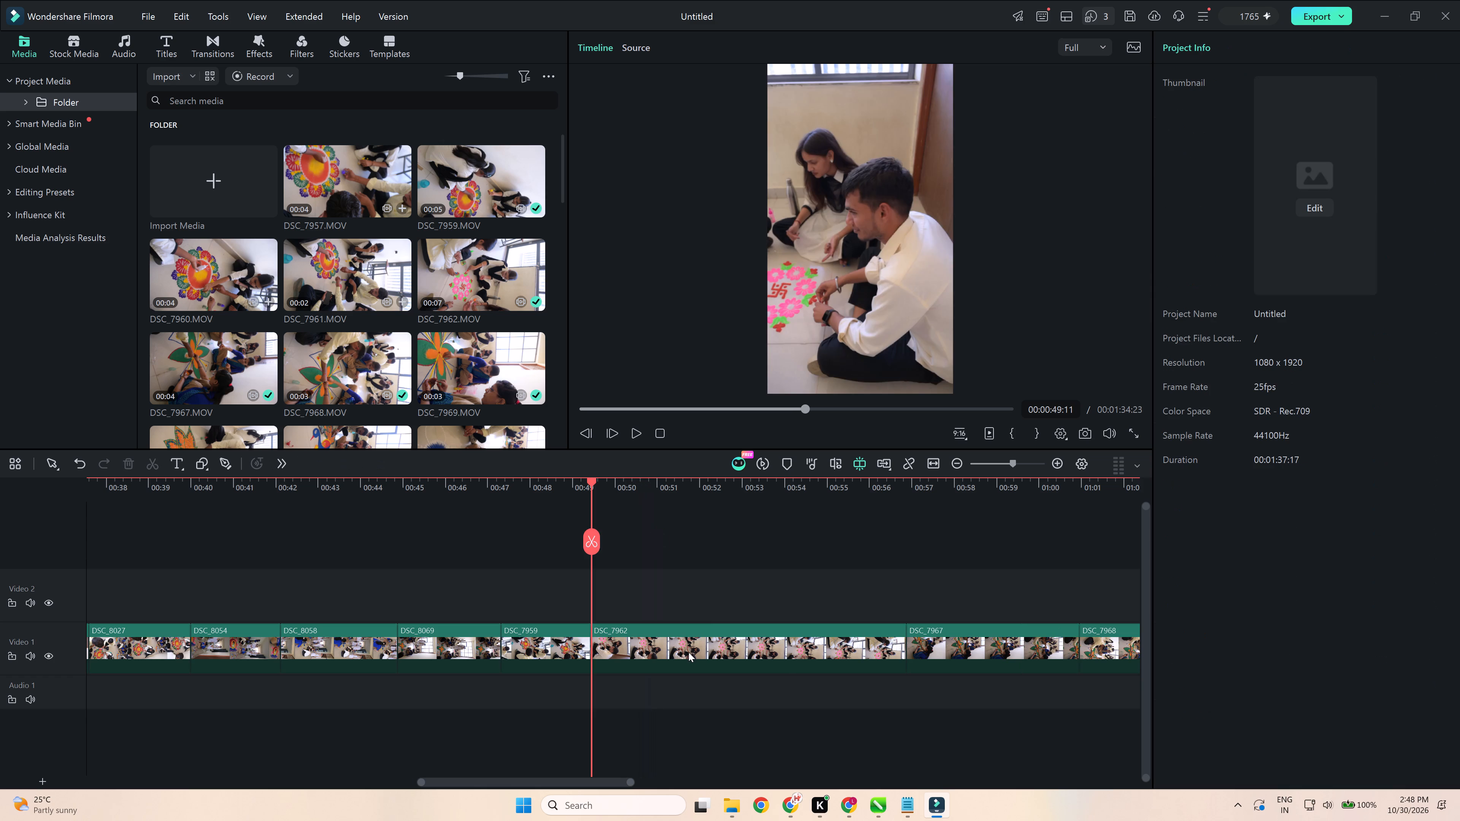
Play DSC_7962, trim about 3 s off its start and 1.1 s off its end, and close the gaps on both sides.
key(space)
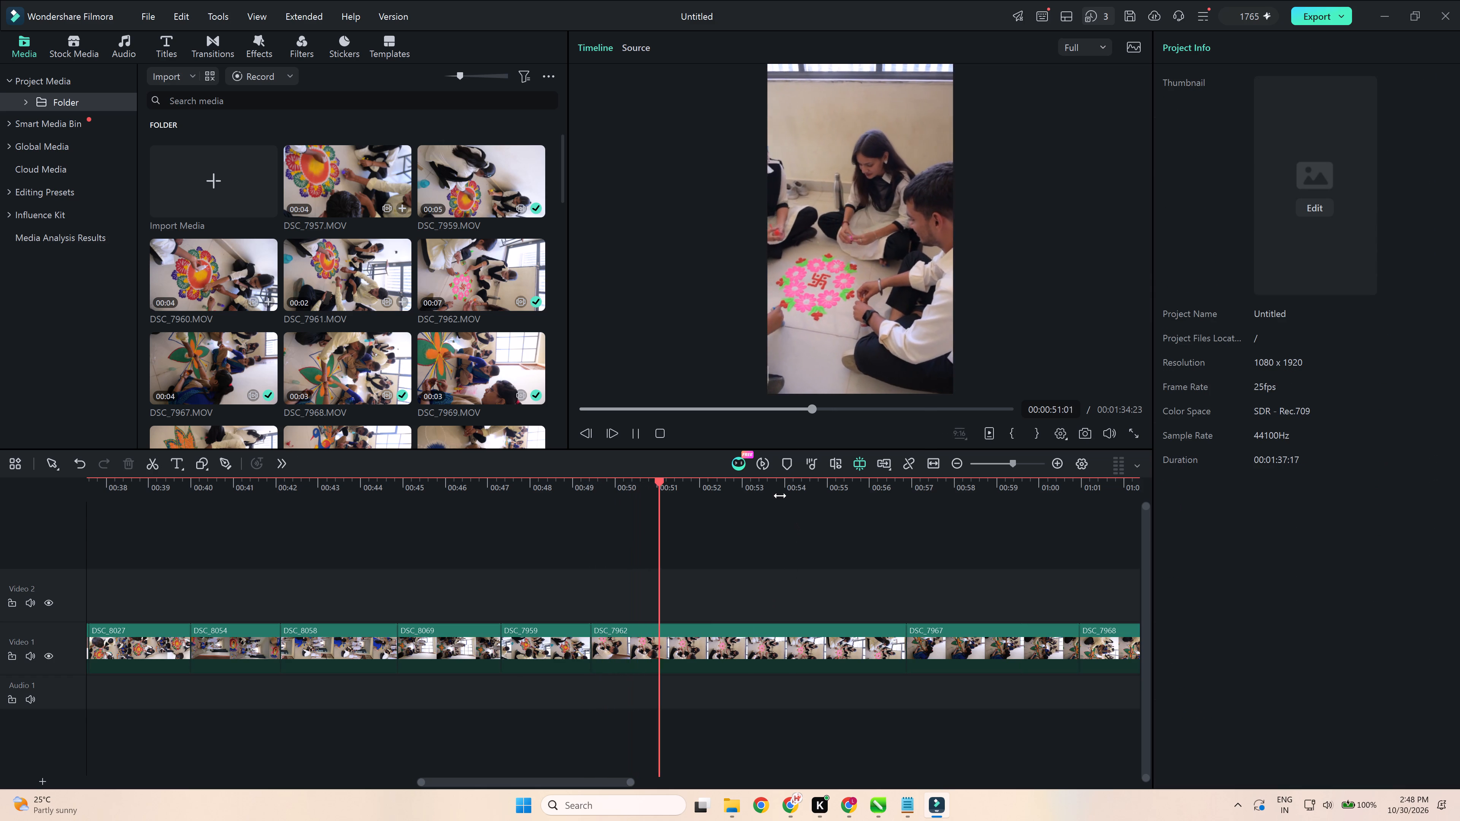
click(779, 493)
key(space)
click(654, 646)
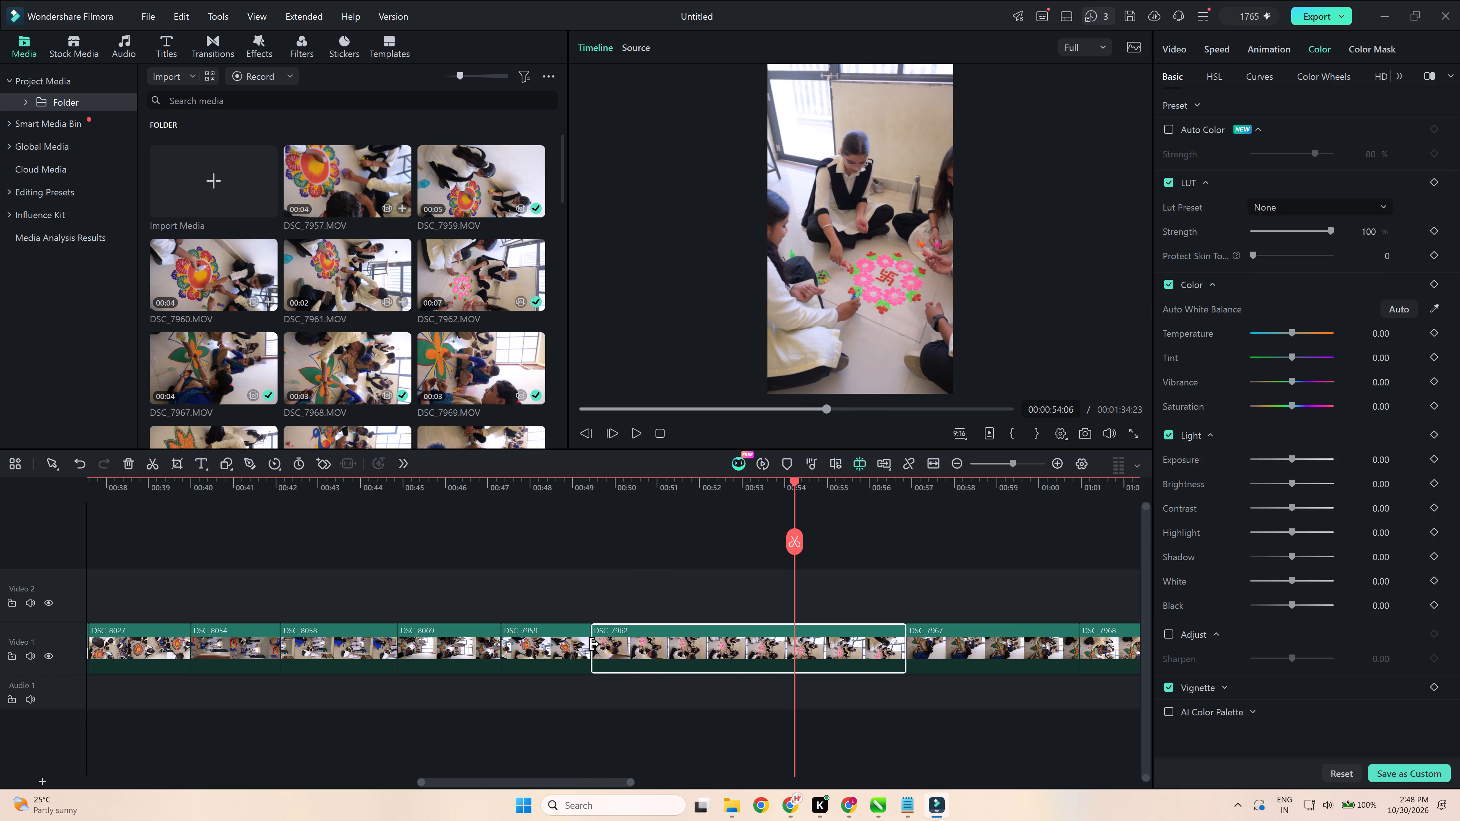
drag(595, 644, 751, 667)
drag(750, 663, 724, 669)
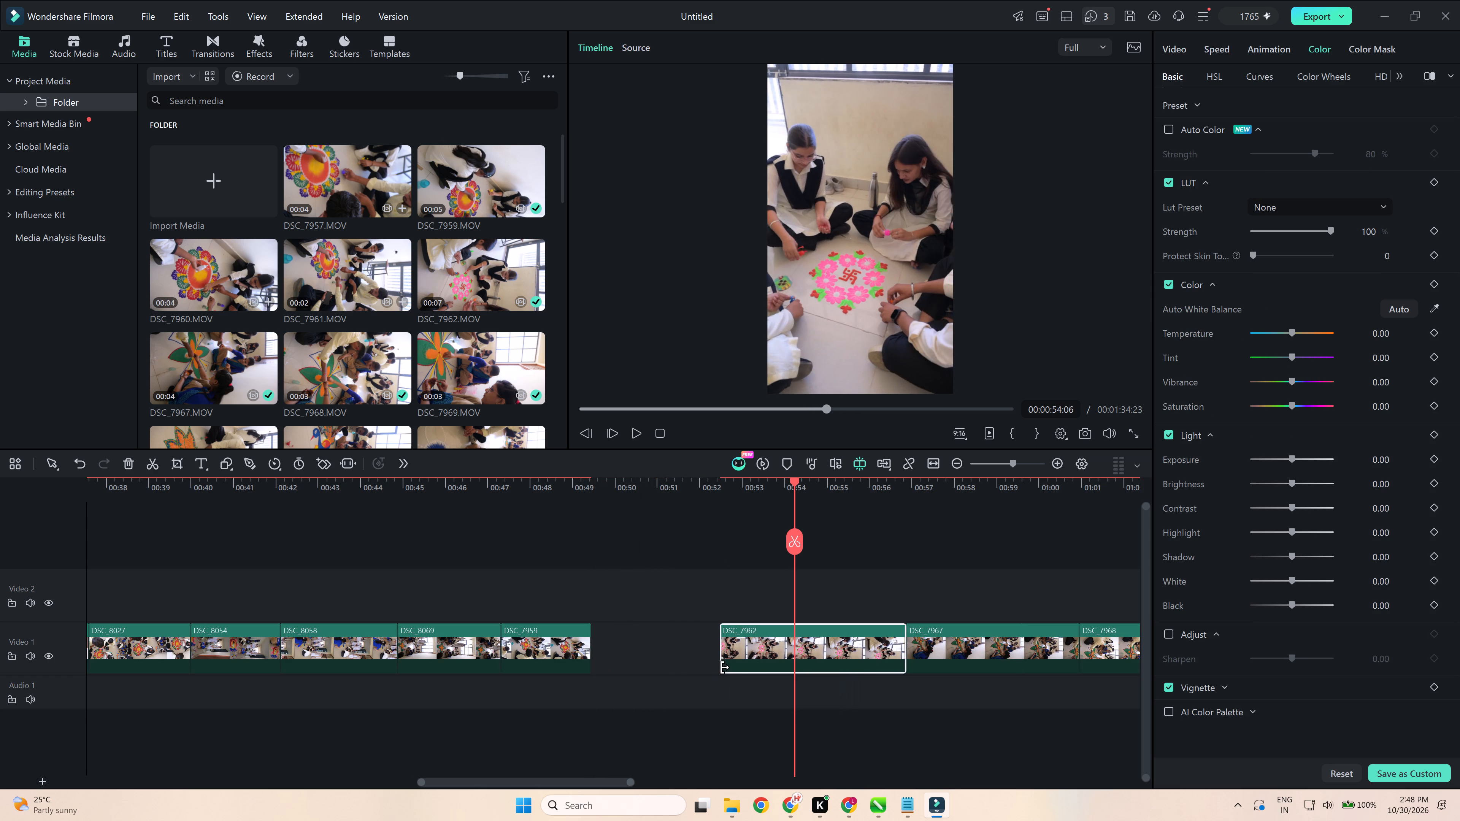
drag(903, 651, 854, 671)
click(713, 646)
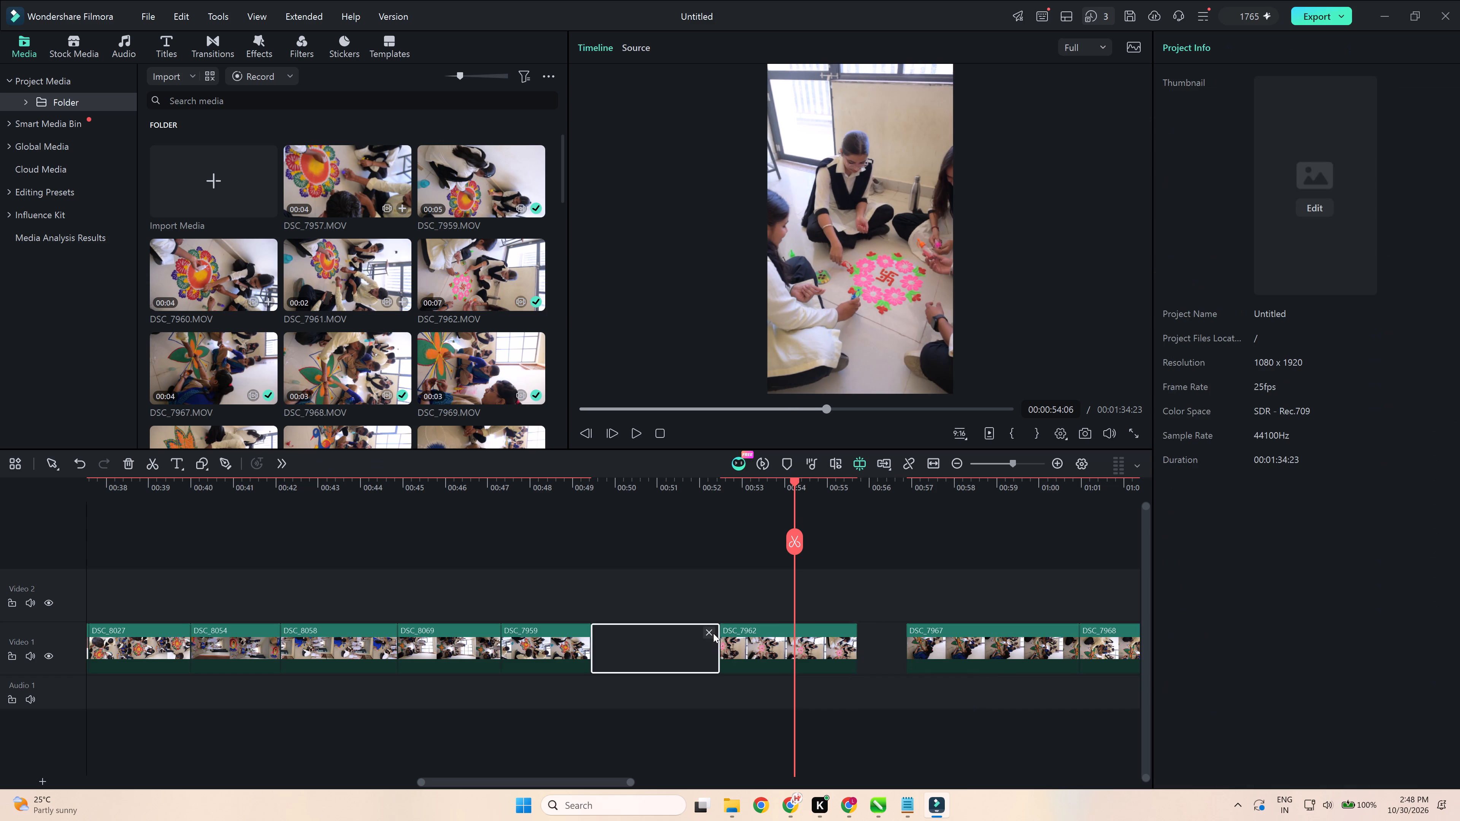
click(713, 633)
click(741, 640)
click(766, 636)
Play DSC_7967 and trim about 1.1 s off its end.
key(space)
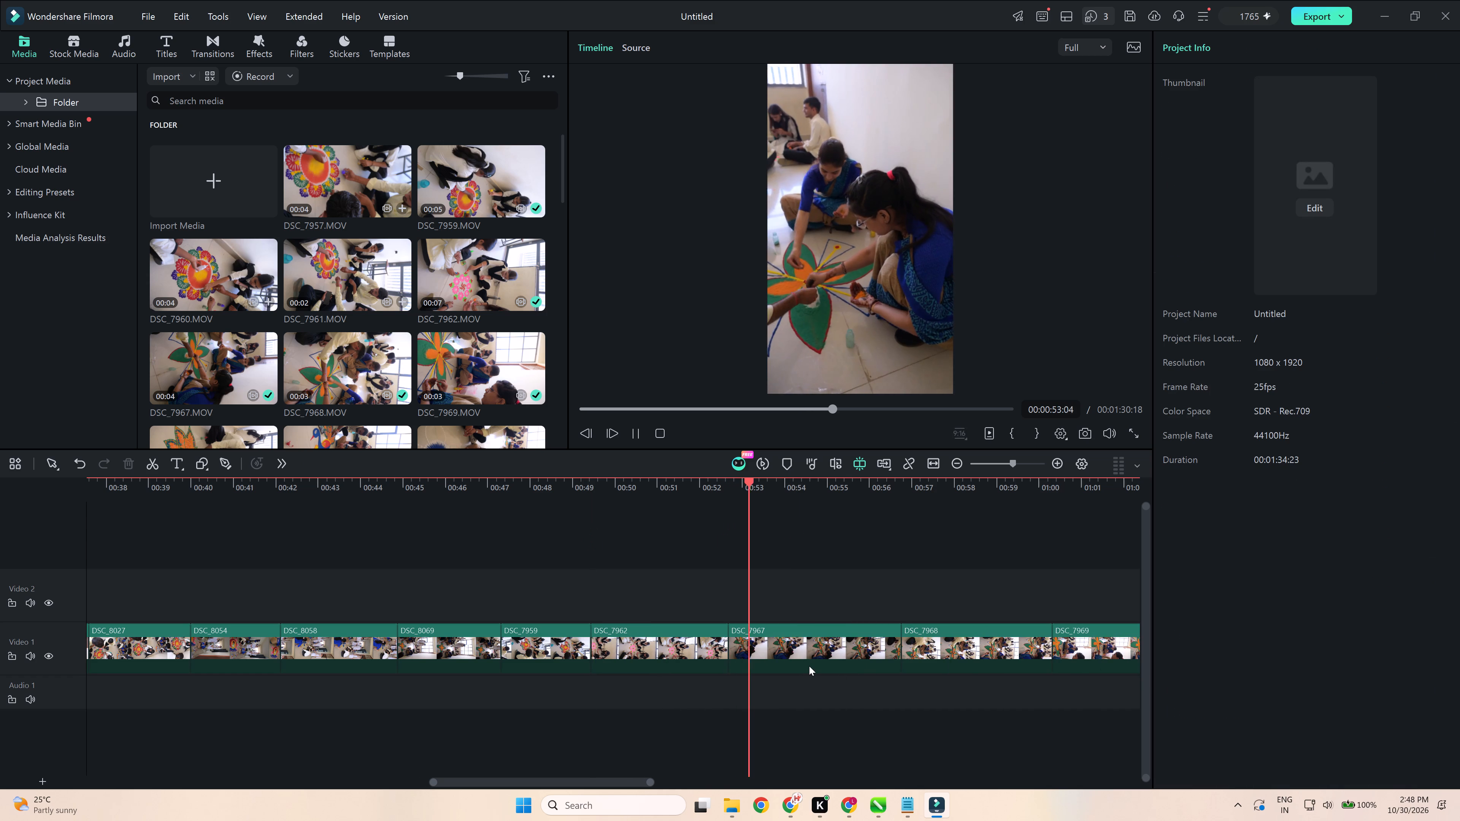
click(814, 660)
key(space)
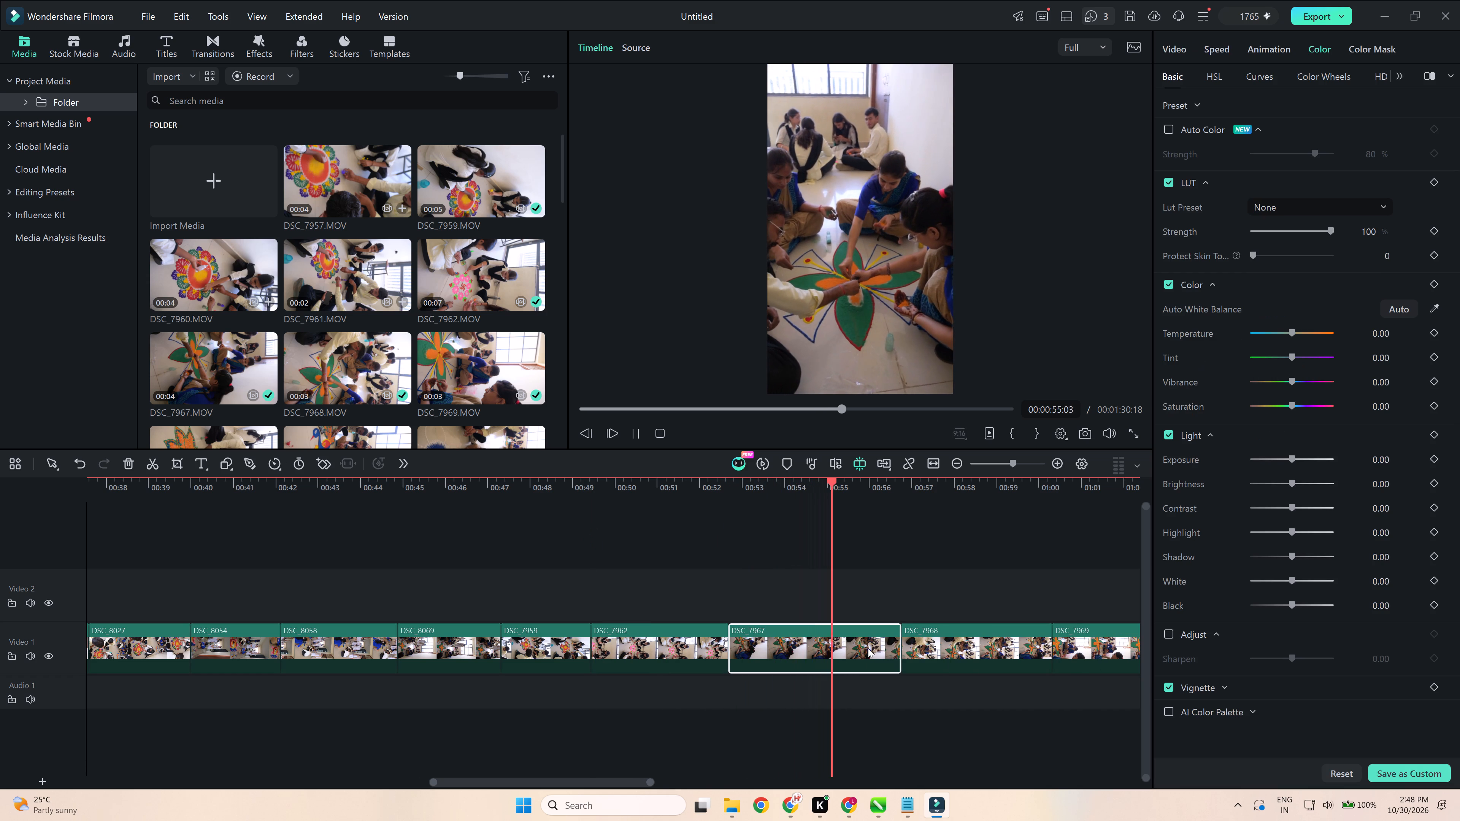
key(space)
key(space)
key(space)
key(space)
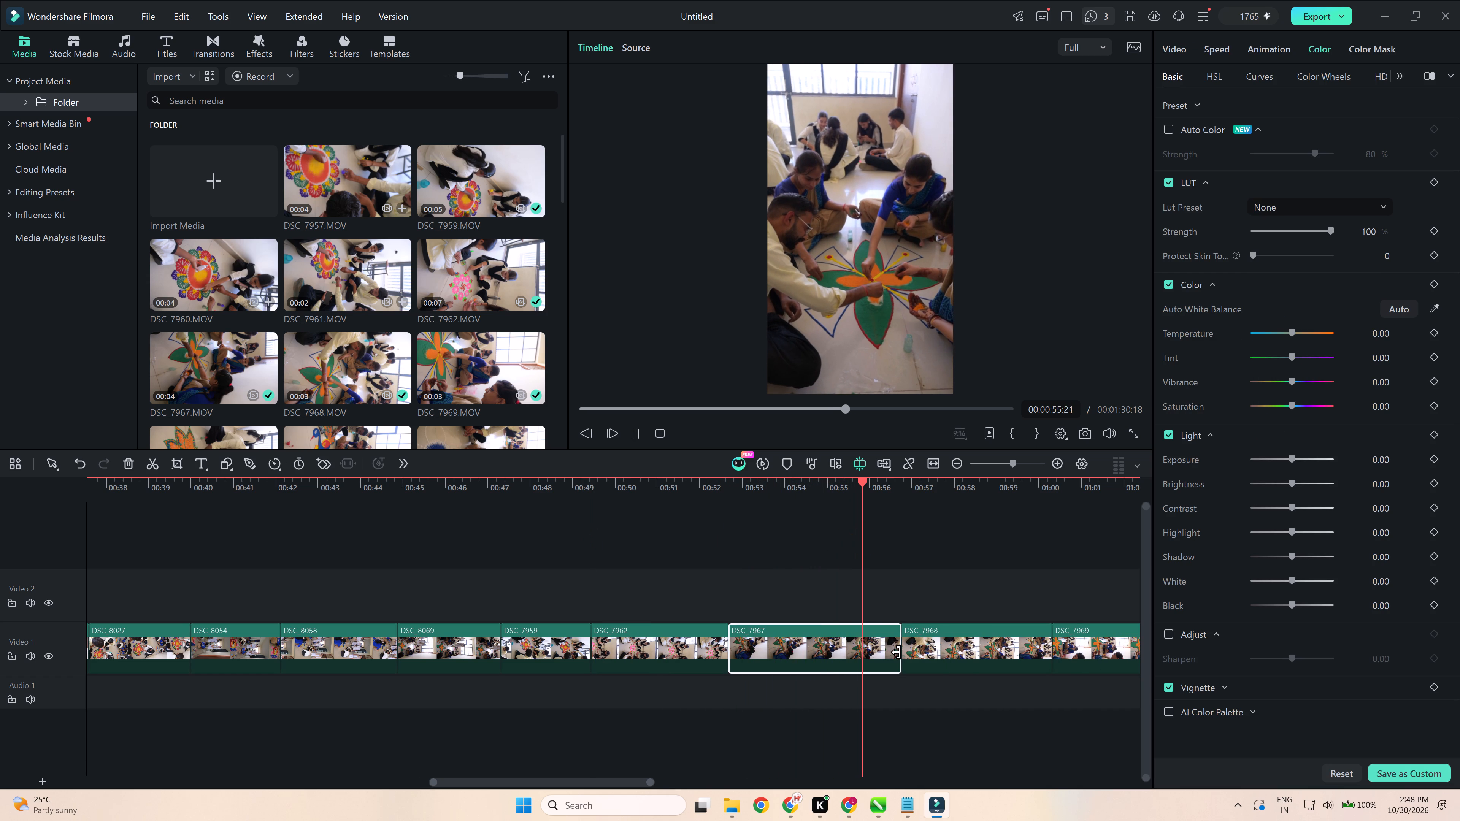
key(space)
drag(897, 652, 849, 675)
Move DSC_7959, DSC_7962 and DSC_7967 together from Video 1 onto a new Video 3 track.
drag(831, 597, 638, 666)
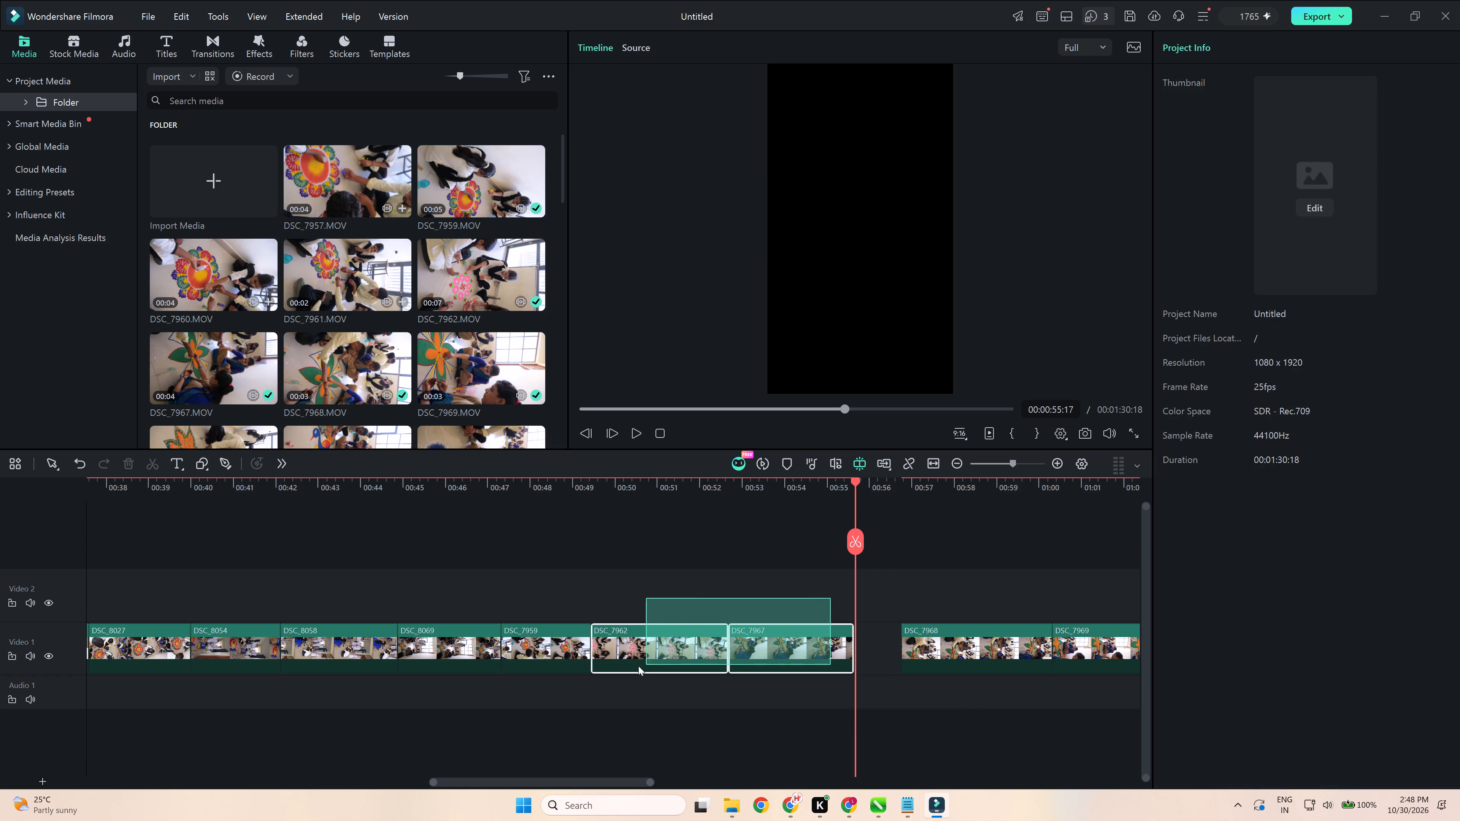
drag(638, 666, 558, 662)
drag(567, 657, 525, 559)
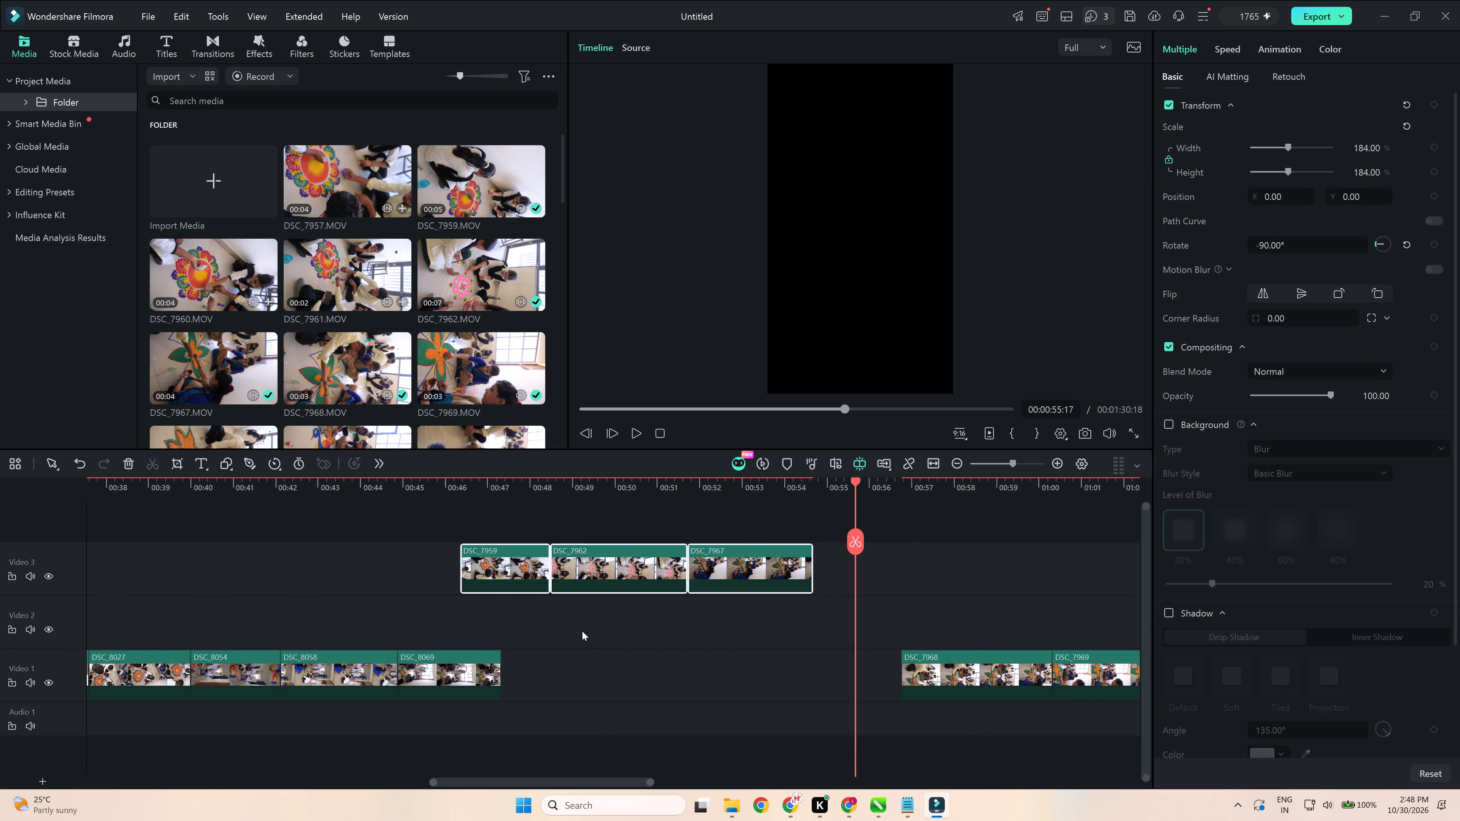
Preview DSC_7968 and DSC_7969, and trim about 1.2 s off the end of DSC_7969.
ctrl+scroll(568, 639, down, 2)
drag(616, 484, 636, 517)
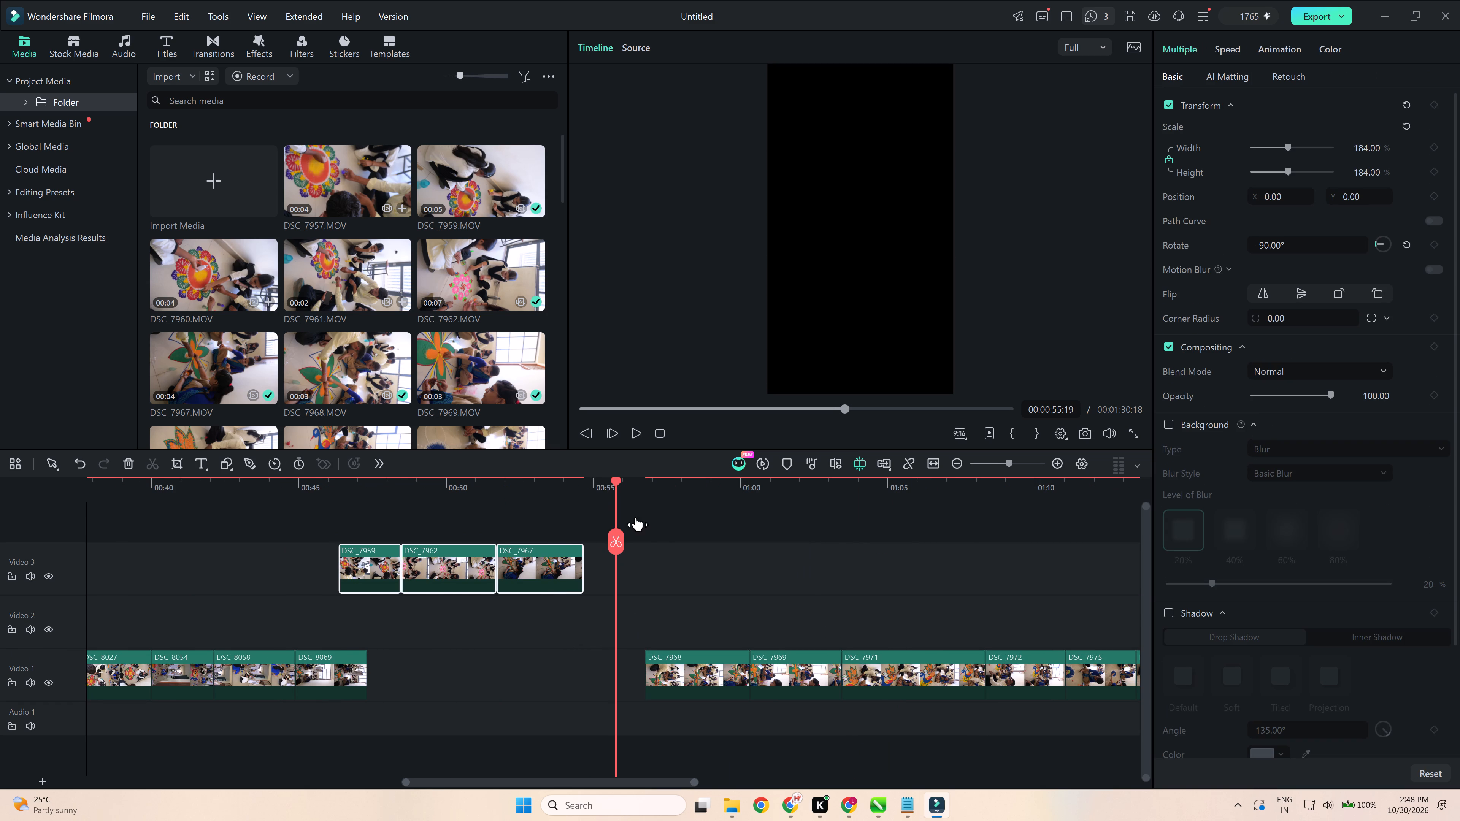
drag(636, 517, 710, 567)
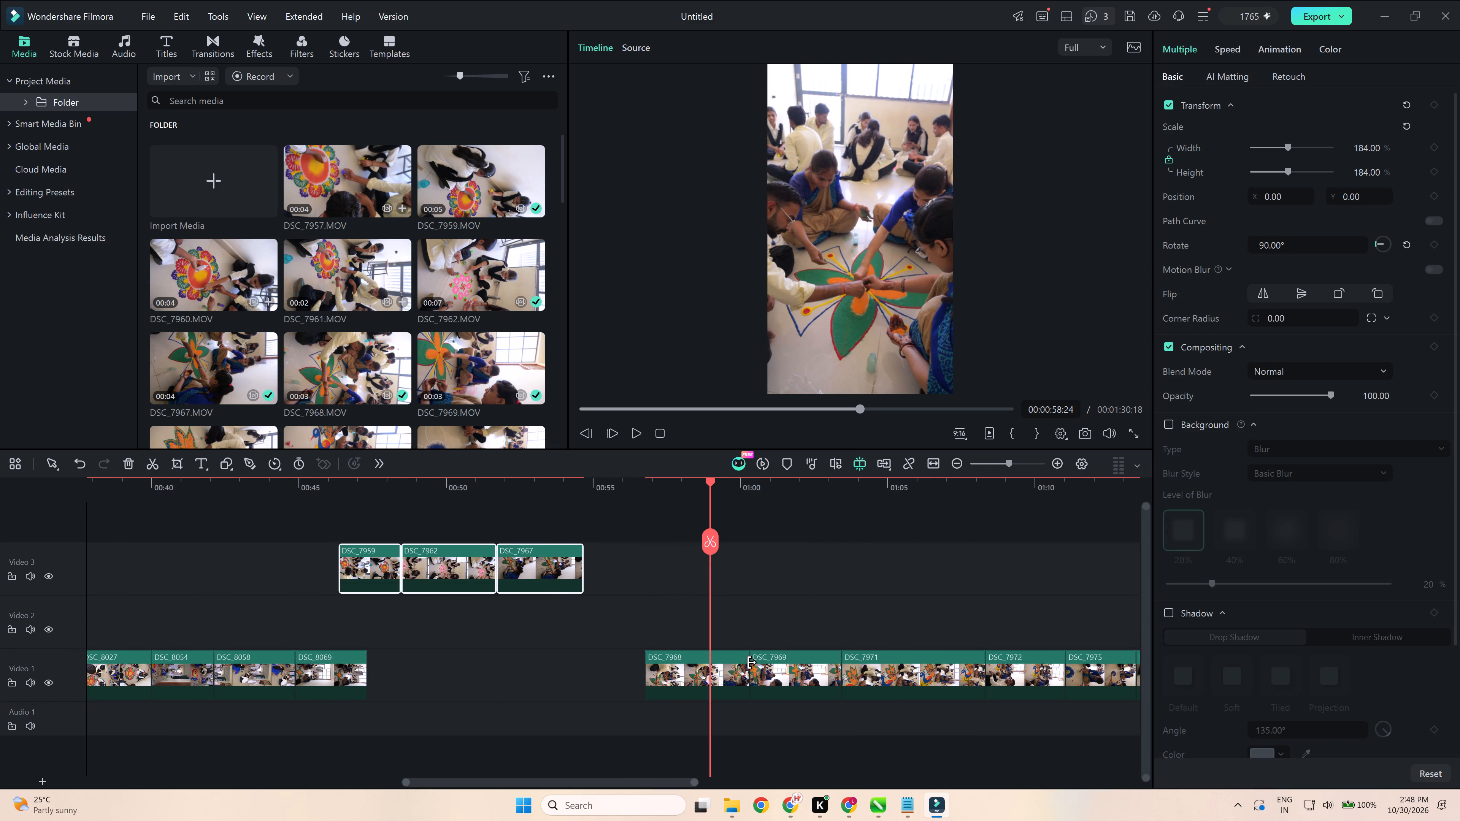
key(space)
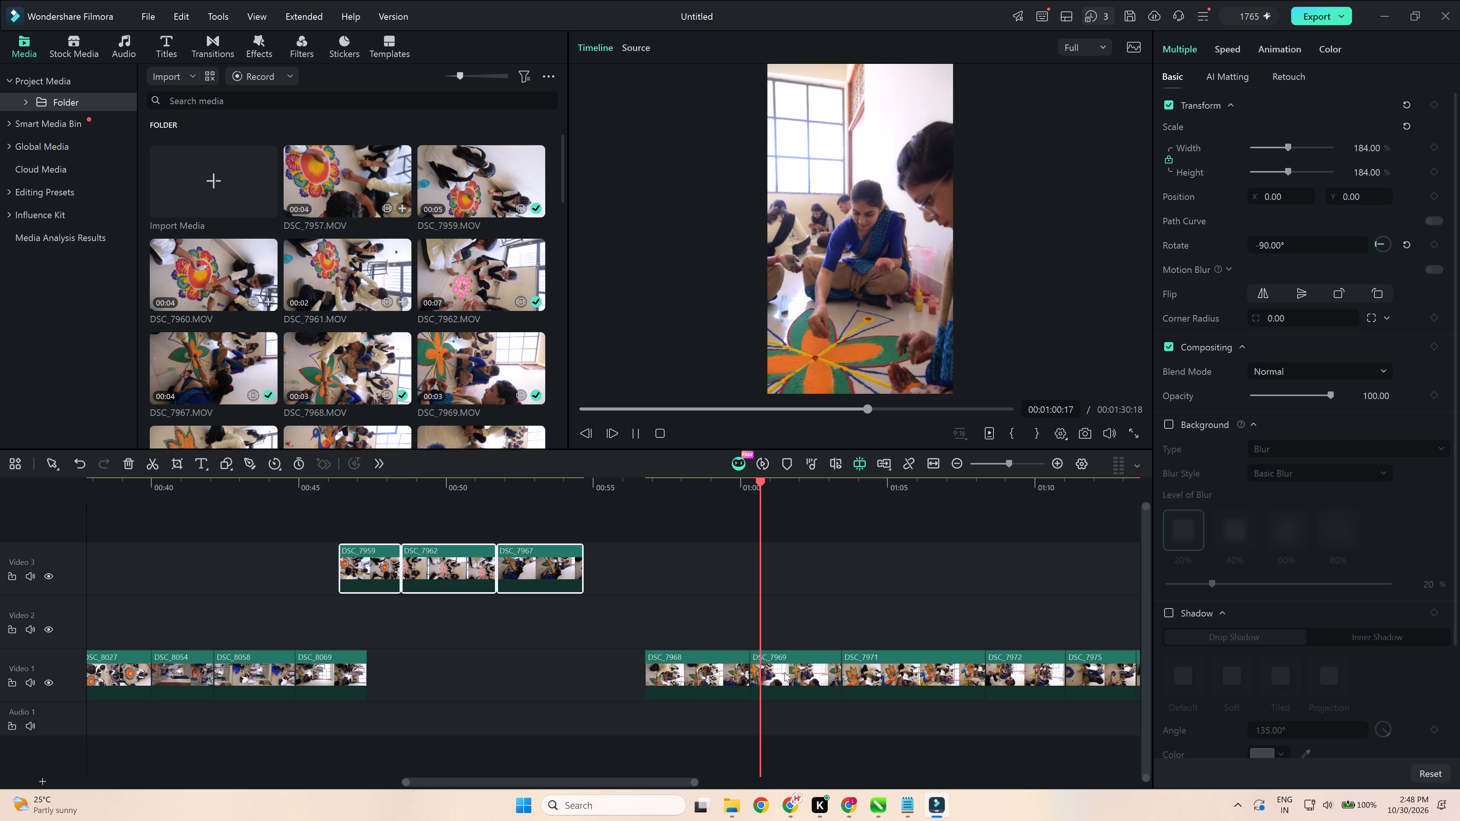
click(809, 685)
key(space)
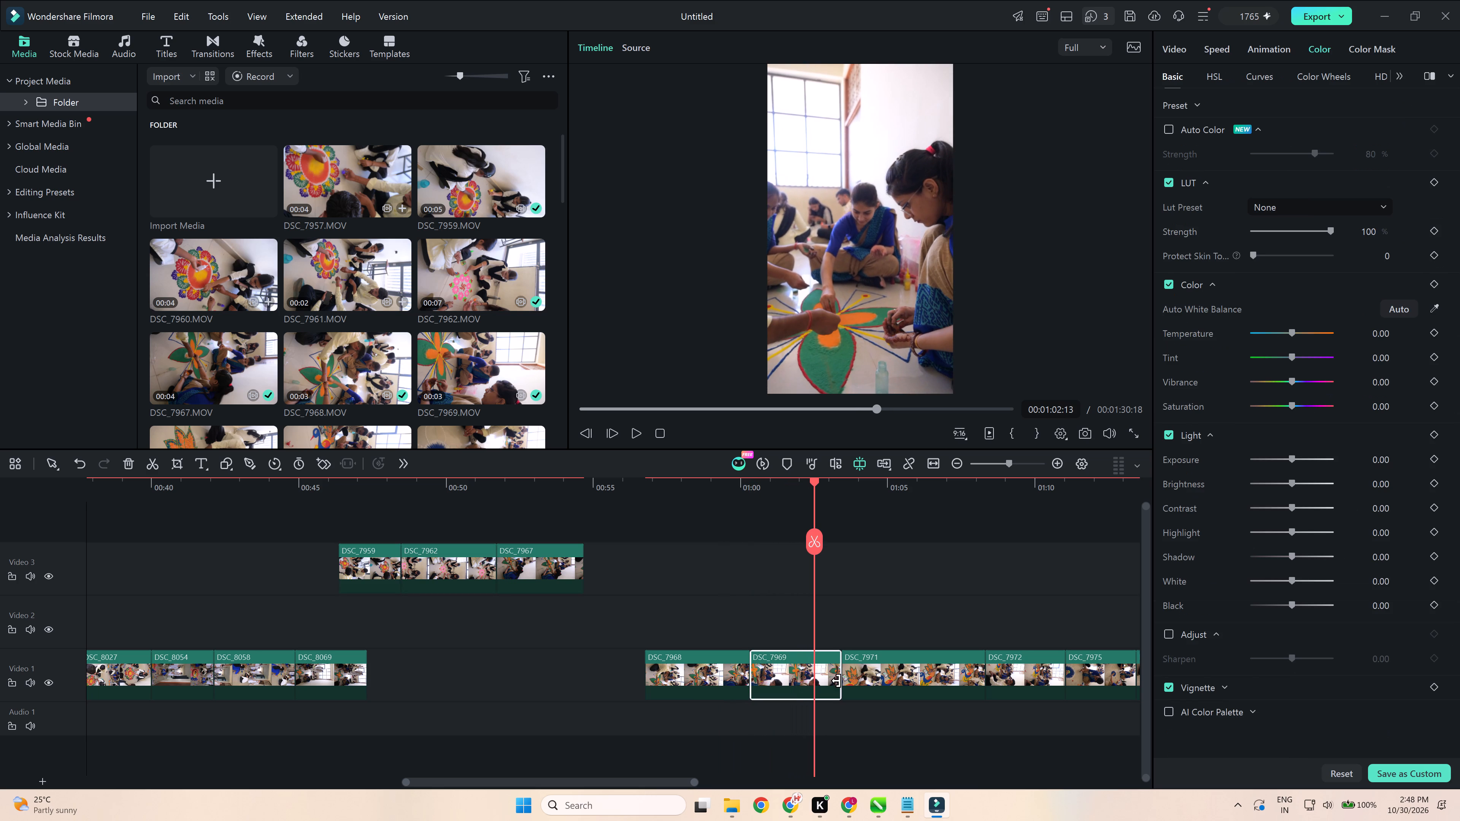
drag(836, 681, 801, 698)
Move DSC_7969 onto Video 3, directly before DSC_7959.
drag(783, 680, 376, 600)
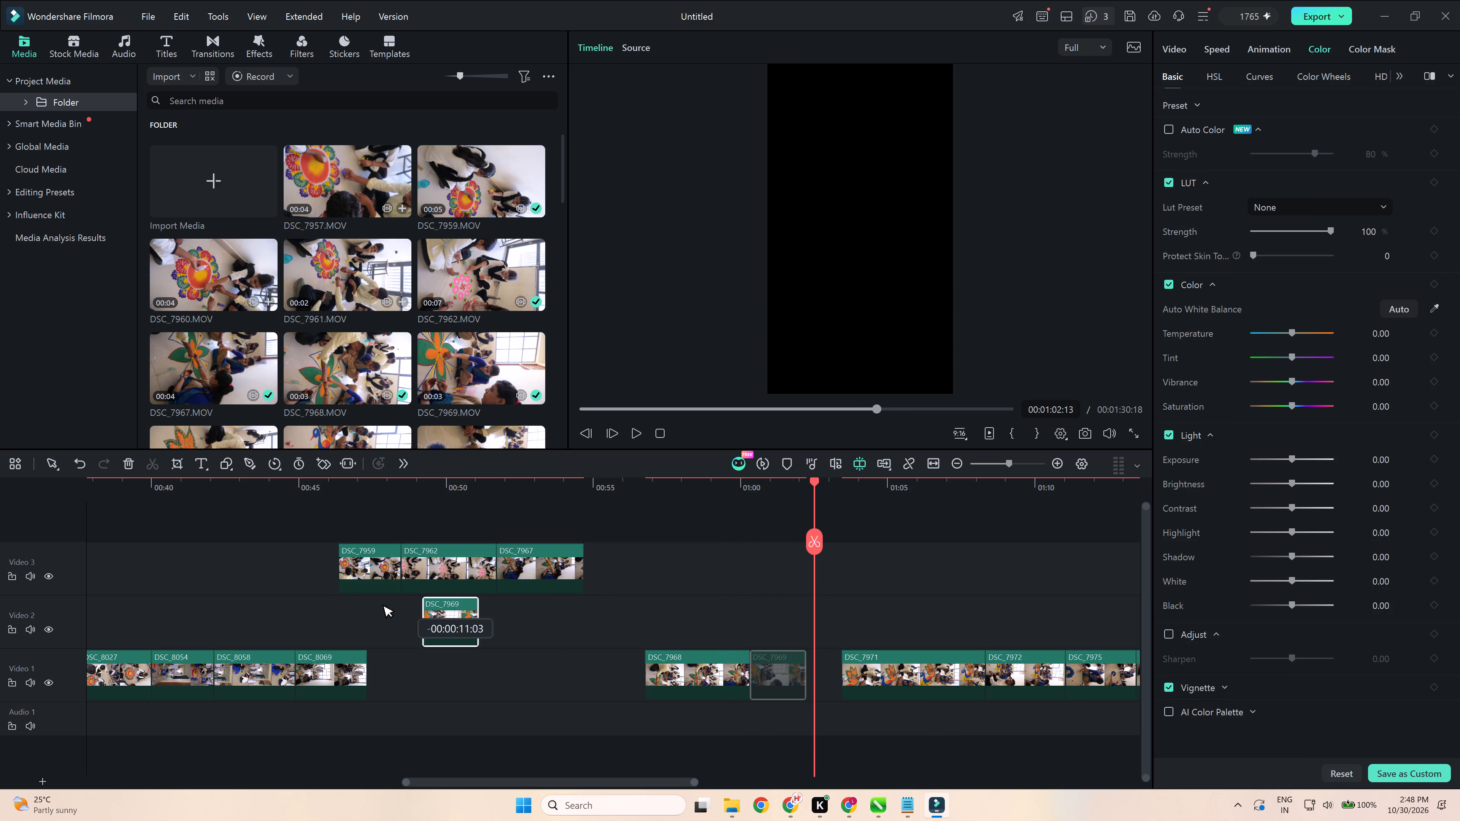
drag(376, 600, 314, 569)
Delete the DSC_7968 clip from Video 1.
click(694, 688)
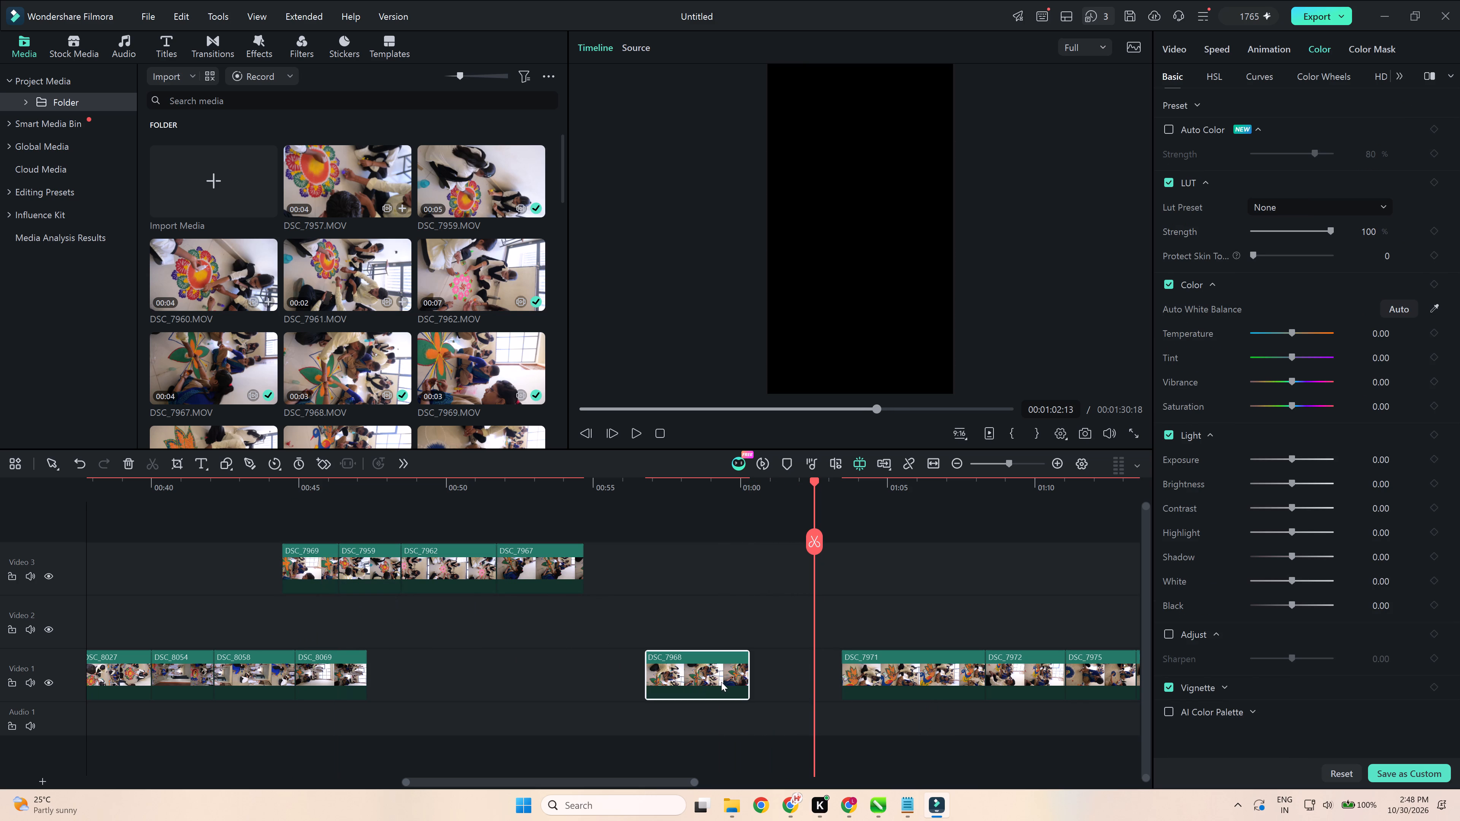
key(Delete)
Scrub through DSC_7971 and move it onto Video 3, directly after DSC_7967.
click(850, 488)
drag(850, 483, 845, 484)
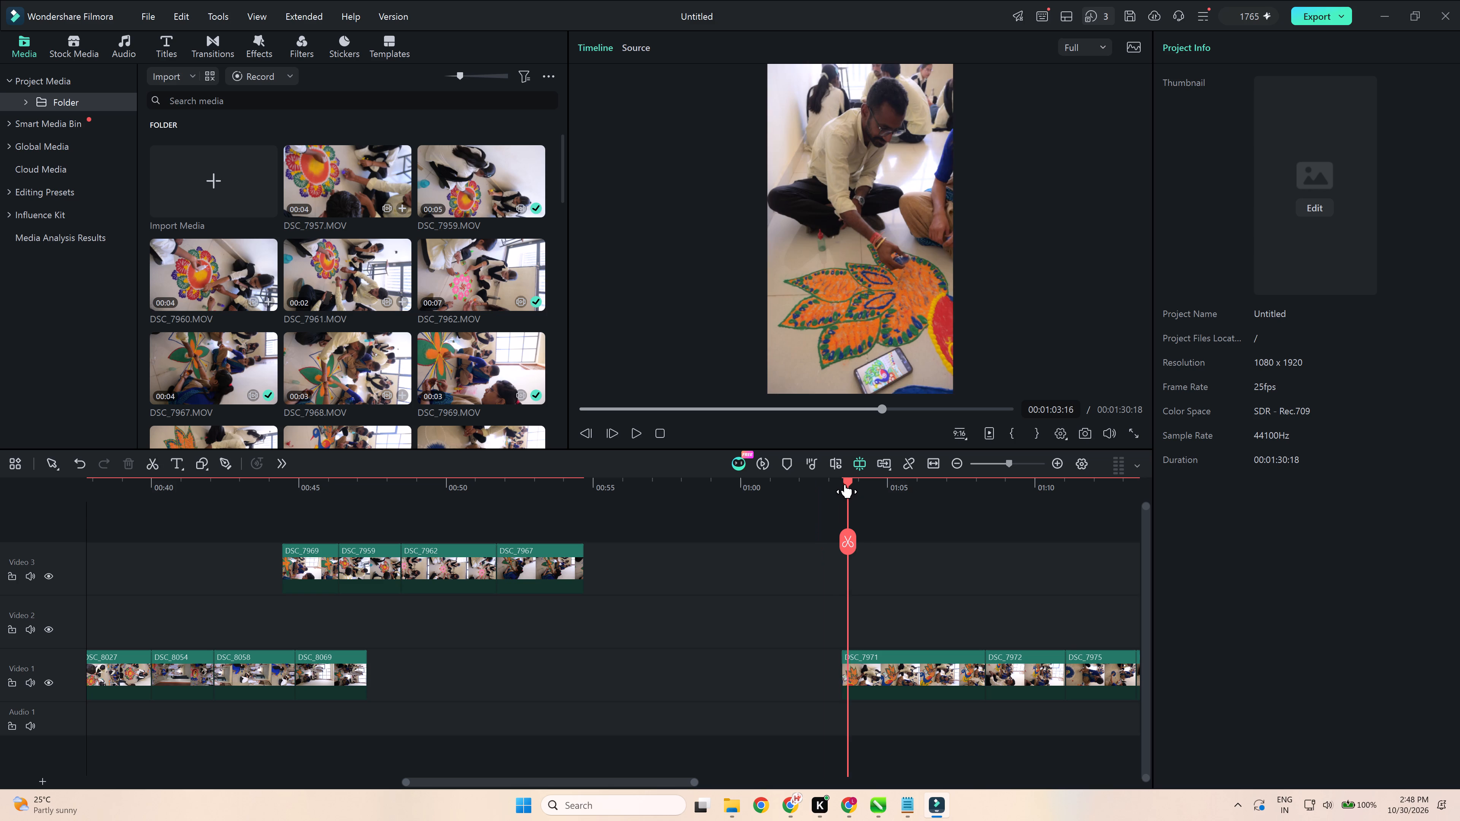
drag(845, 484, 924, 507)
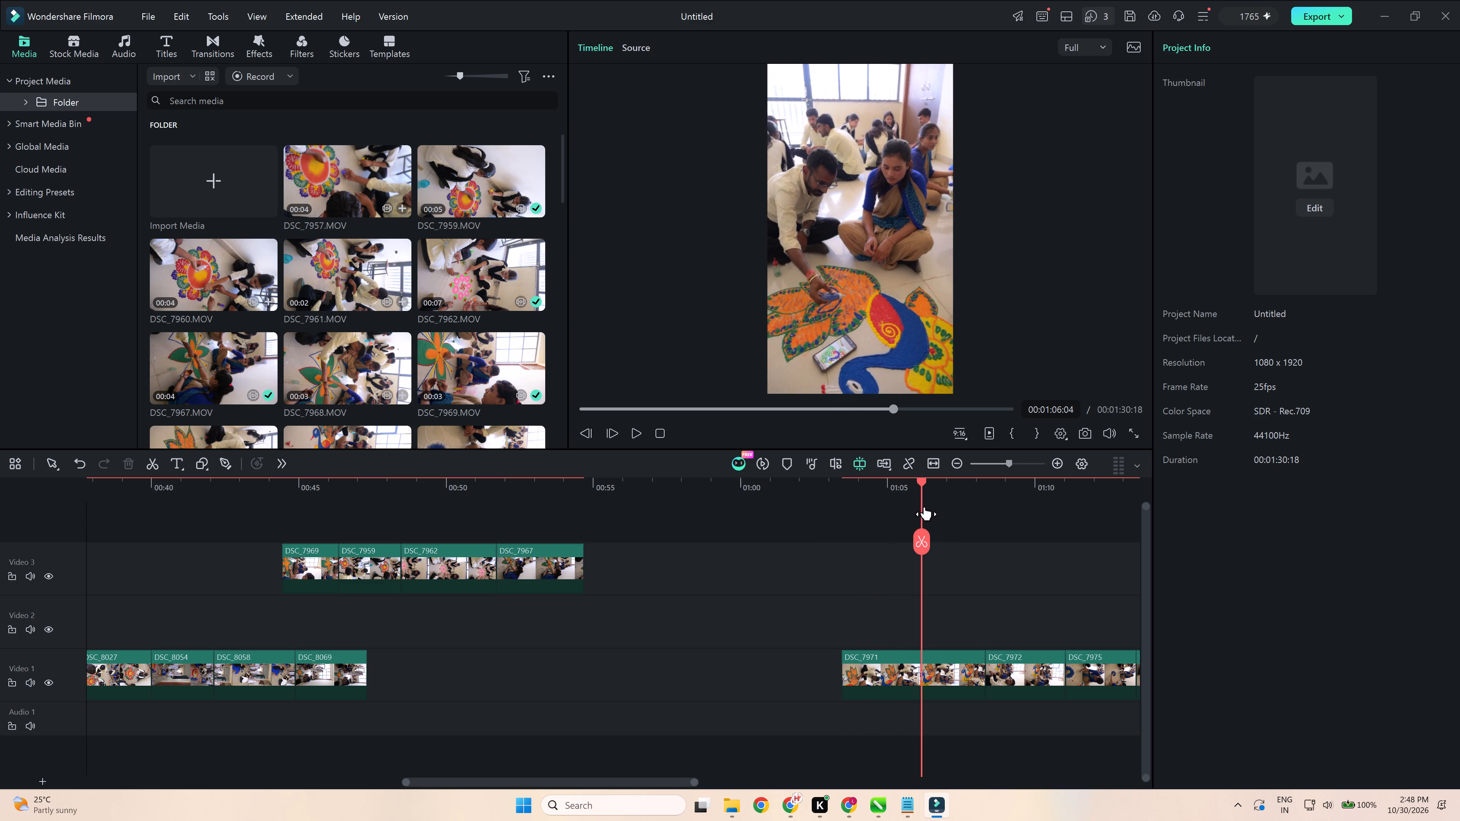
drag(924, 507, 974, 520)
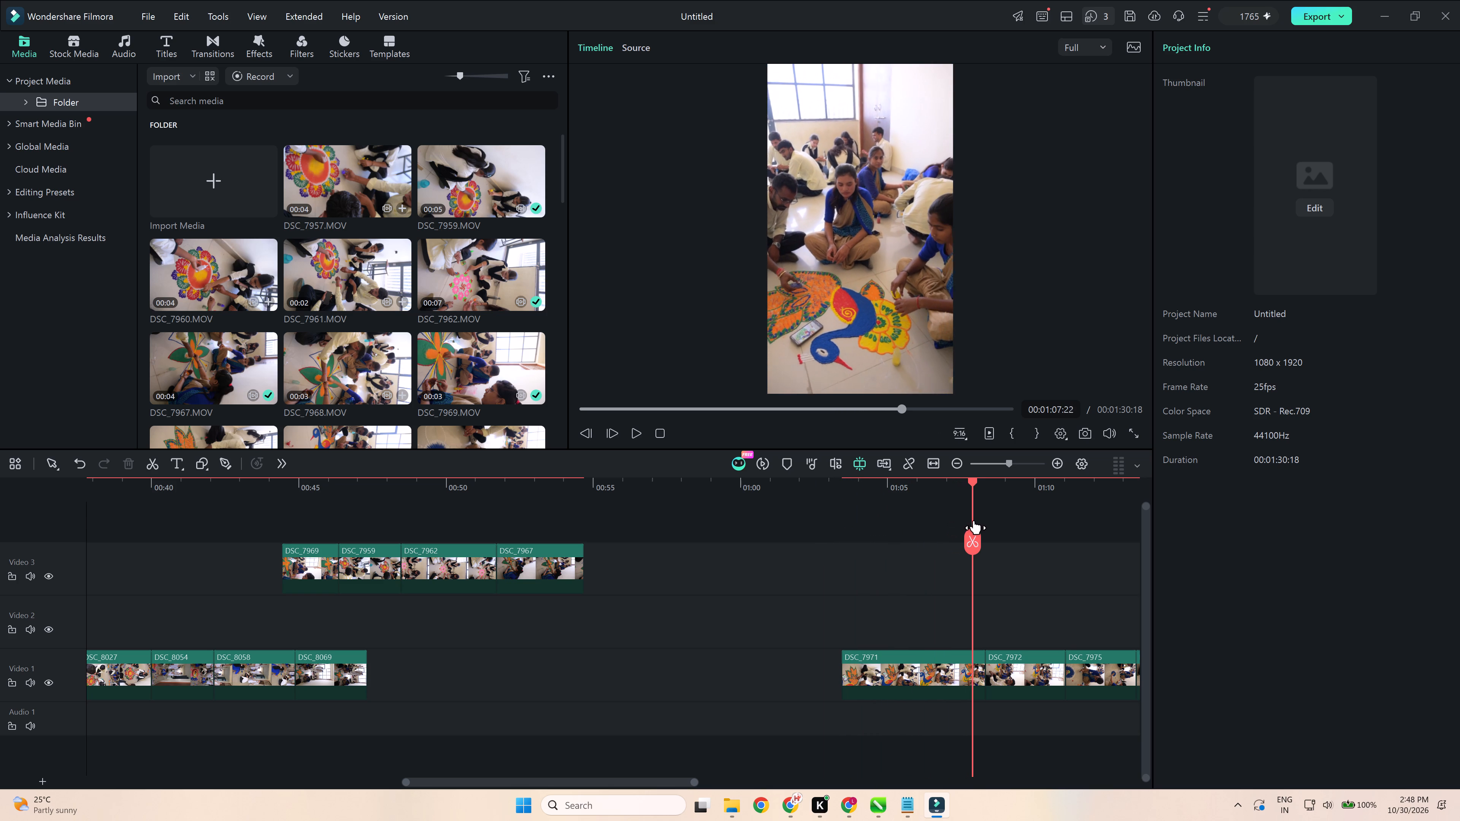
drag(974, 520, 975, 521)
click(937, 647)
drag(932, 680, 676, 590)
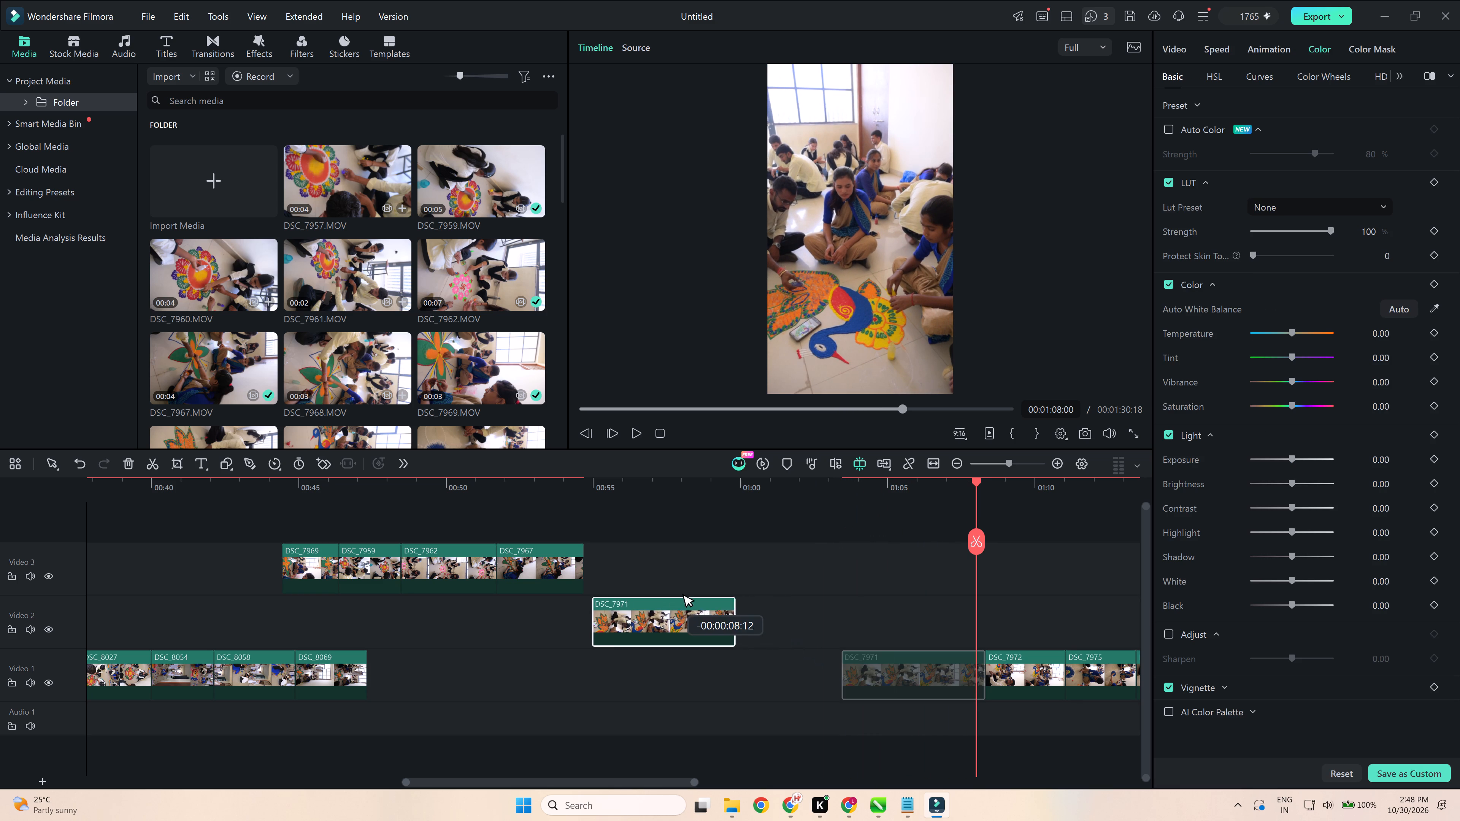
drag(676, 590, 676, 574)
drag(723, 566, 697, 586)
Scrub through DSC_7972 and delete that clip from Video 1.
ctrl+scroll(709, 610, down, 2)
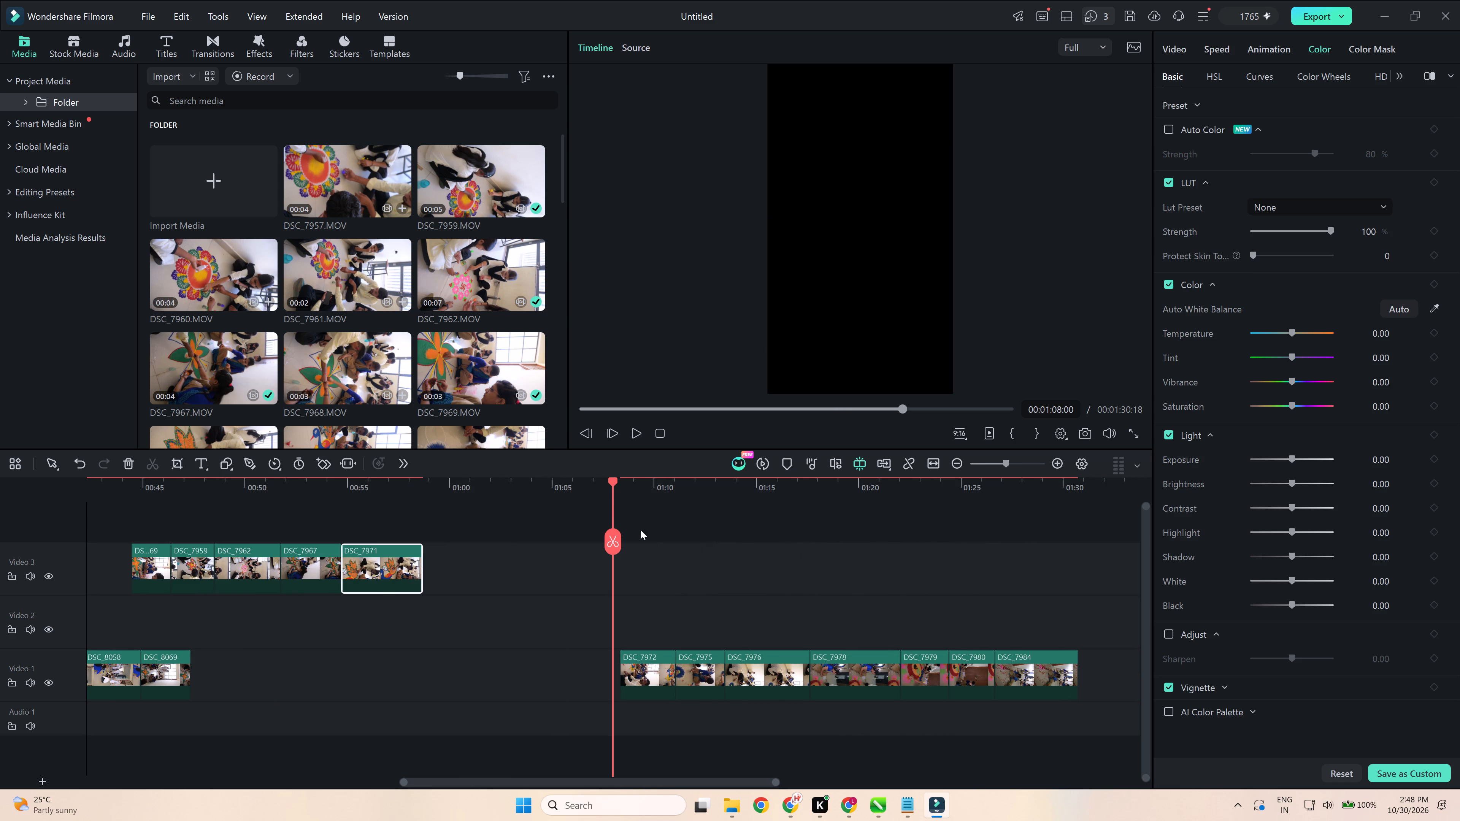
drag(617, 480, 663, 527)
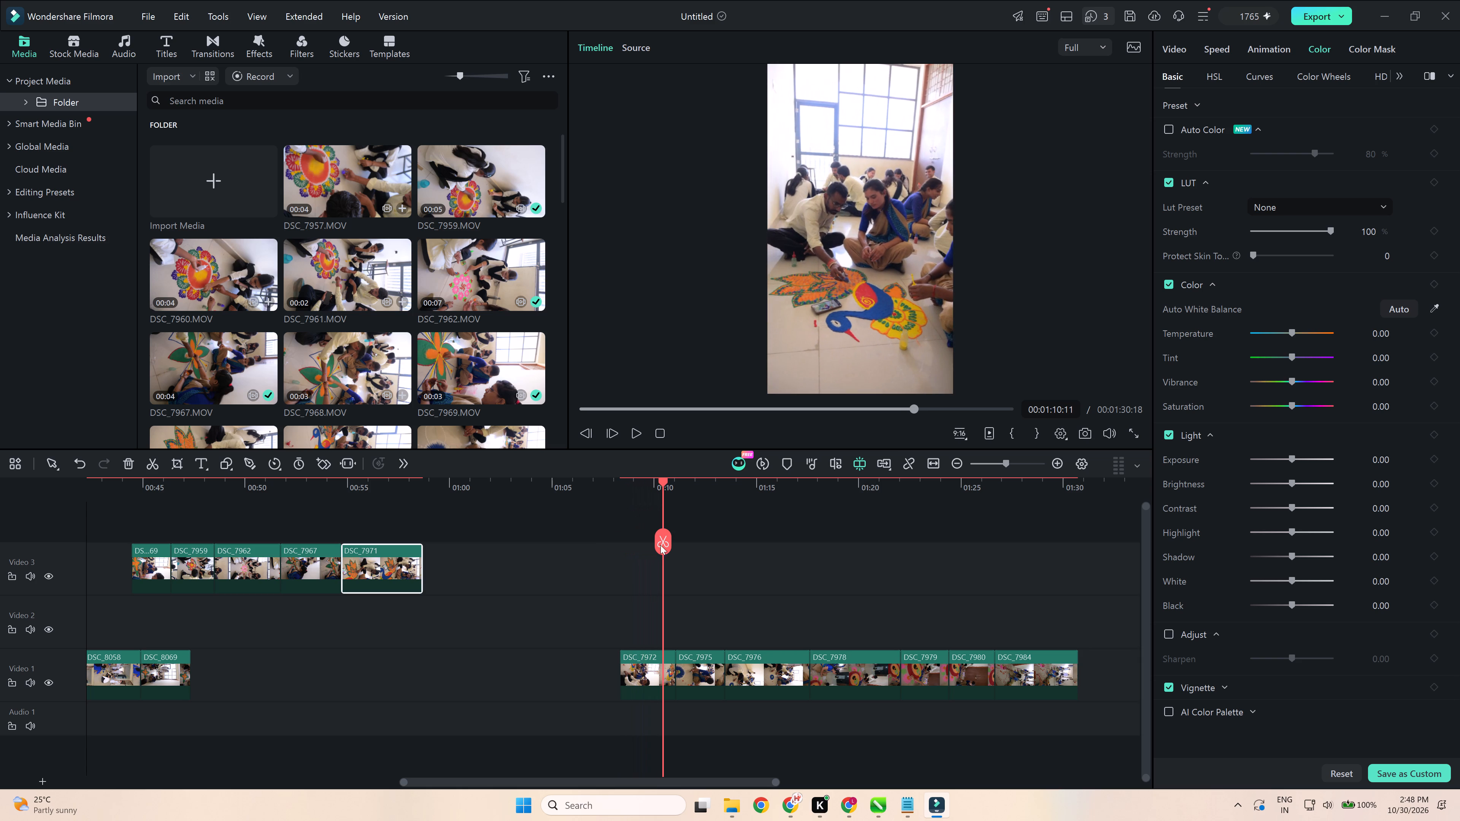
click(651, 661)
key(Delete)
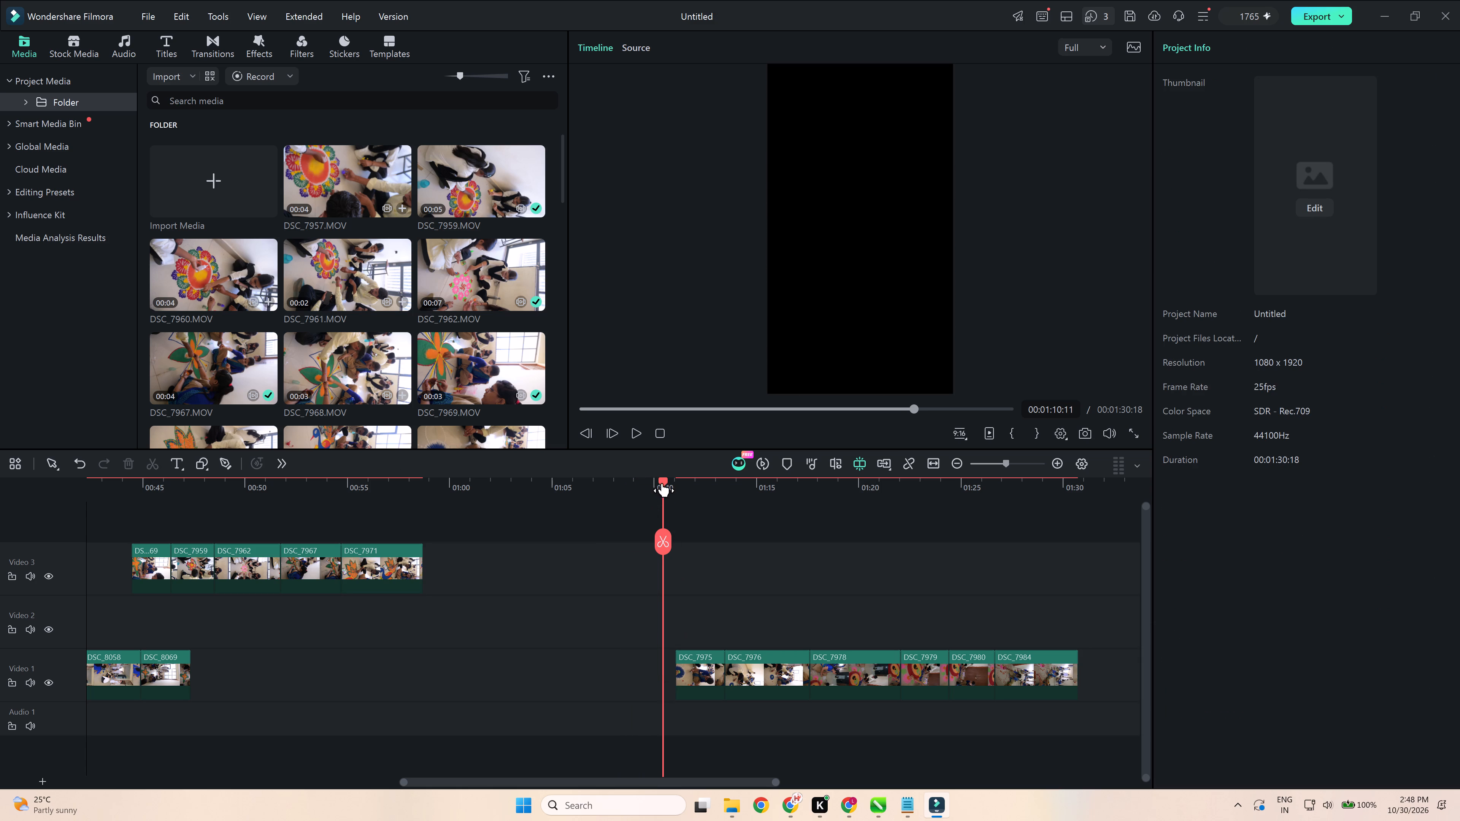
Scrub through DSC_7975 to DSC_7979 and move DSC_7979 onto Video 3, directly after DSC_7971.
drag(661, 480, 697, 529)
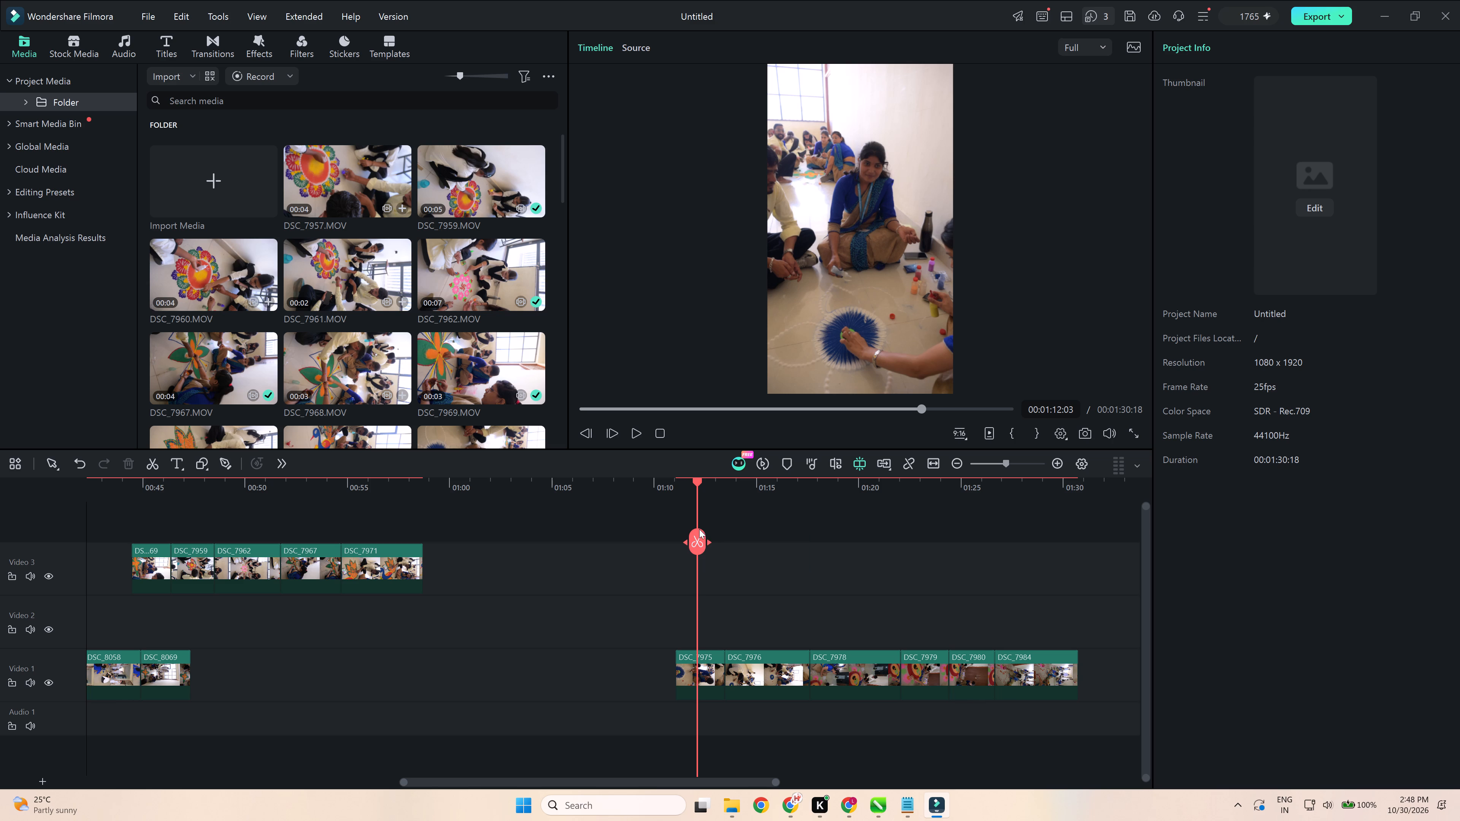
drag(694, 483, 690, 490)
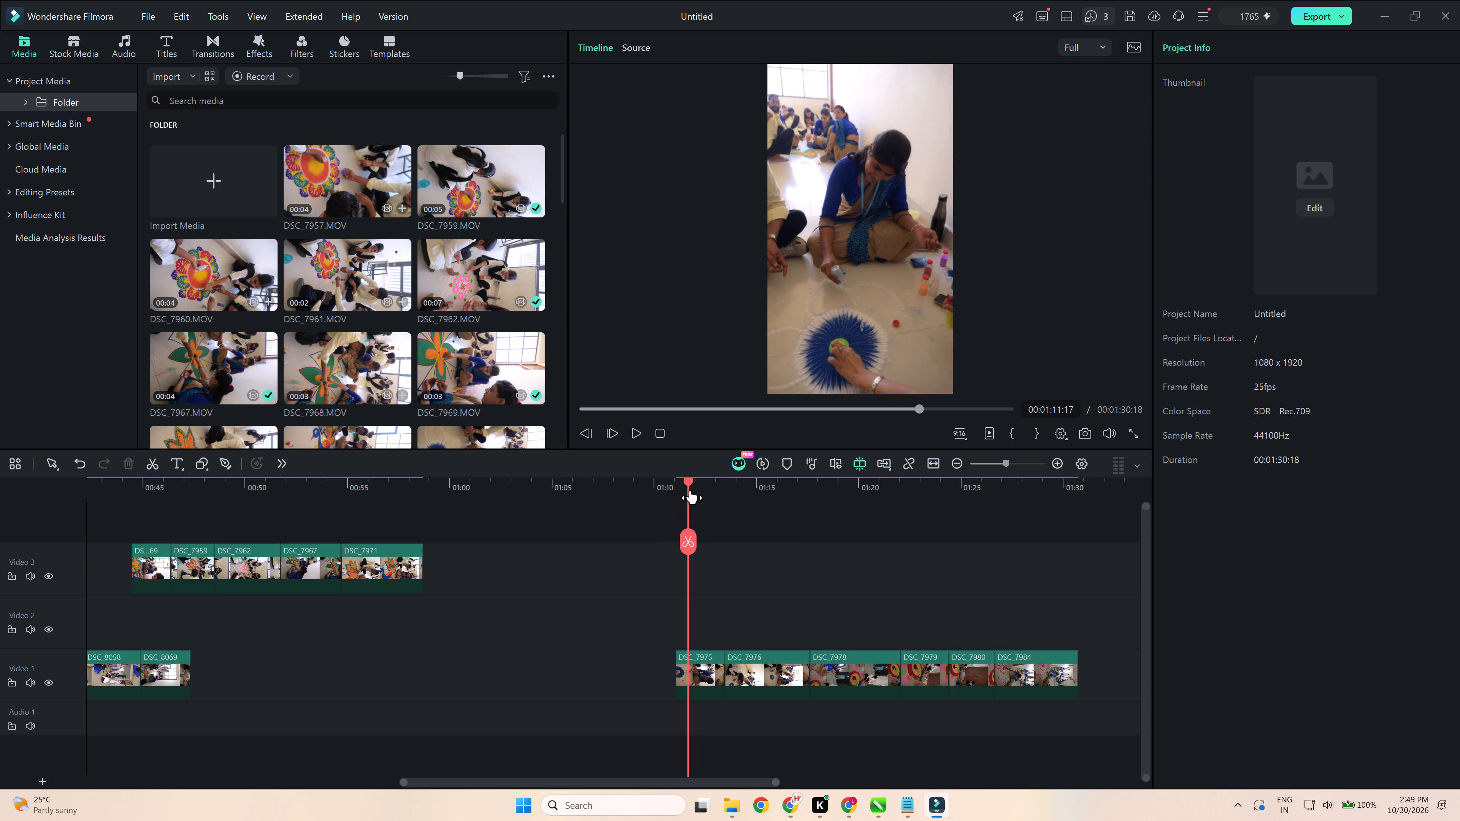
drag(690, 490, 717, 500)
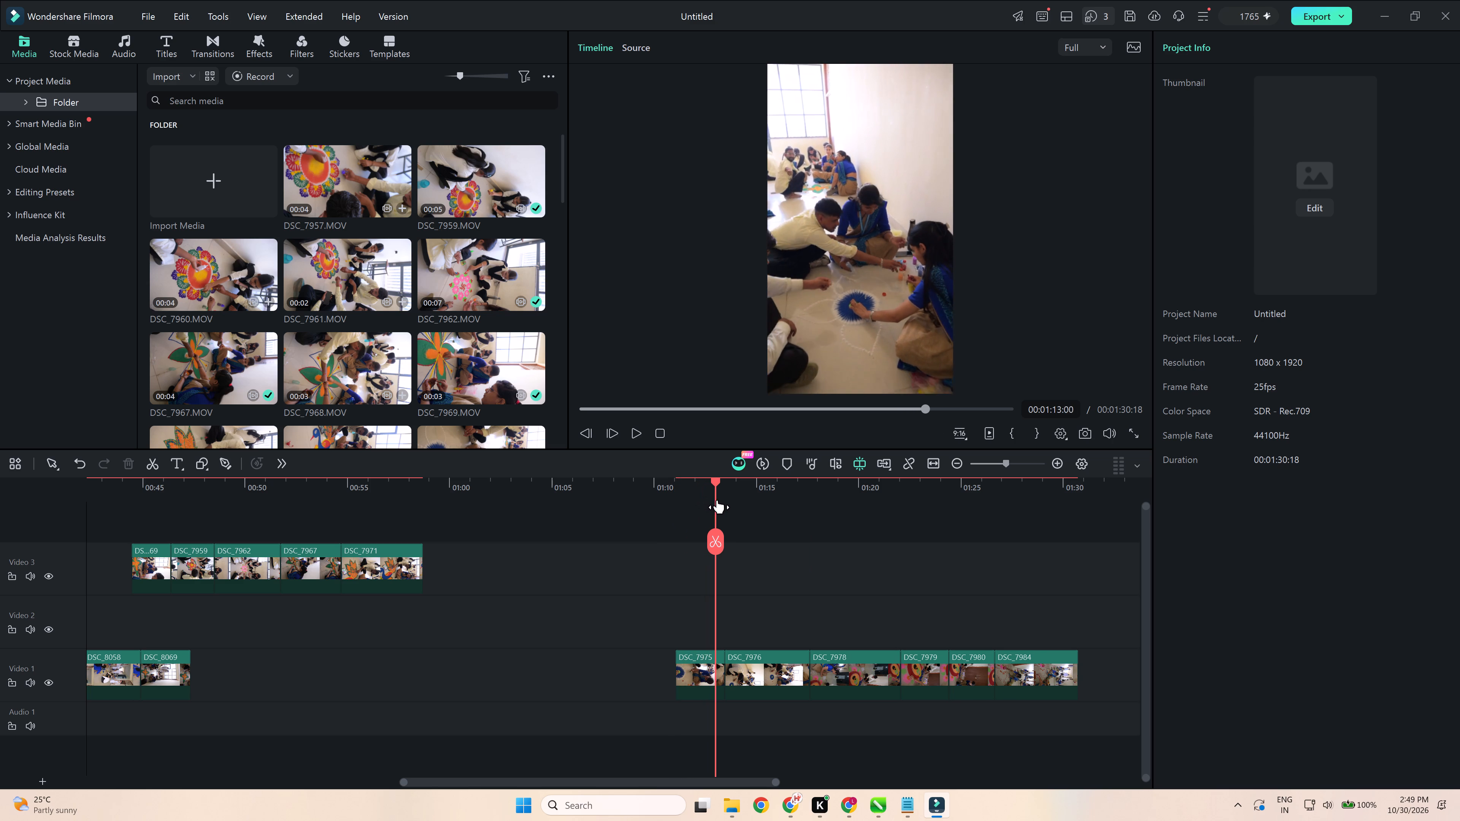
drag(717, 500, 777, 523)
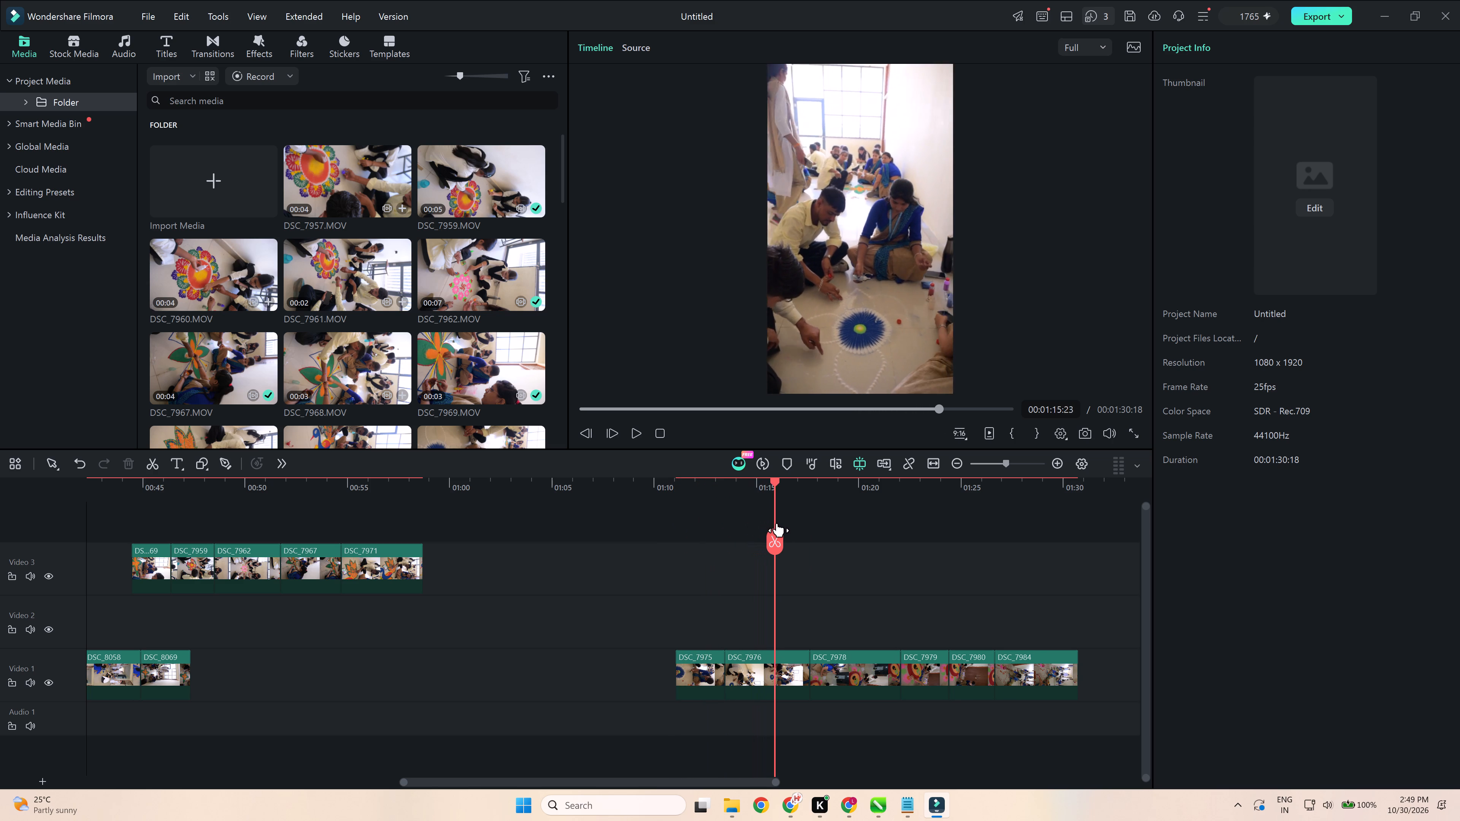
drag(777, 523, 828, 538)
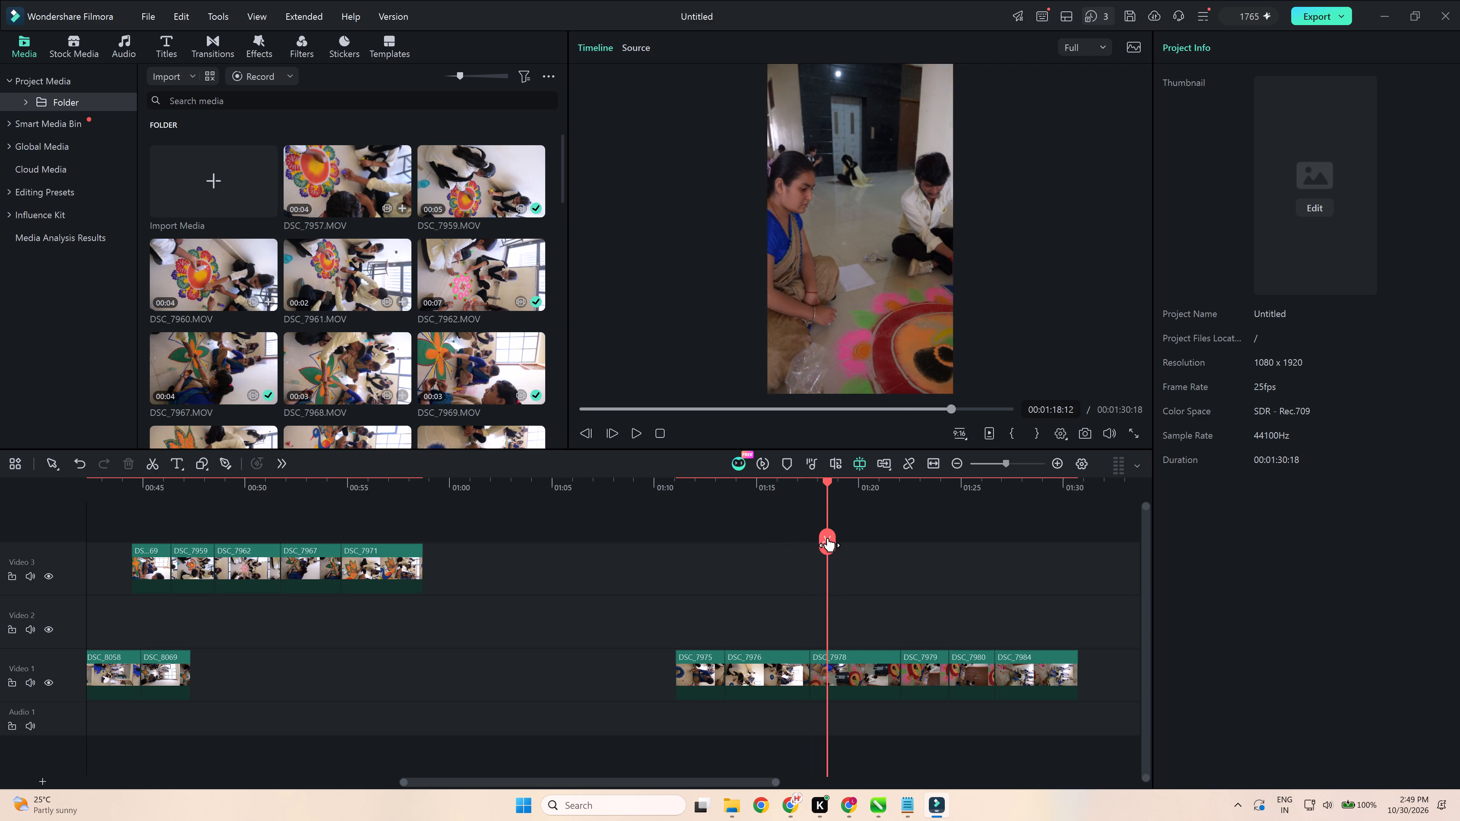
drag(828, 538, 836, 539)
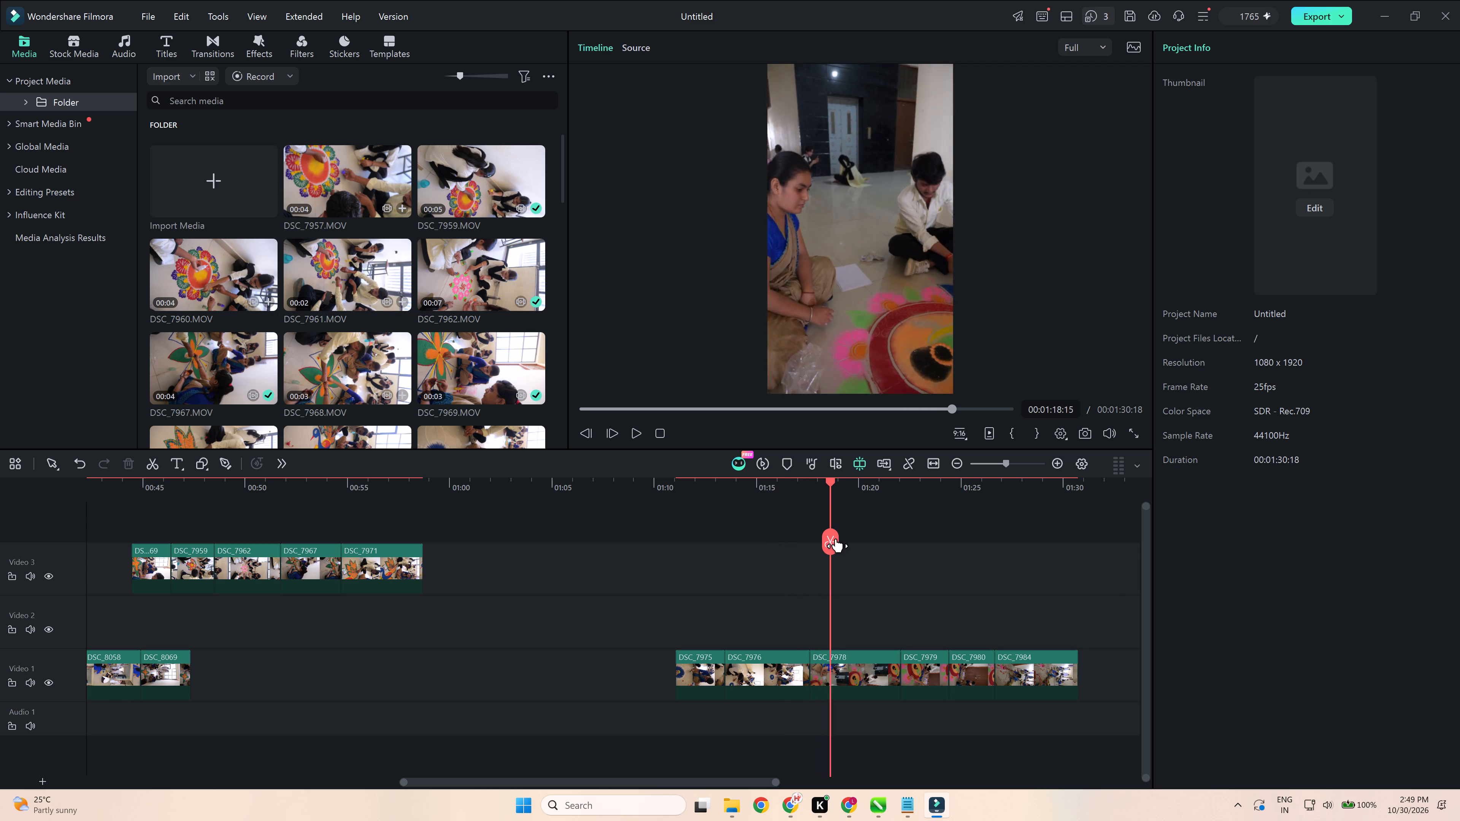
drag(836, 539, 907, 548)
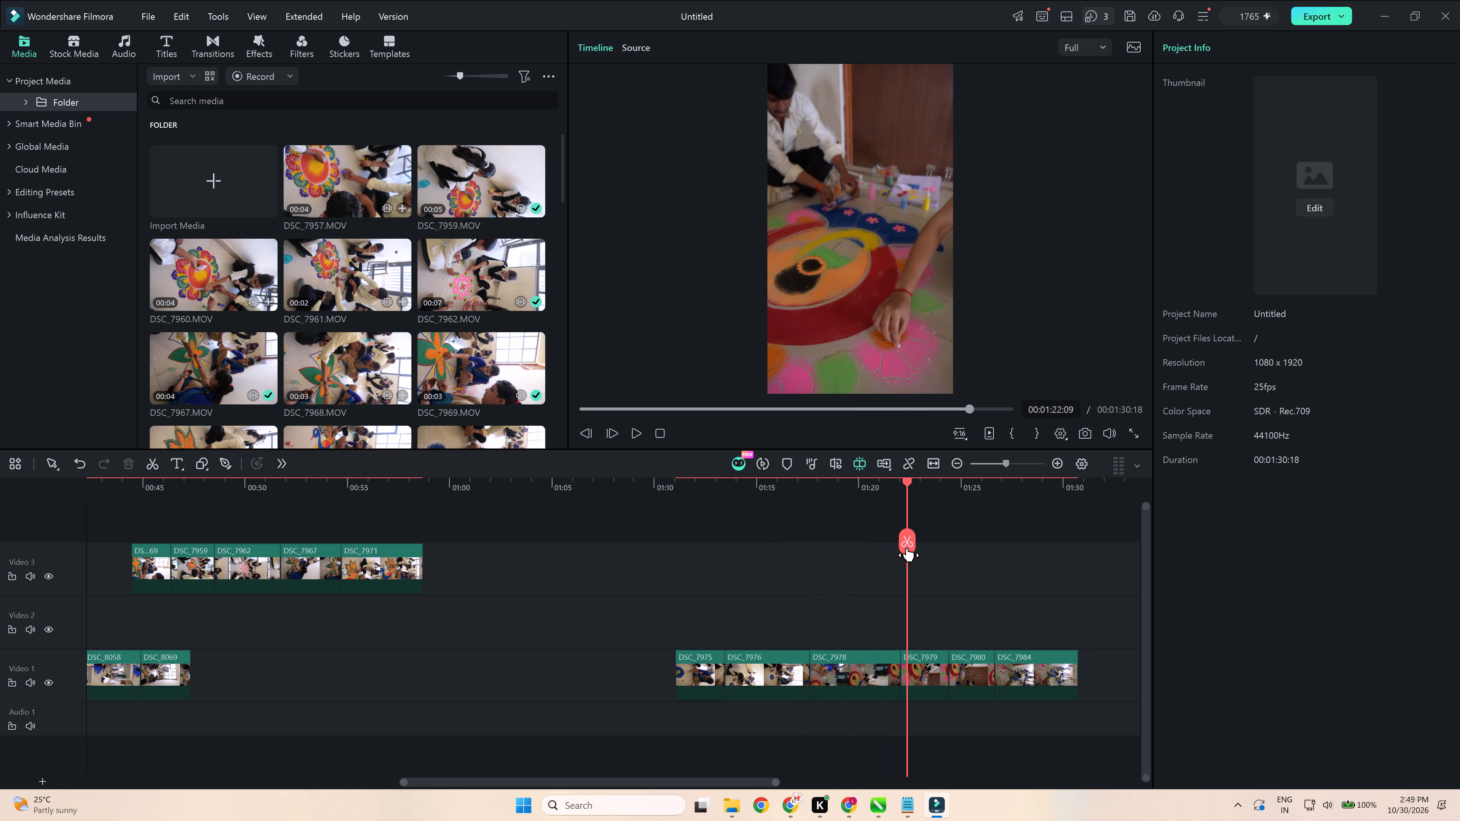
drag(907, 548, 890, 548)
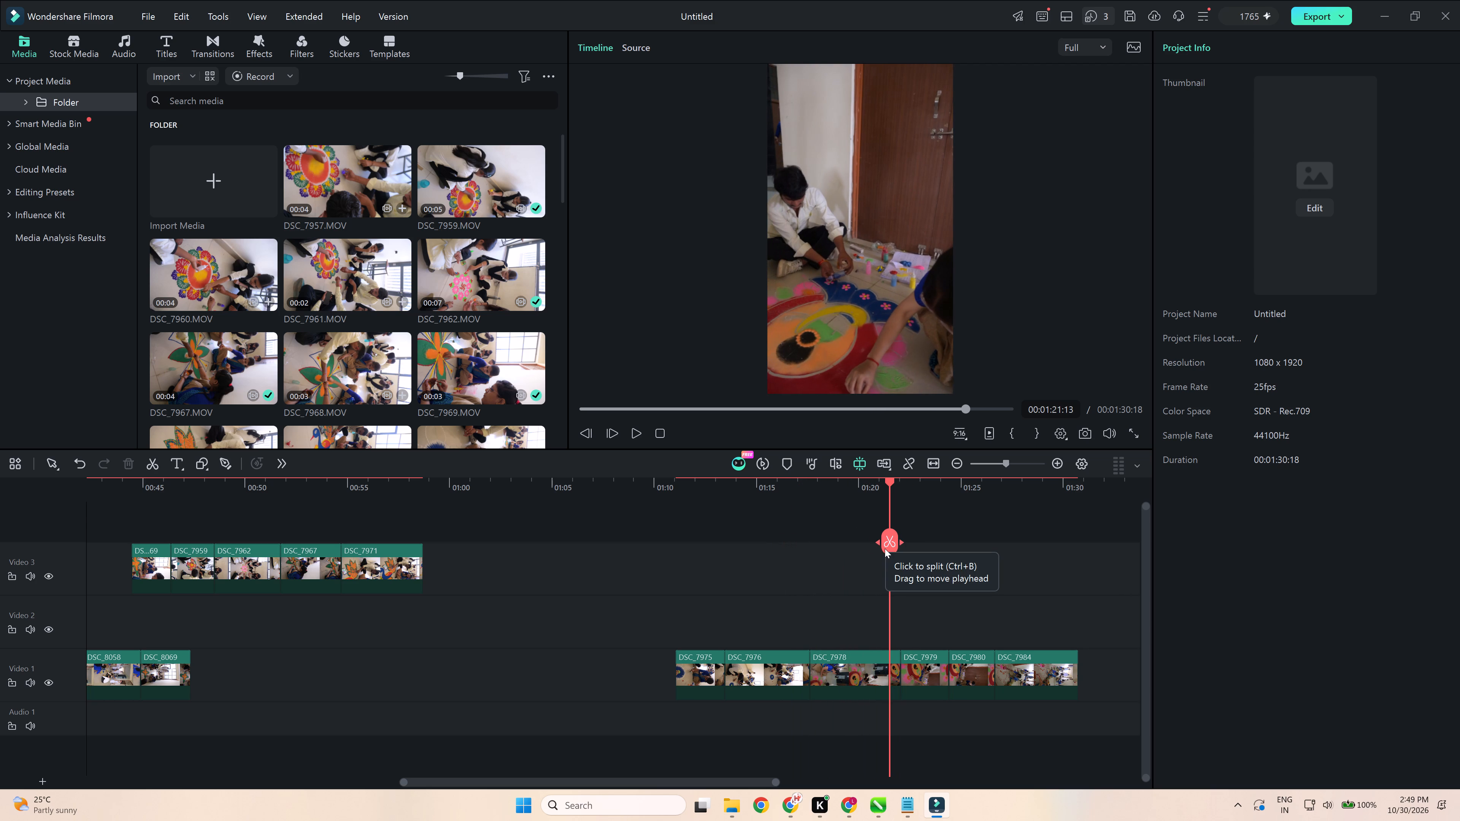
key(space)
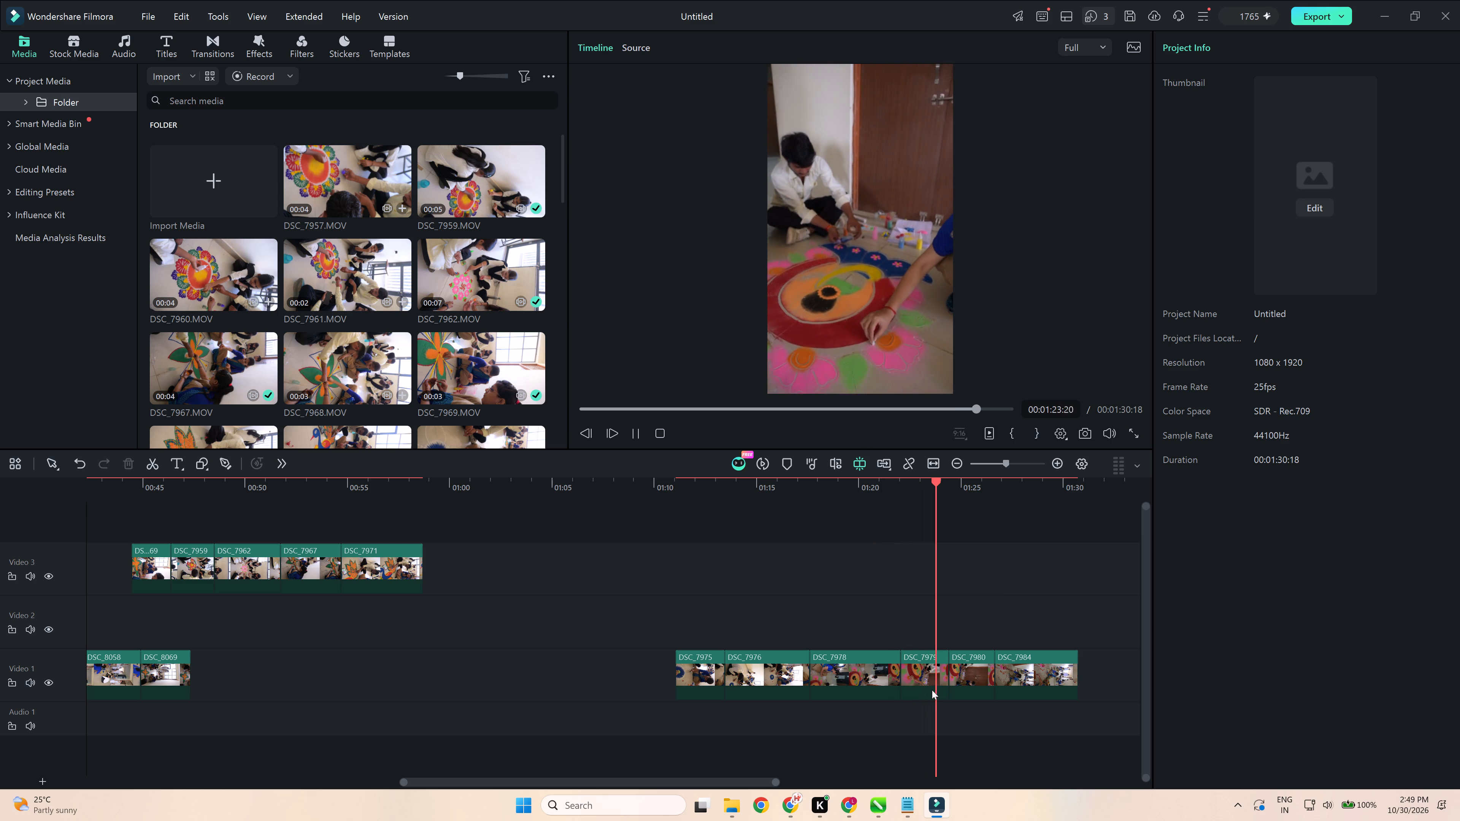
drag(931, 683, 451, 568)
Review DSC_7980 and DSC_7984 and move both clips together onto Video 3, directly after DSC_7979.
key(space)
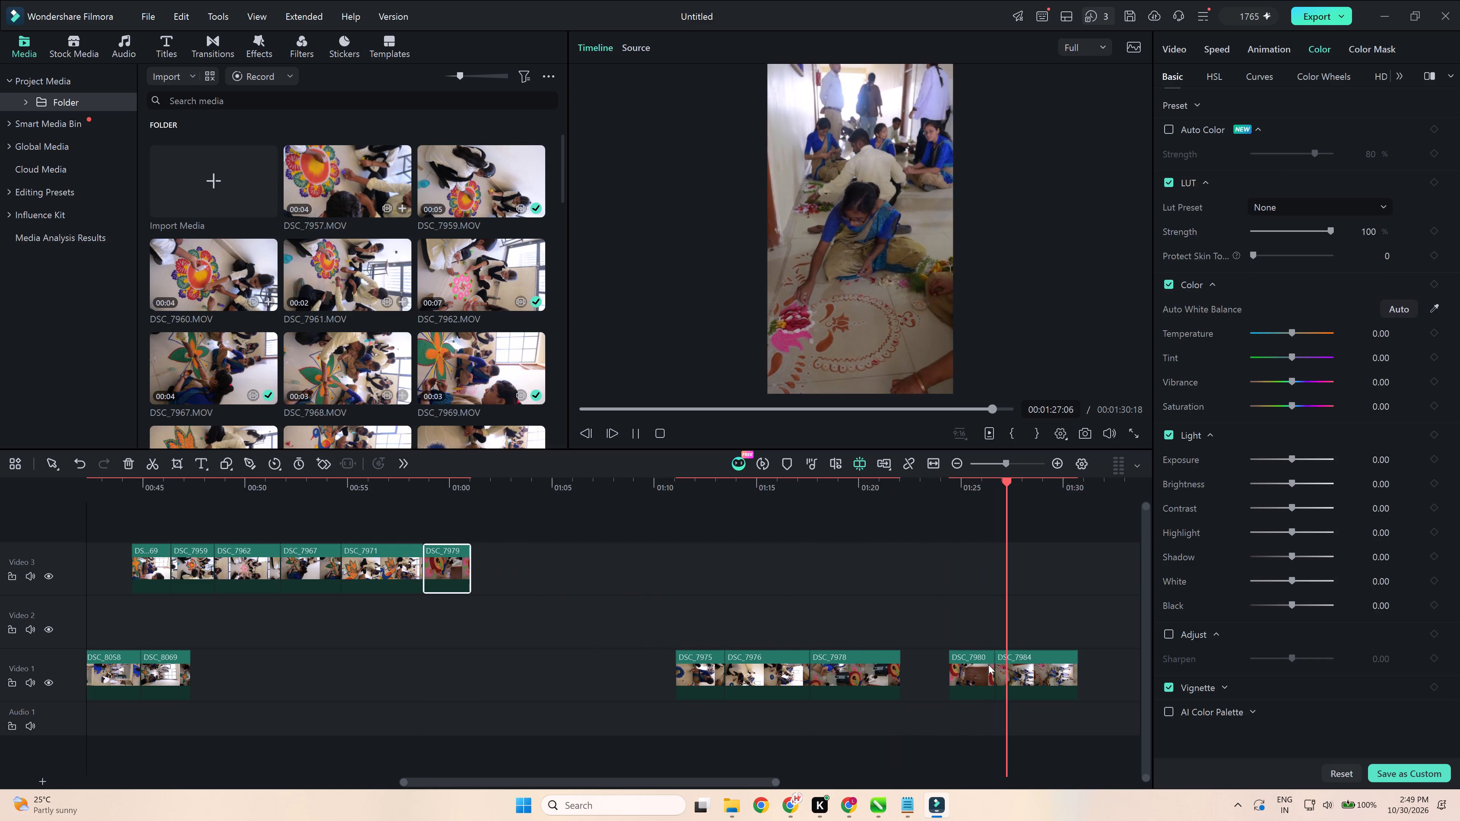
key(space)
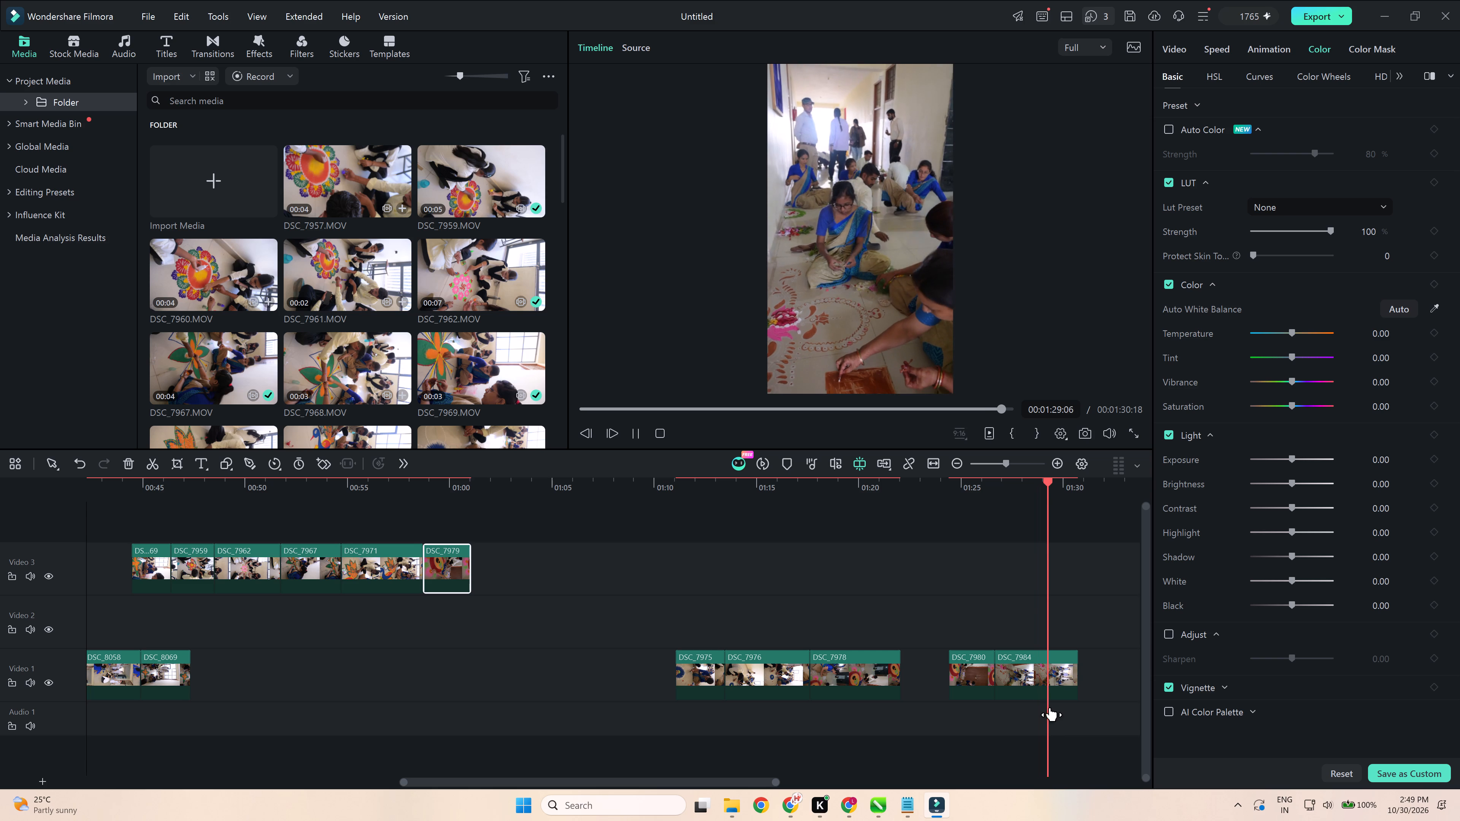
drag(1047, 715, 998, 687)
drag(1014, 732, 974, 685)
drag(975, 686, 702, 607)
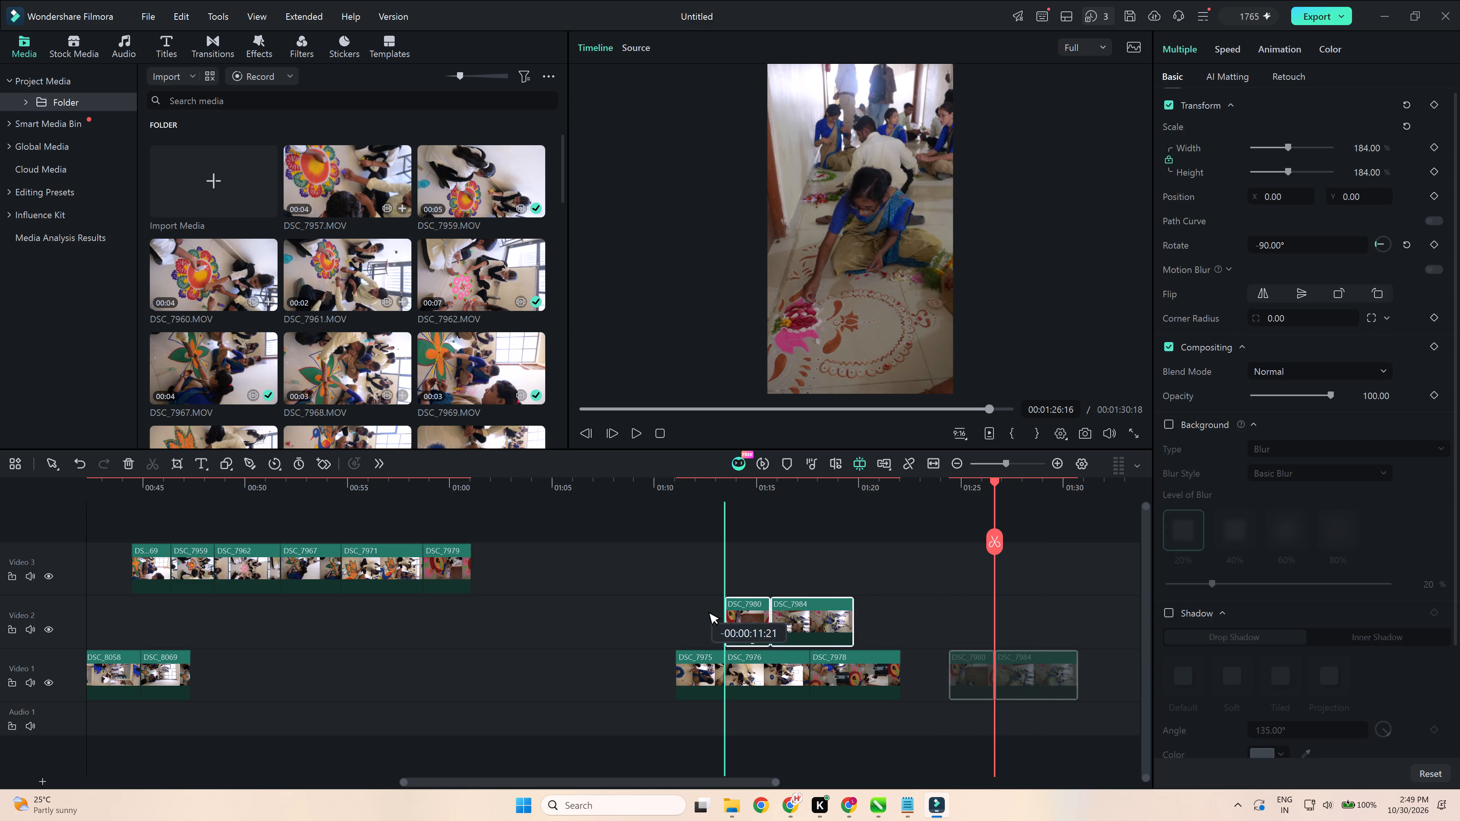
drag(702, 607, 498, 571)
Delete the DSC_7975, DSC_7976 and DSC_7978 clips from Video 1.
drag(941, 671, 728, 678)
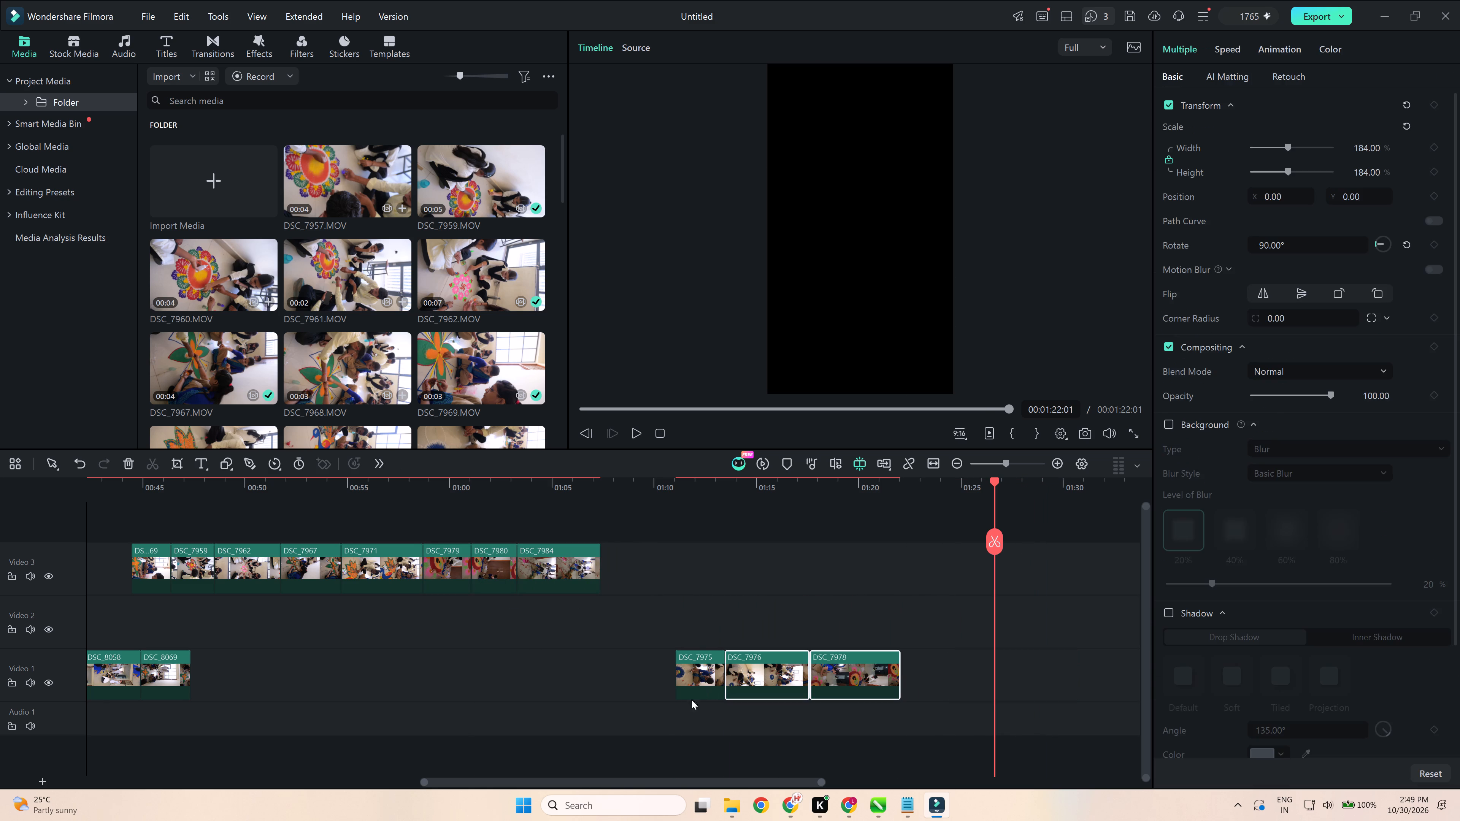
drag(686, 714, 905, 670)
key(Delete)
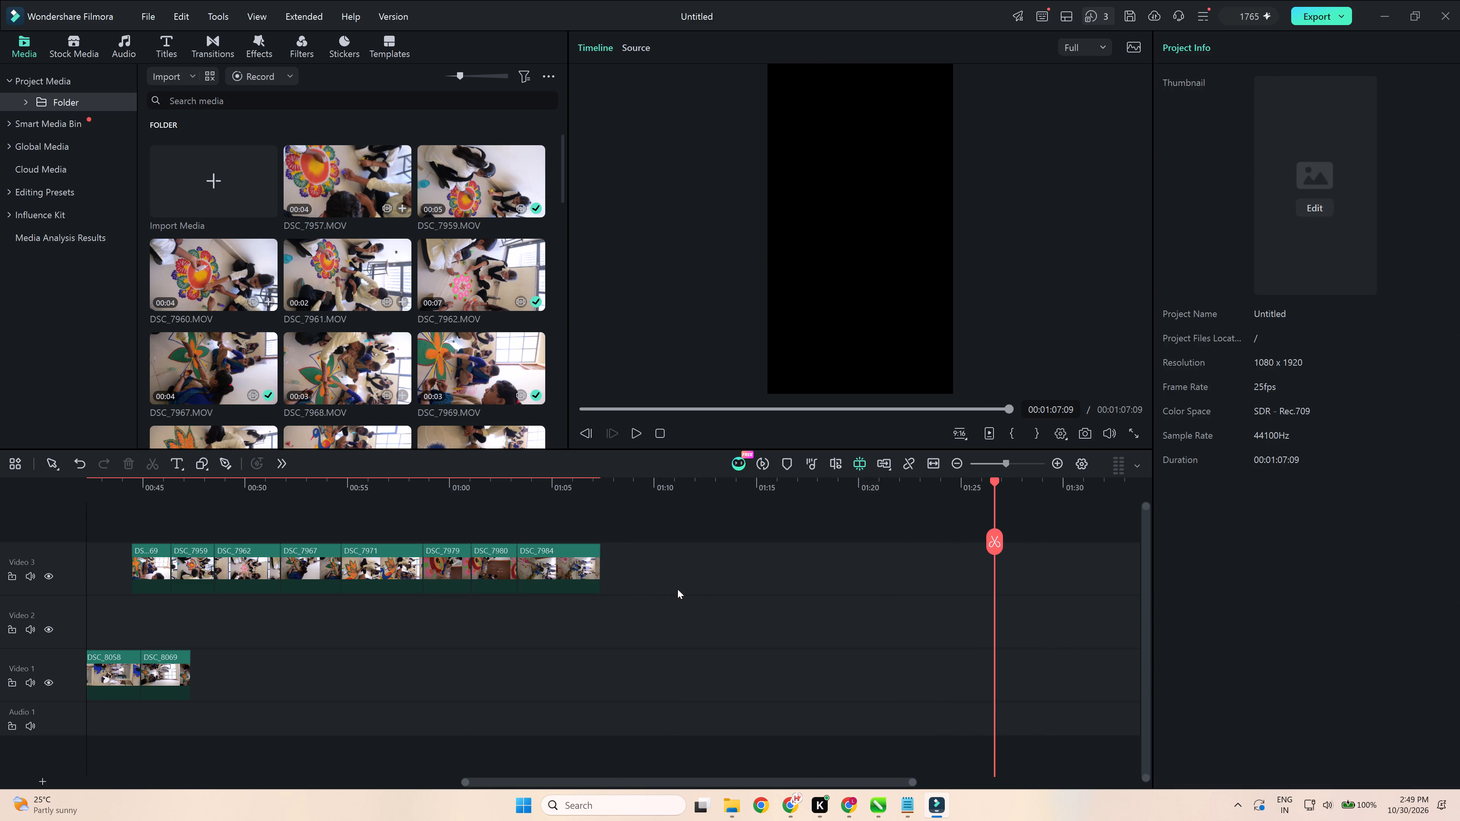
Move all the Video 3 clips together to the start of the timeline, closing the gap before DSC_7969.
ctrl+scroll(678, 589, down, 4)
ctrl+scroll(356, 584, down, 2)
drag(513, 568, 326, 570)
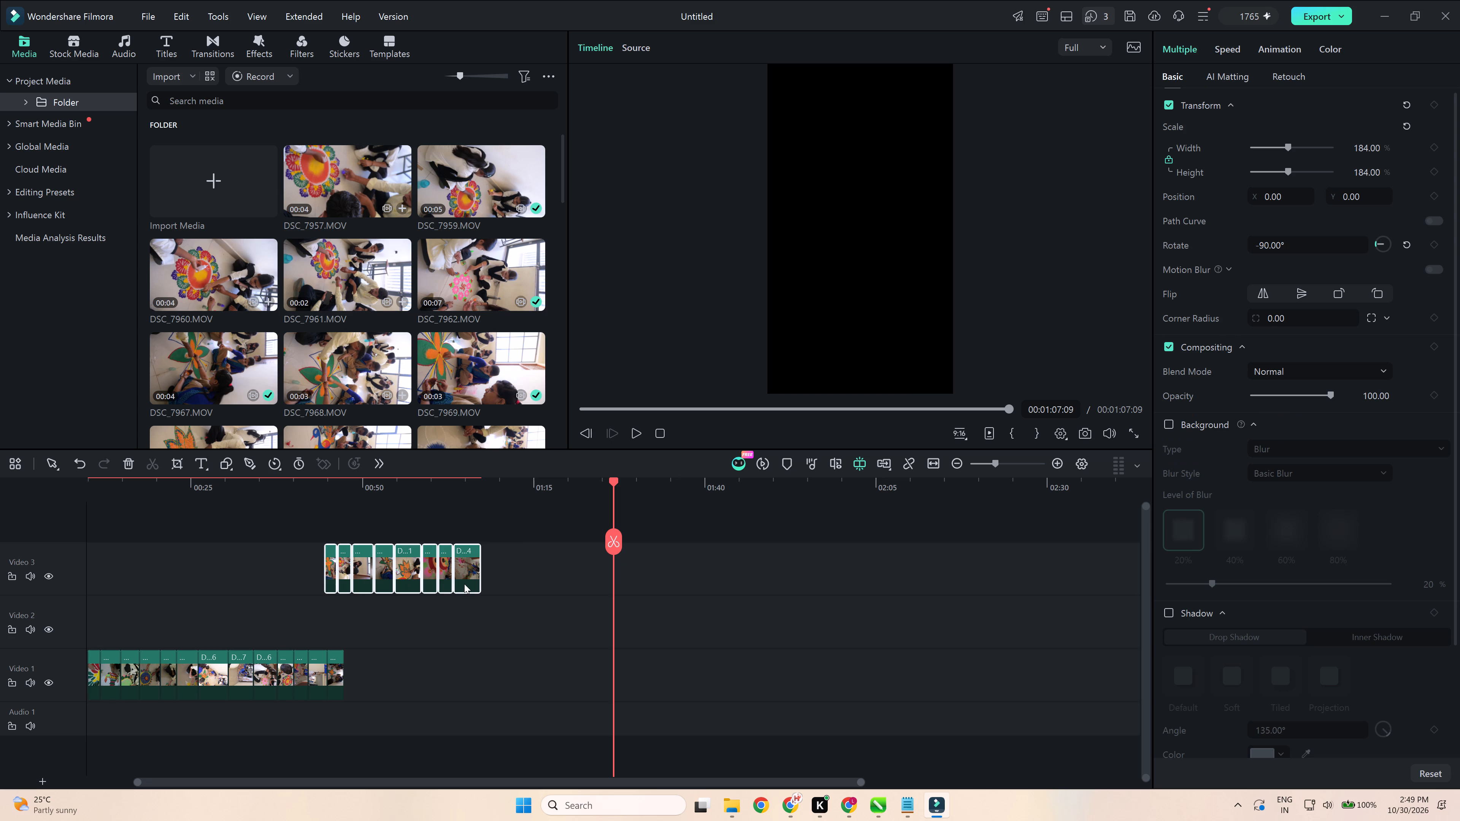
drag(464, 579, 184, 590)
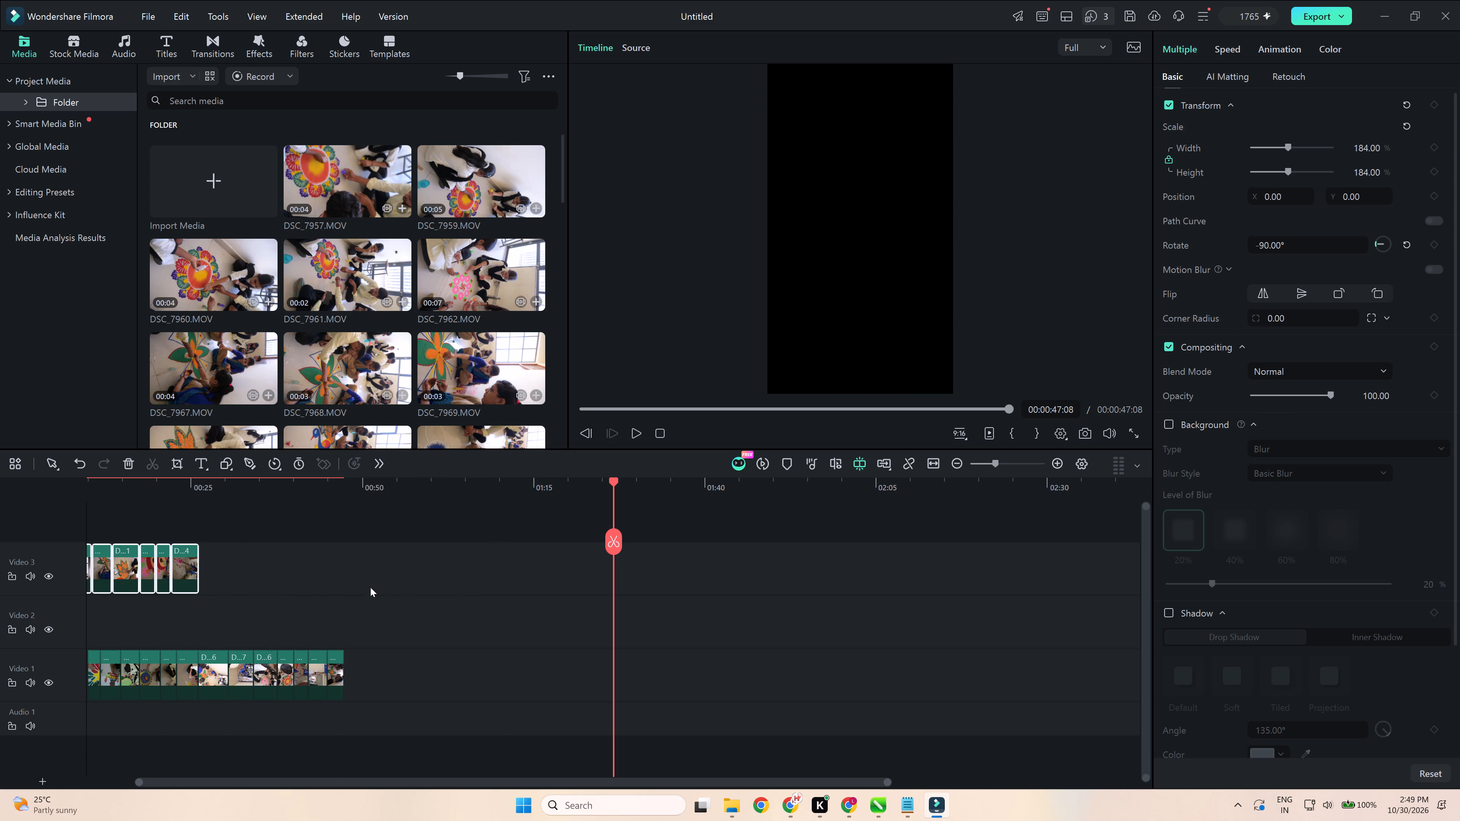
ctrl+scroll(548, 583, down, 6)
click(119, 492)
drag(122, 483, 0, 488)
ctrl+scroll(119, 596, up, 15)
click(112, 568)
click(157, 553)
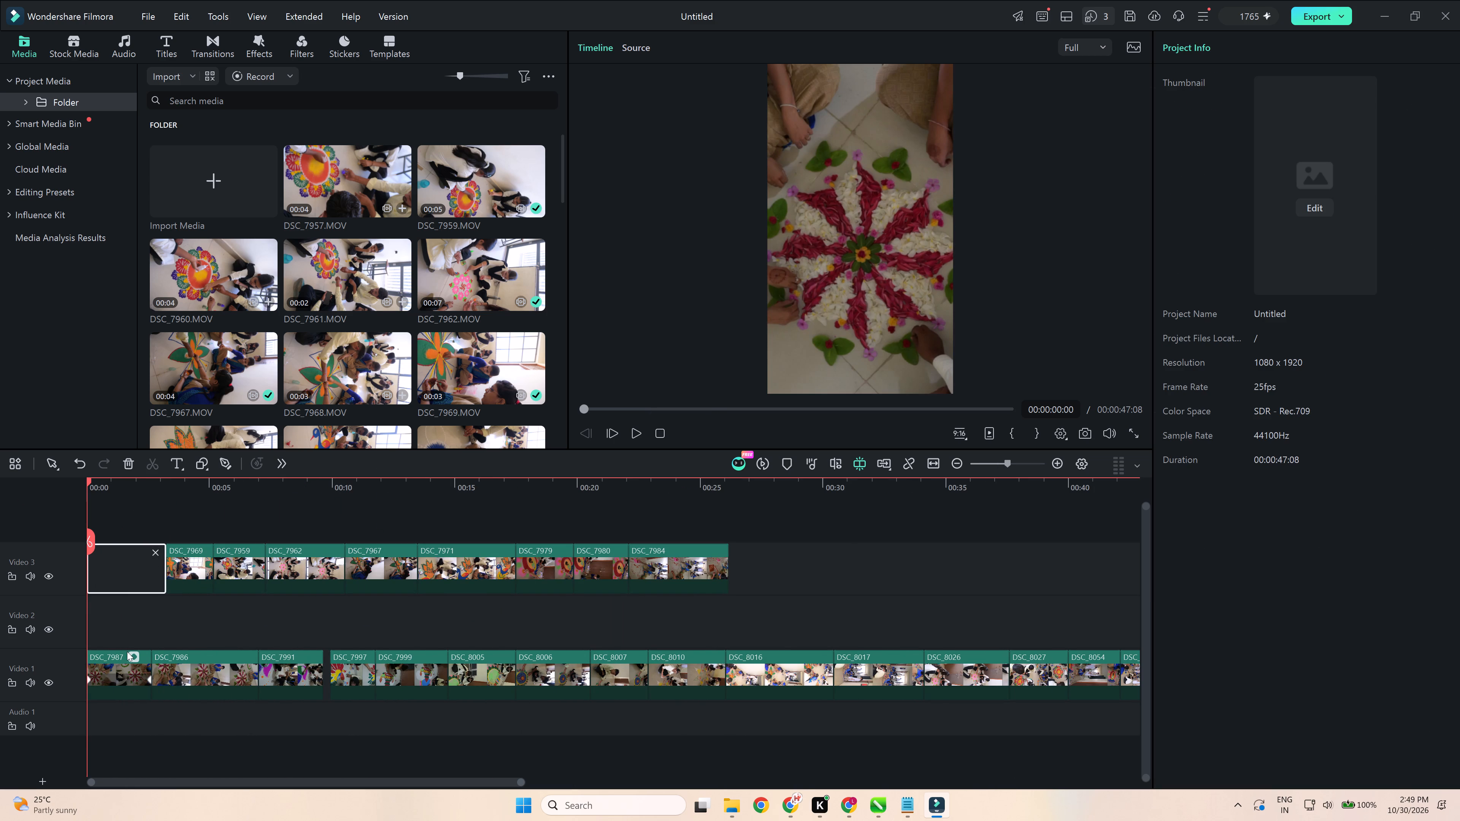
click(152, 552)
click(151, 554)
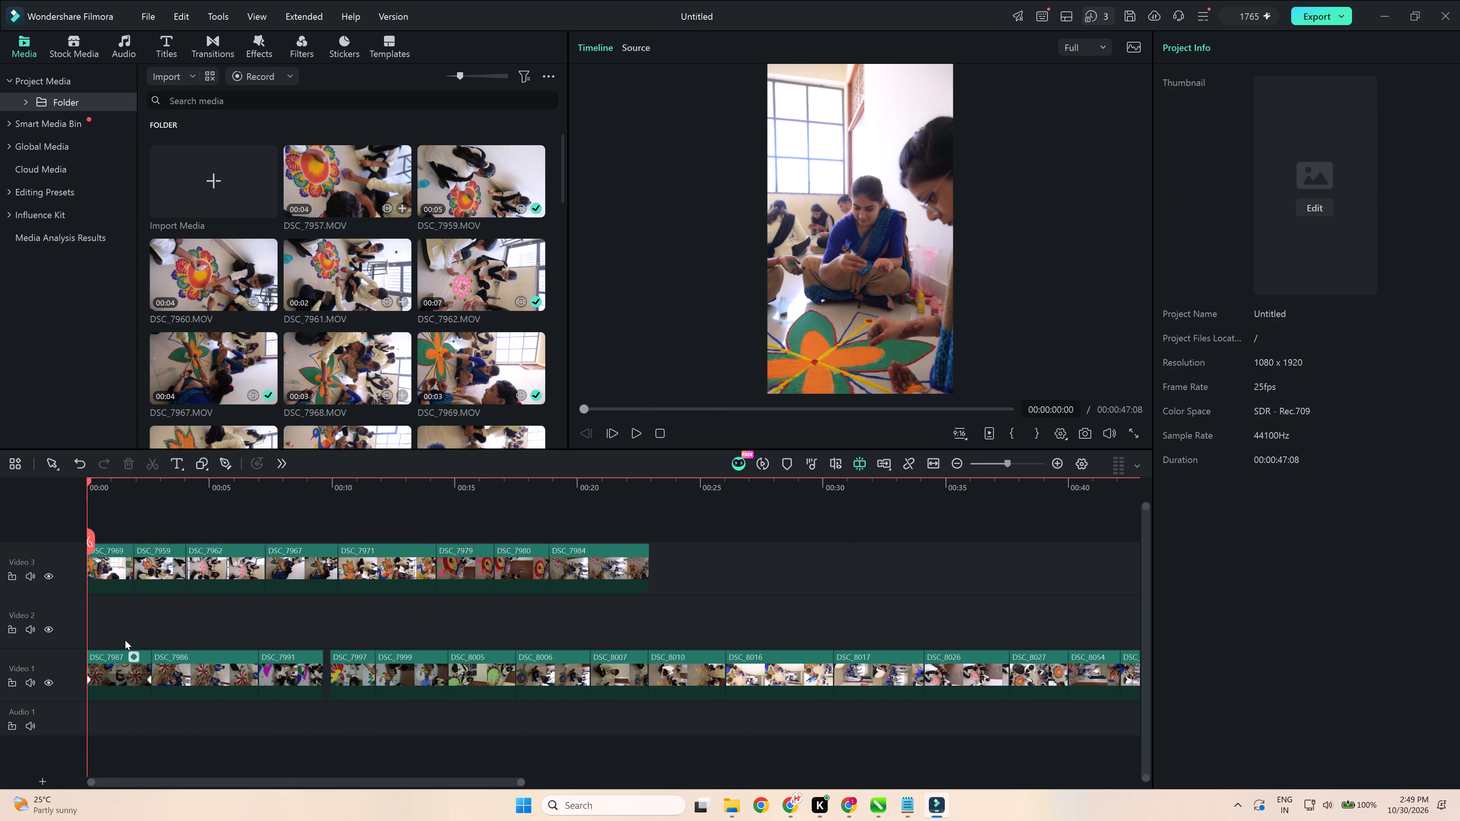
Delete the DSC_7987 clip at the start of Video 1.
click(131, 673)
key(Delete)
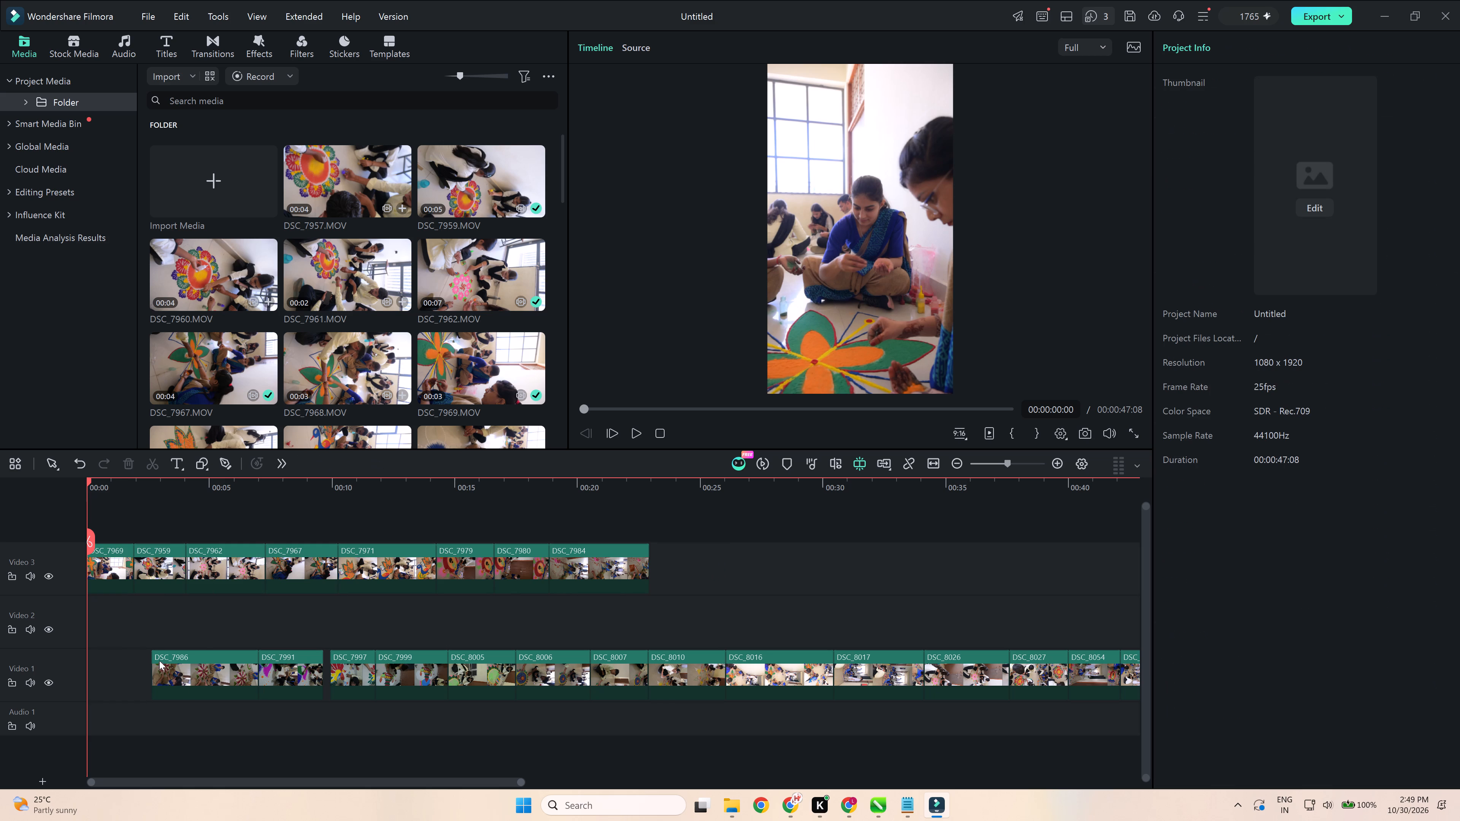
Shift all the remaining Video 1 clips later together, starting at about 35 seconds, beyond the end of the Video 3 clips.
ctrl+scroll(160, 659, down, 7)
drag(109, 712, 428, 663)
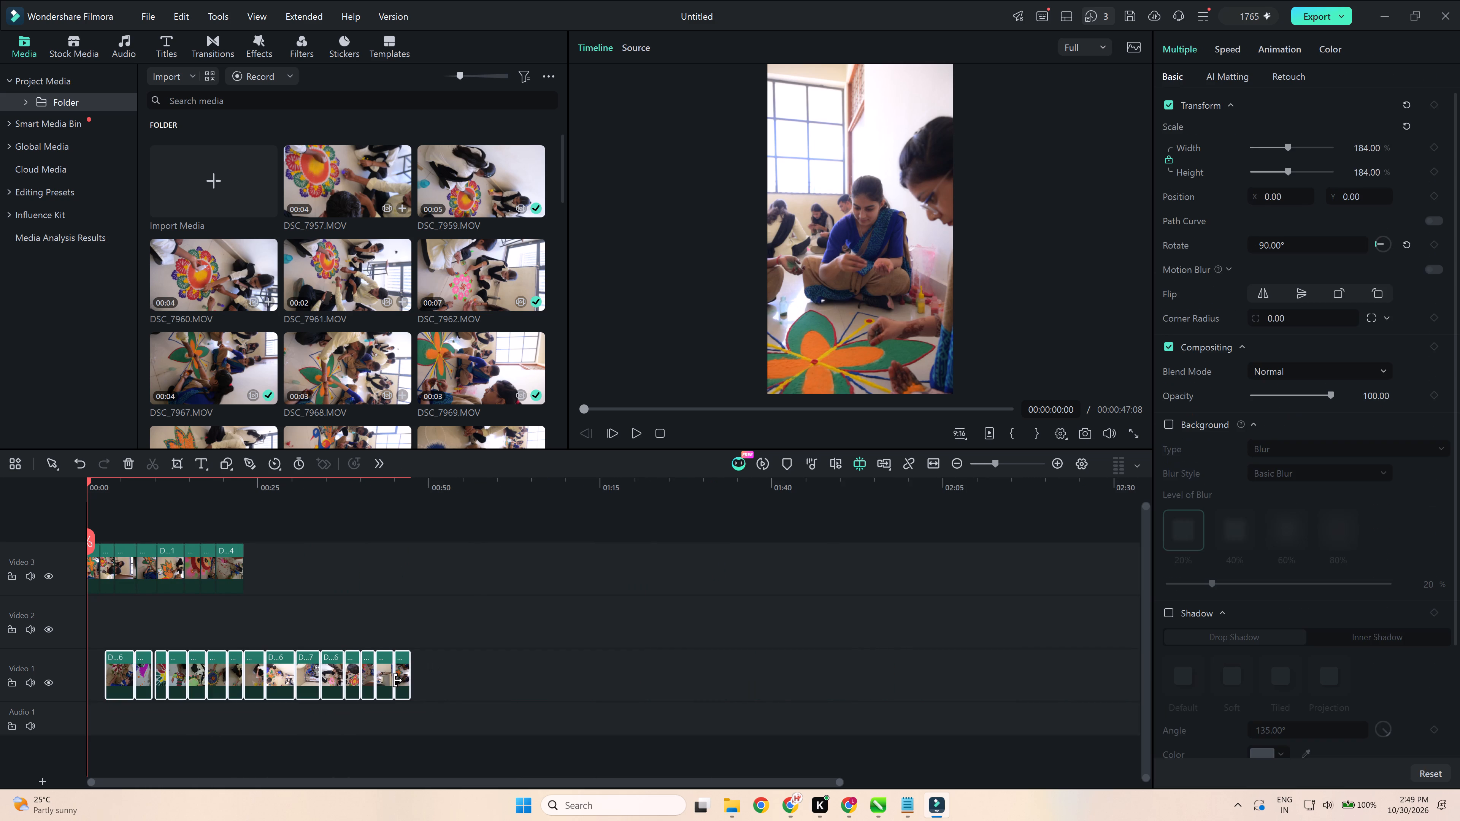
drag(401, 683, 622, 683)
Move all the Video 3 clips to the start of Video 1 and close the gap between DSC_7984 and DSC_7986.
drag(288, 560, 77, 564)
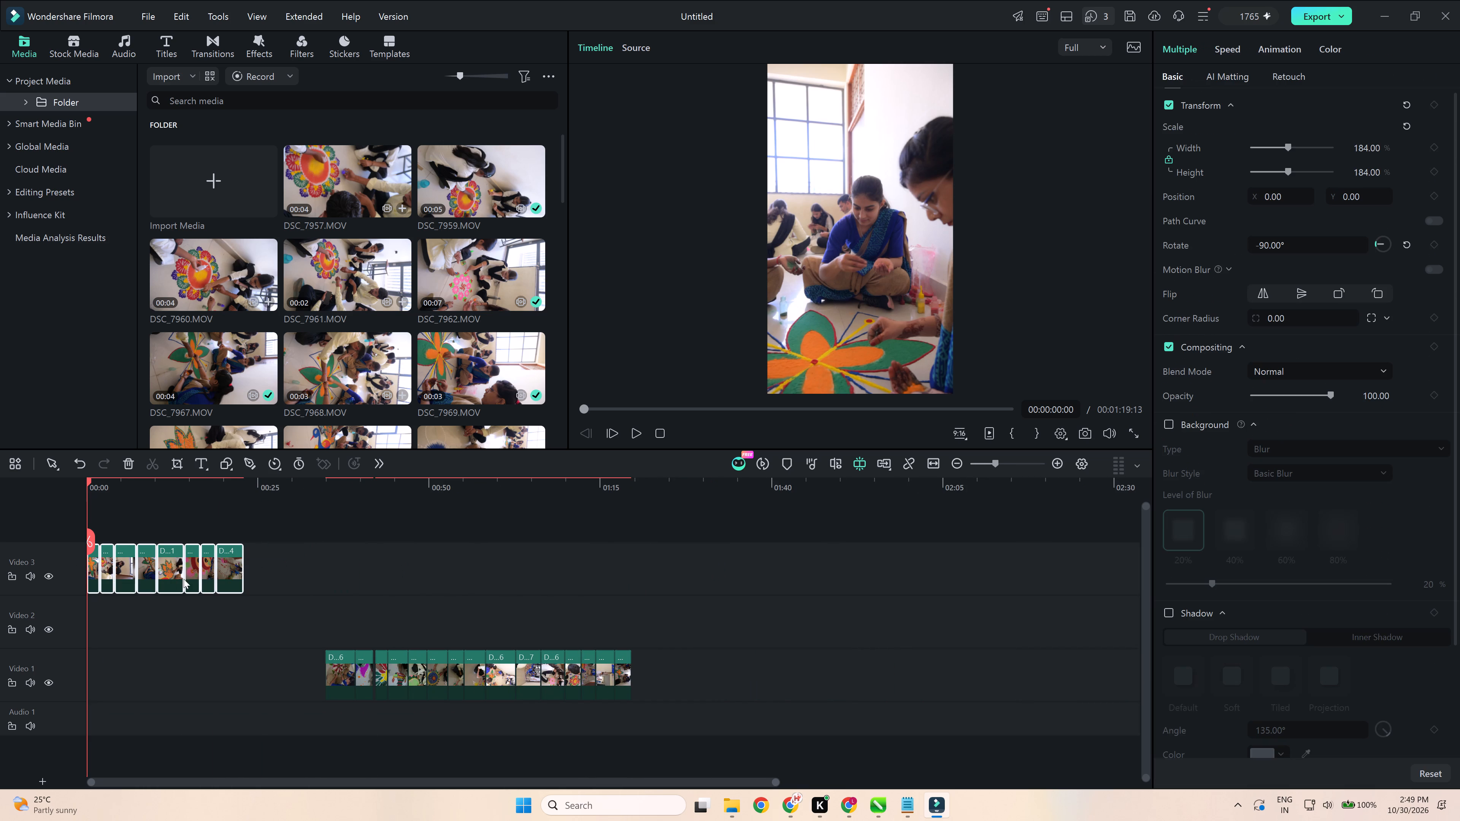
drag(229, 575, 201, 668)
click(265, 668)
click(316, 659)
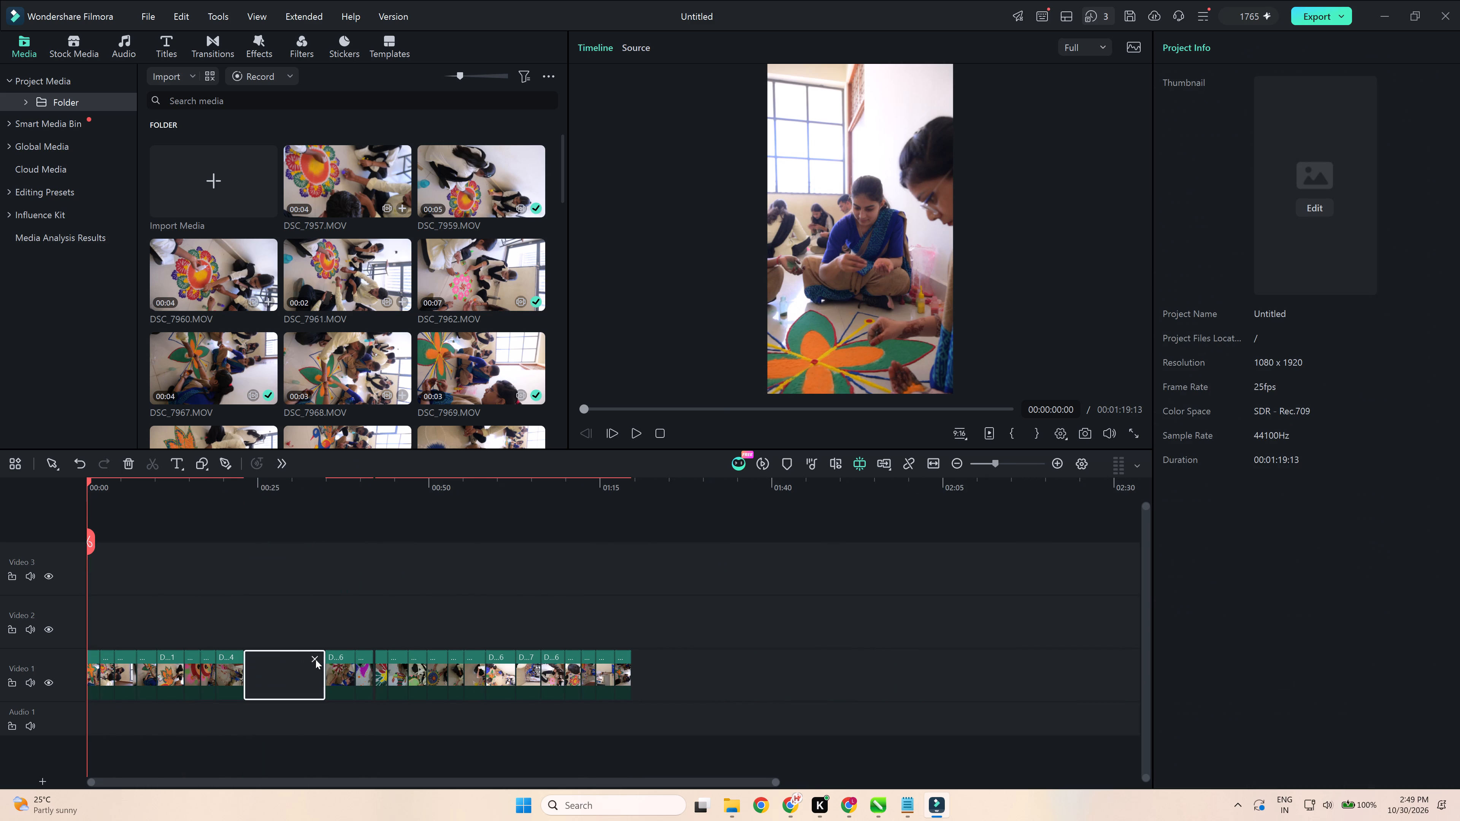
Apply the Preset1 speed ramping to all the clips on Video 1.
drag(671, 674, 36, 673)
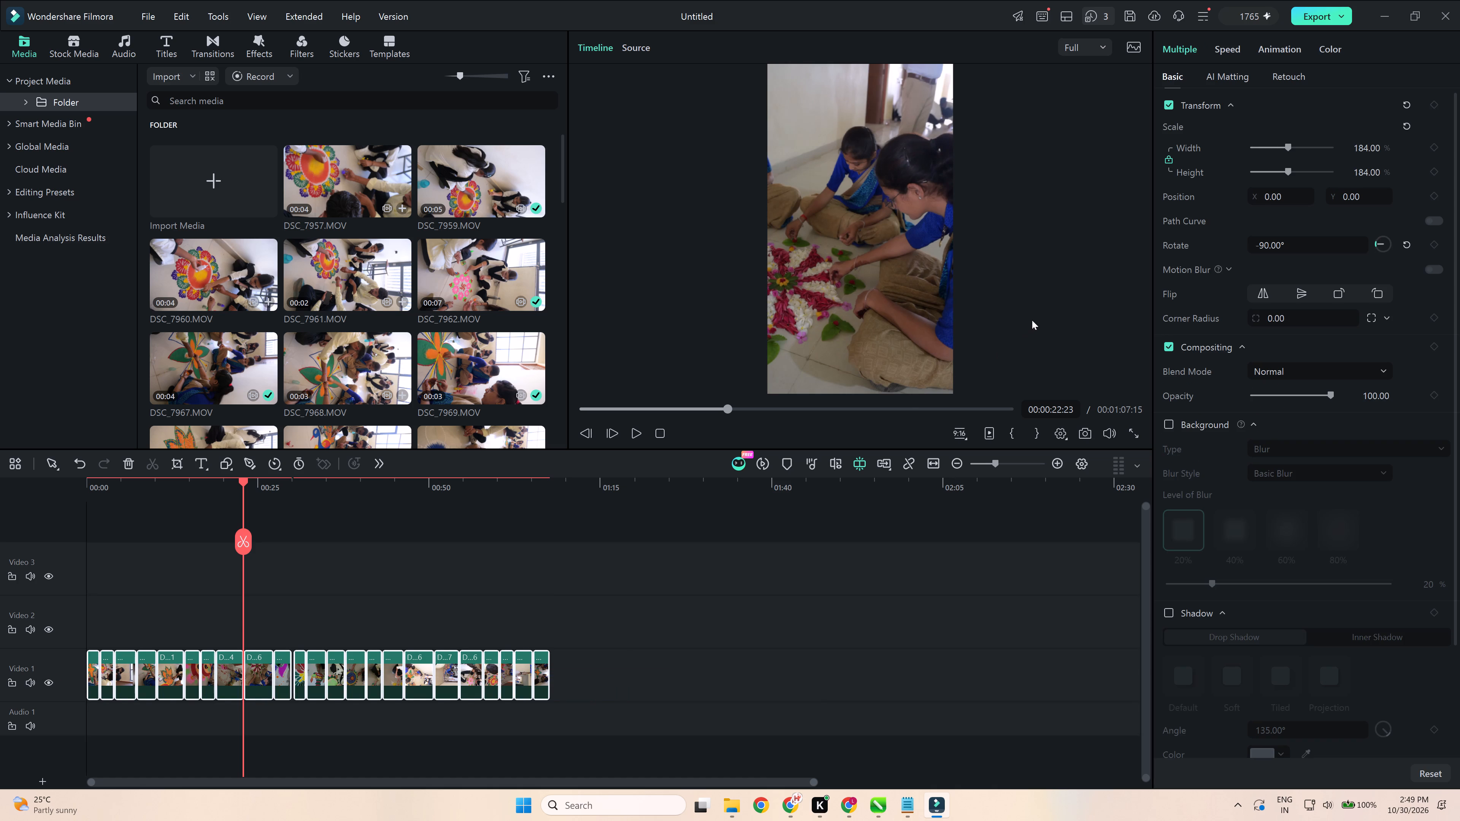
ctrl+scroll(642, 626, up, 1)
click(1222, 49)
click(1268, 80)
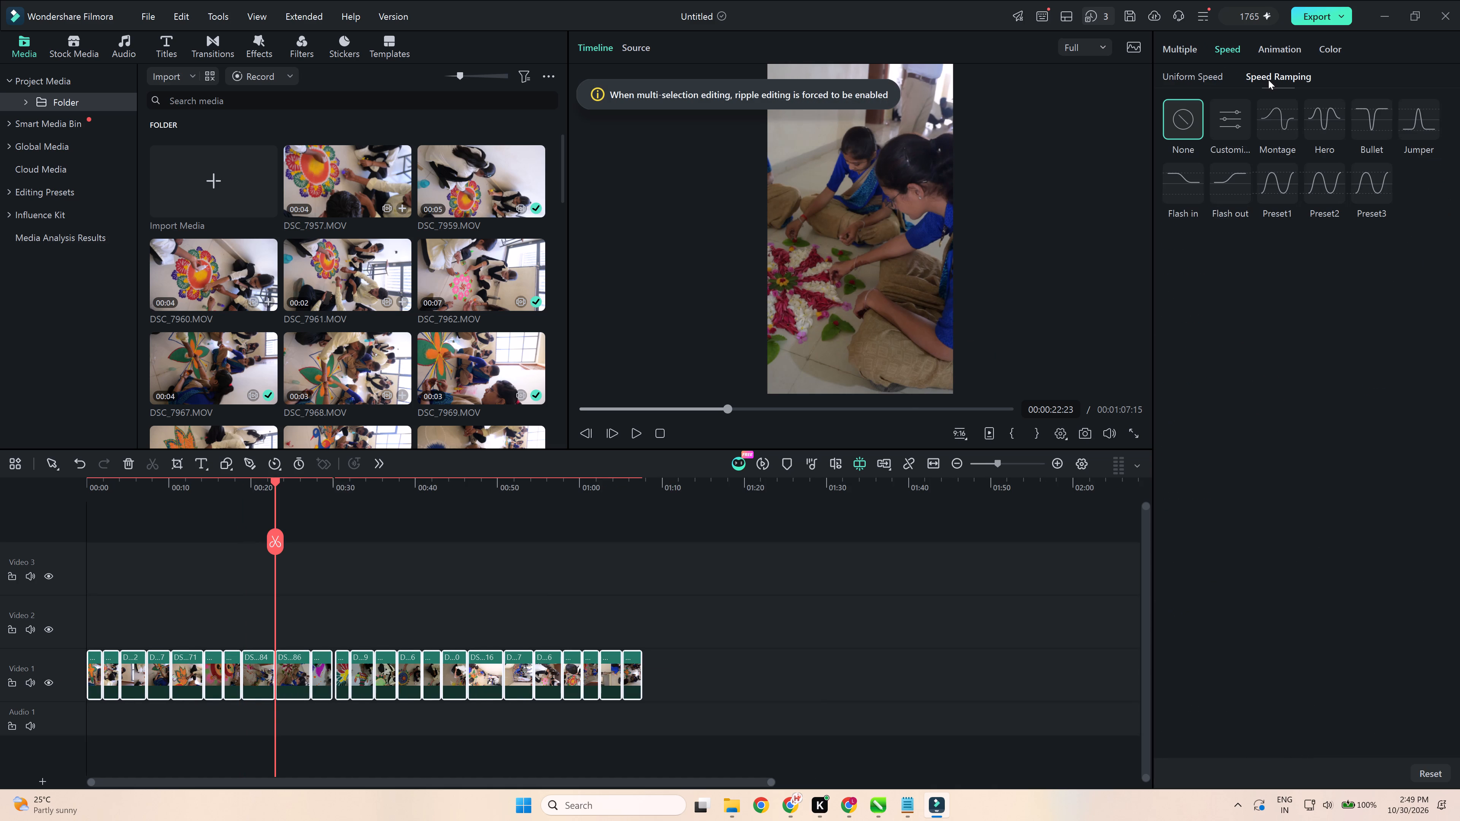
click(1280, 192)
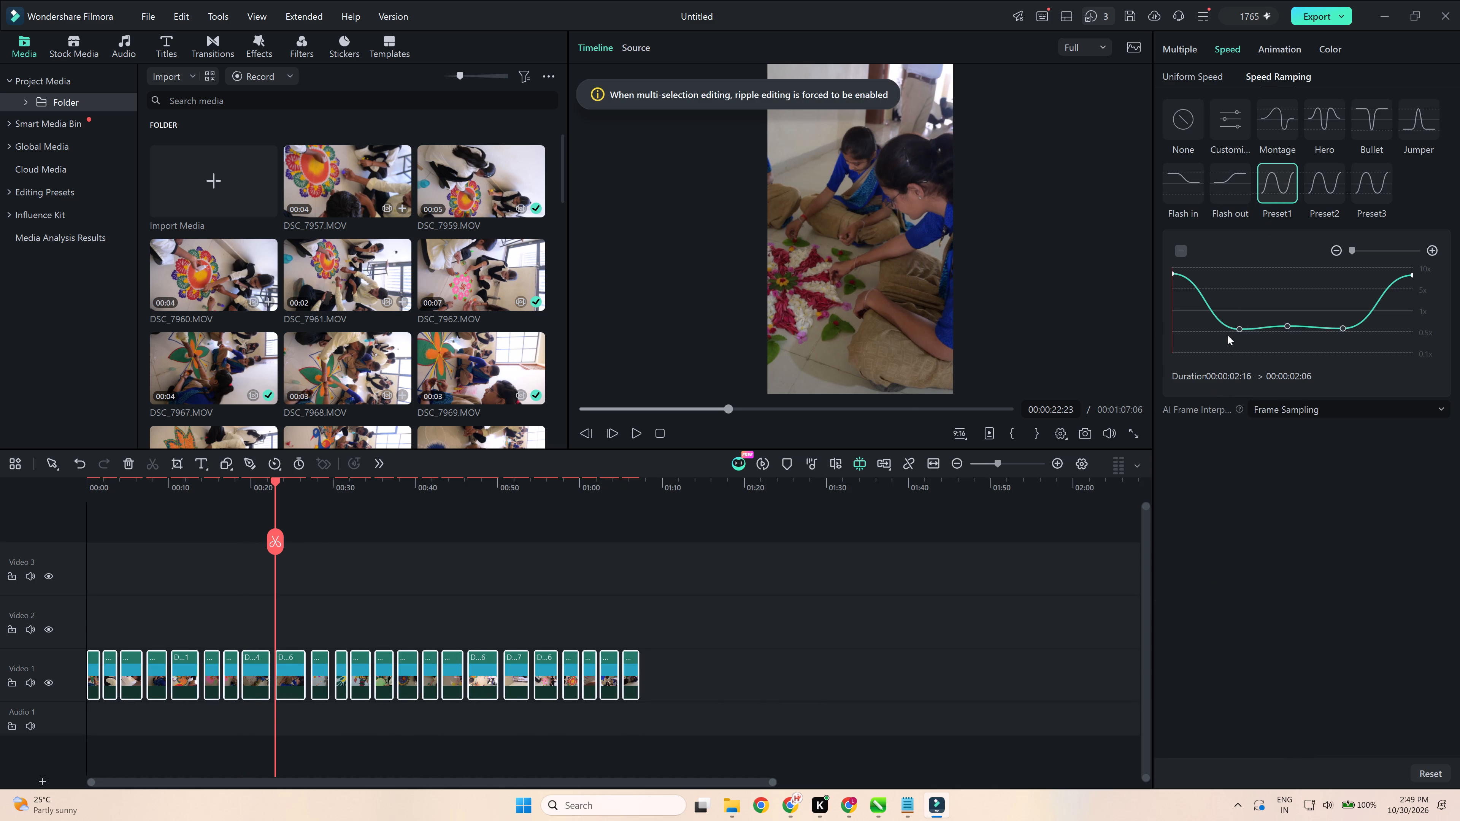
Reshape the speed curve: raise the three middle points to just below 1x and lower both end points to about 5x.
click(1241, 327)
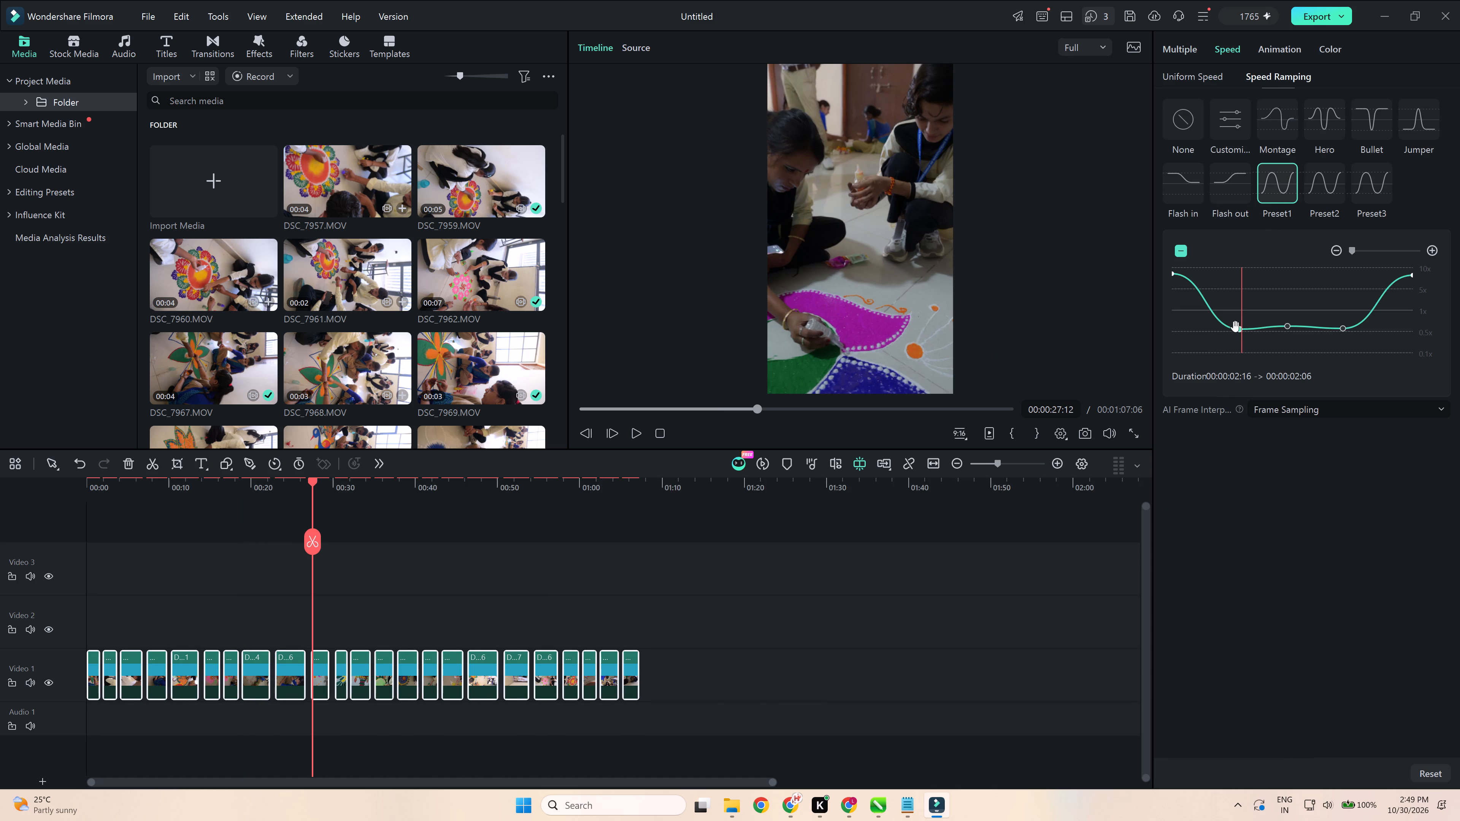
drag(1236, 327, 1237, 318)
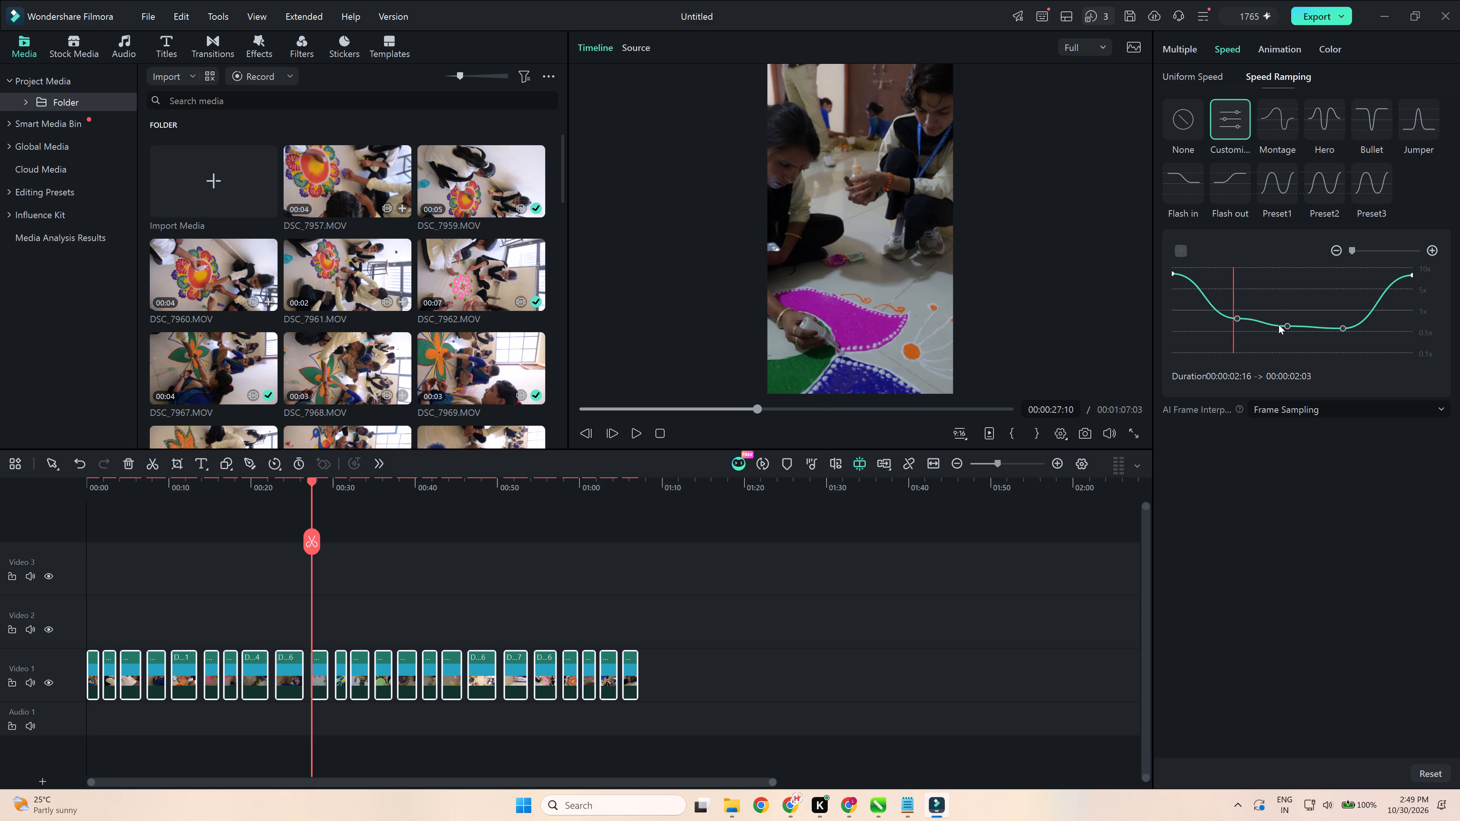
drag(1285, 325, 1285, 318)
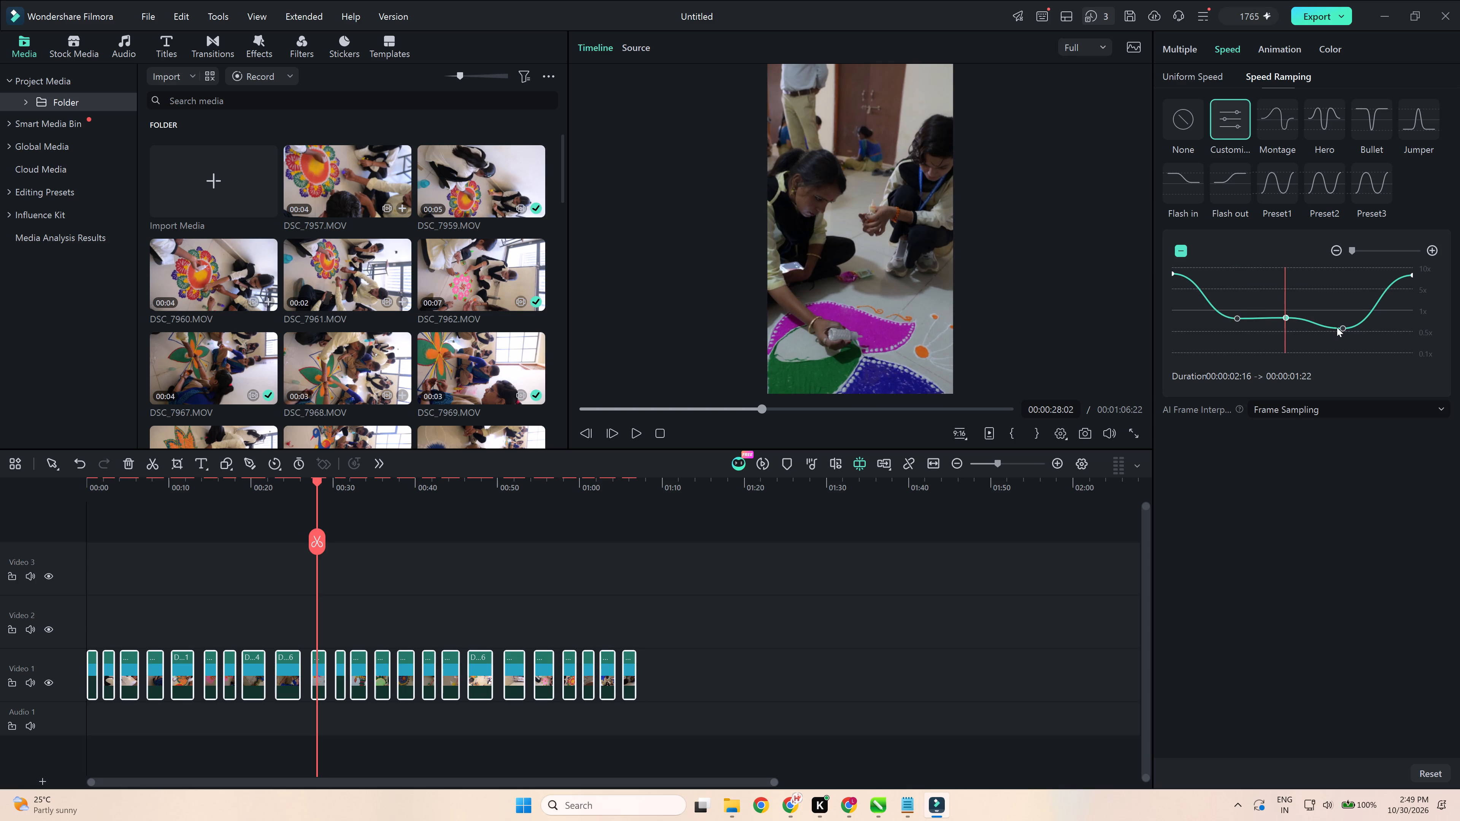
drag(1342, 327, 1344, 320)
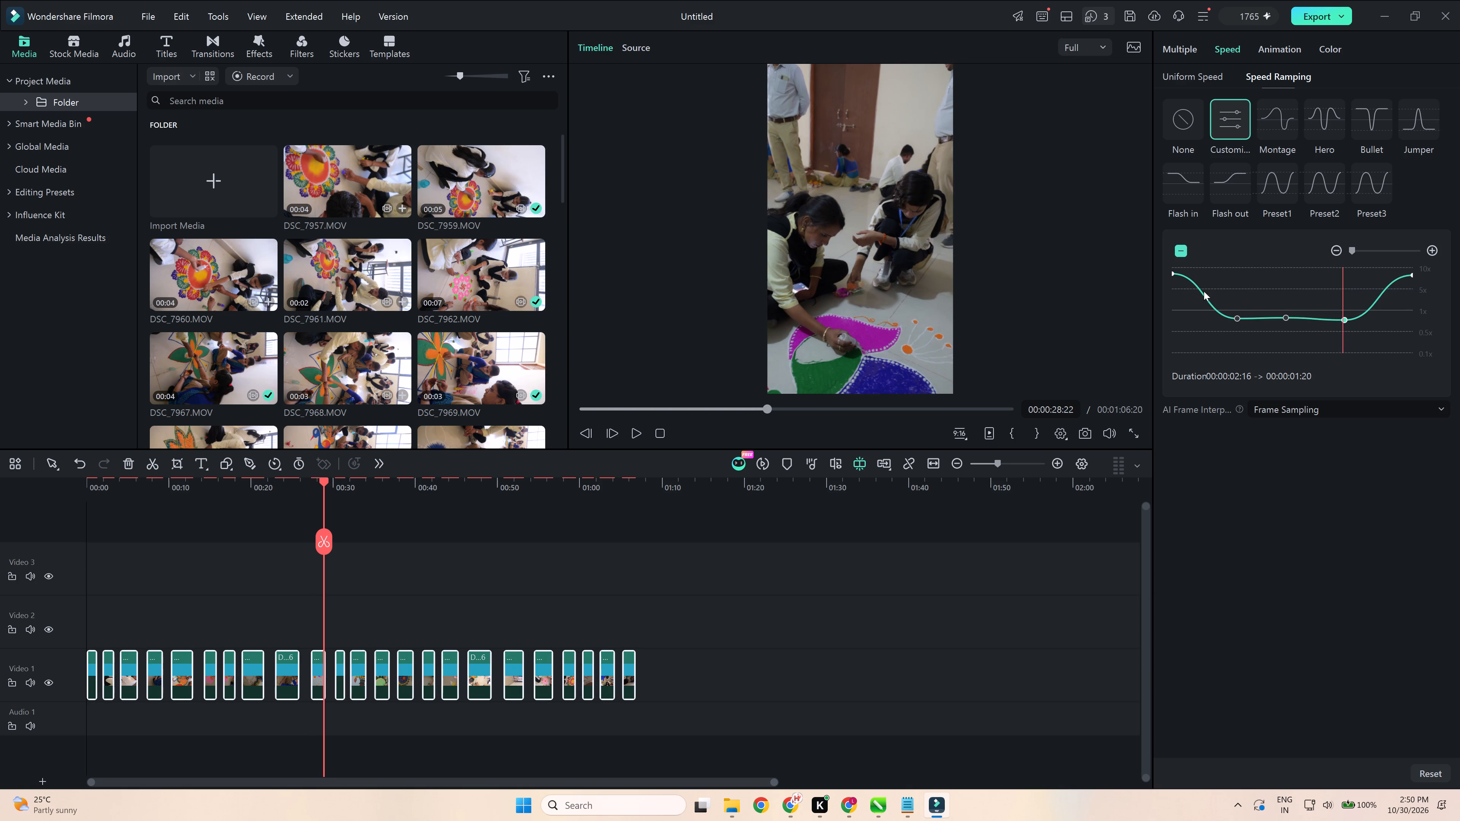
drag(1172, 273, 1171, 286)
drag(1411, 275, 1416, 288)
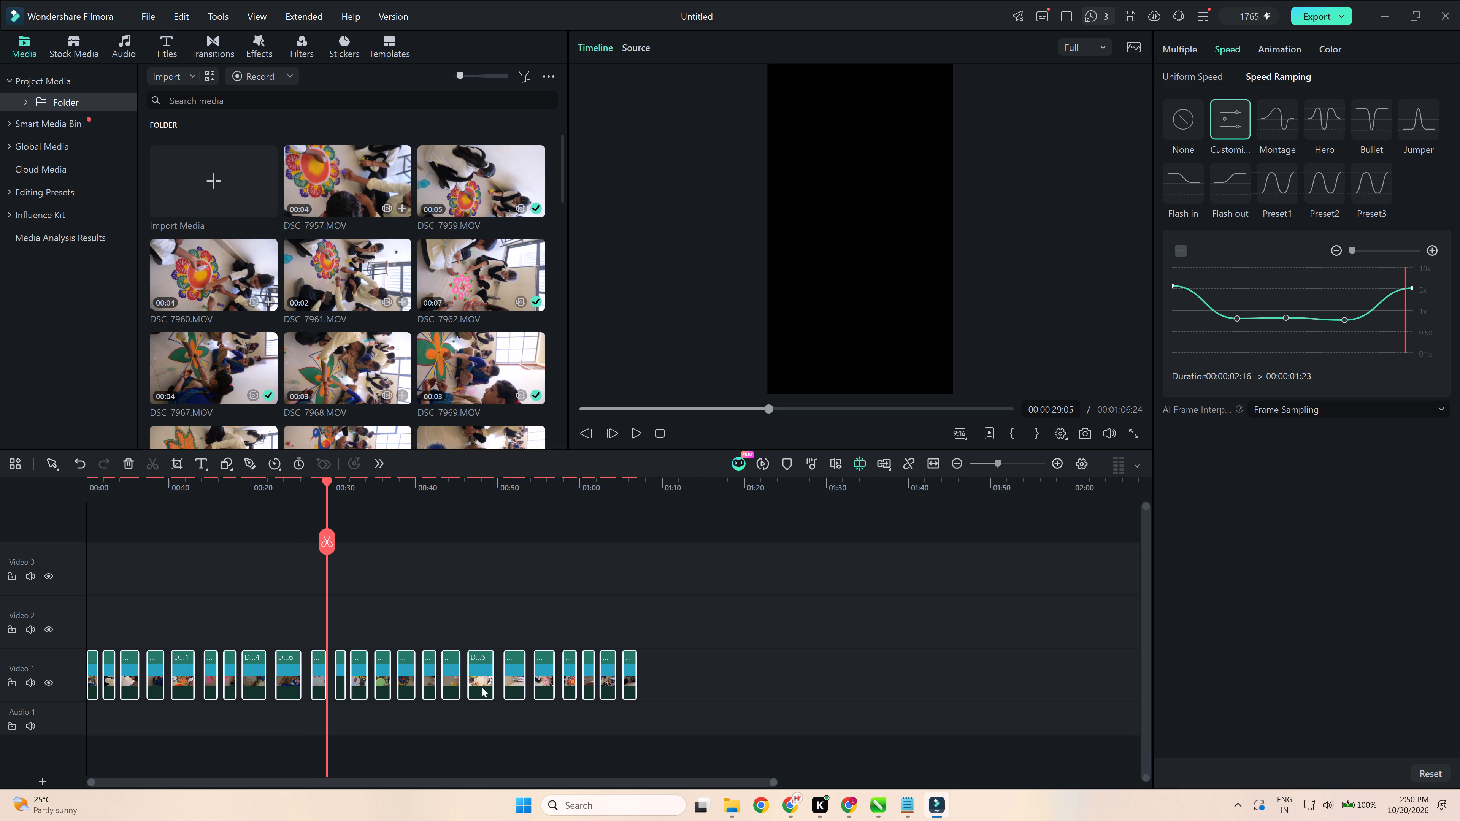
Close all the gaps between the speed-ramped clips on Video 1 at once.
right_click(481, 687)
click(536, 250)
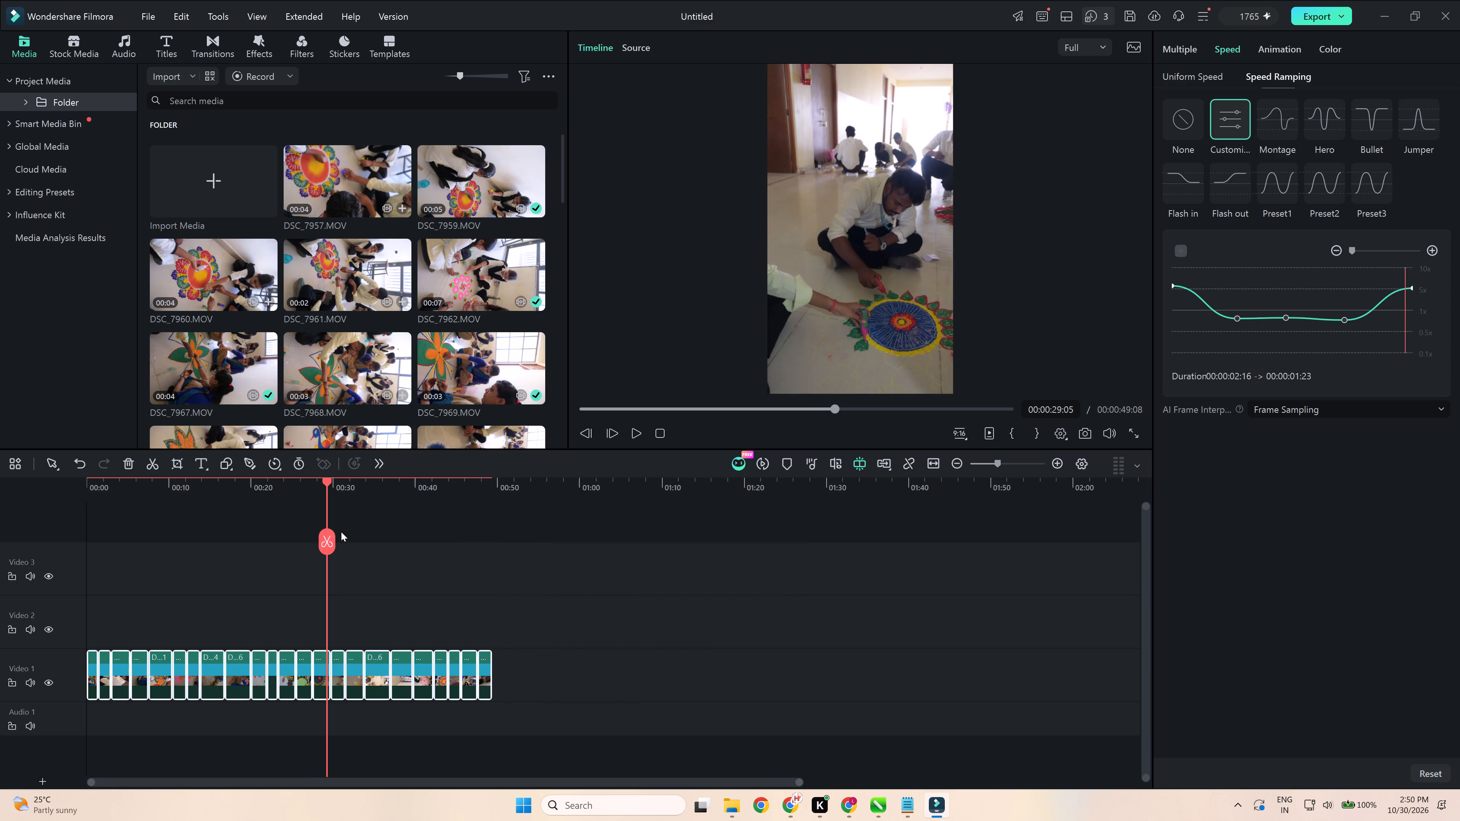
Play the sequence from the beginning, delete the DSC_7980 clip and close the gap it leaves before DSC_7984.
drag(323, 484, 0, 509)
ctrl+scroll(354, 600, up, 11)
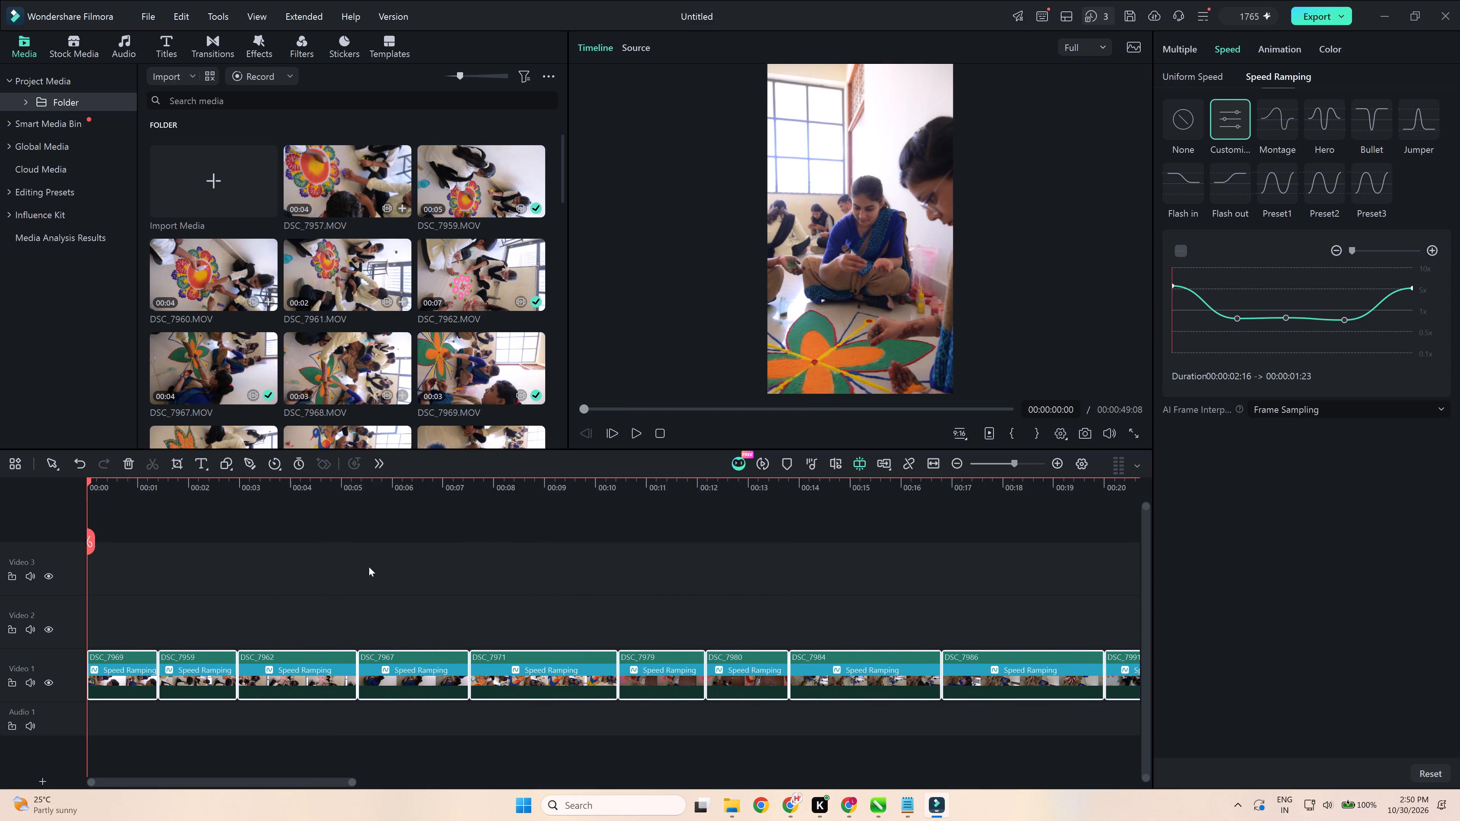
key(space)
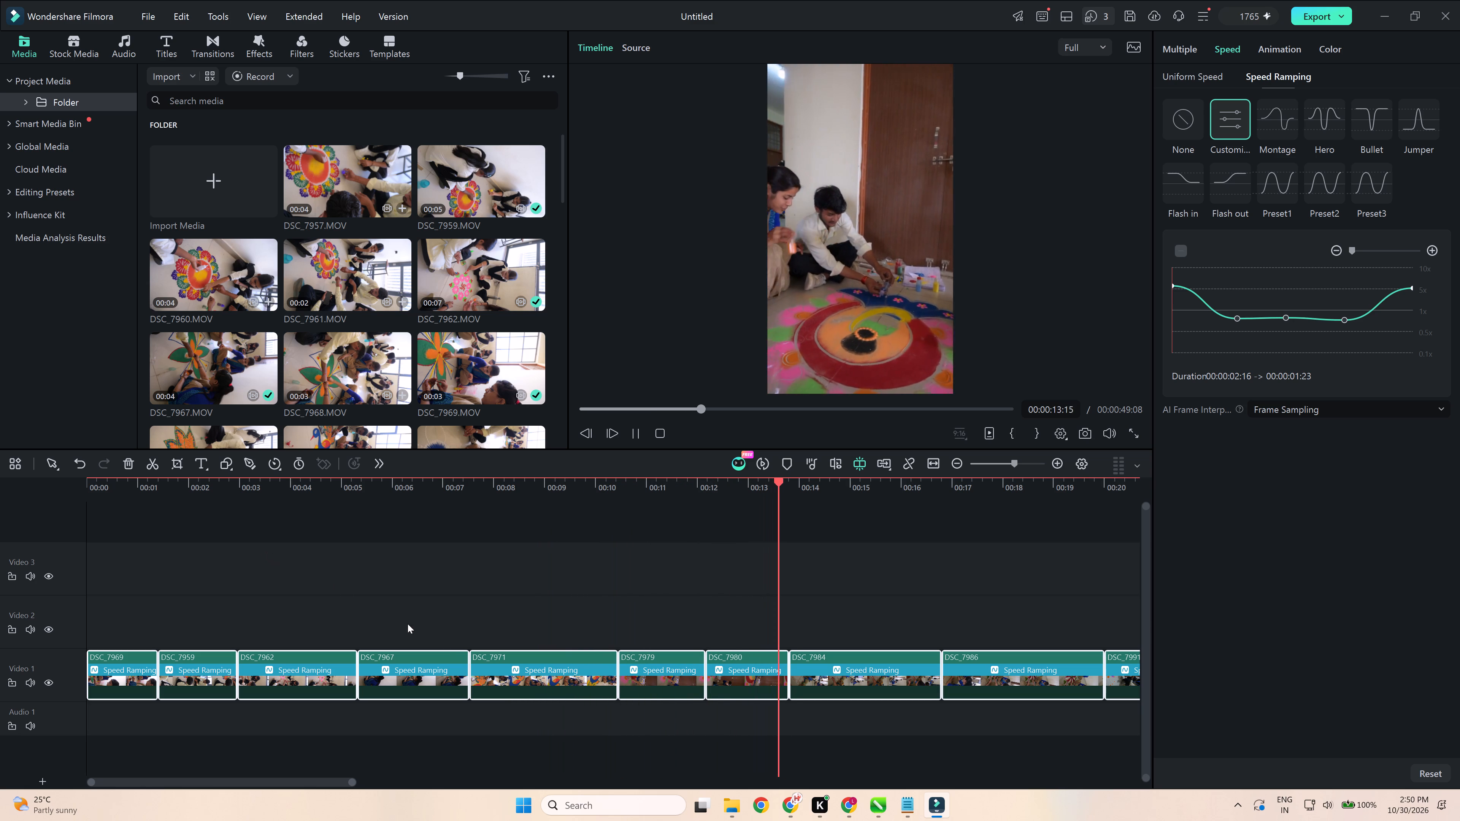
key(space)
click(750, 696)
key(Delete)
click(757, 690)
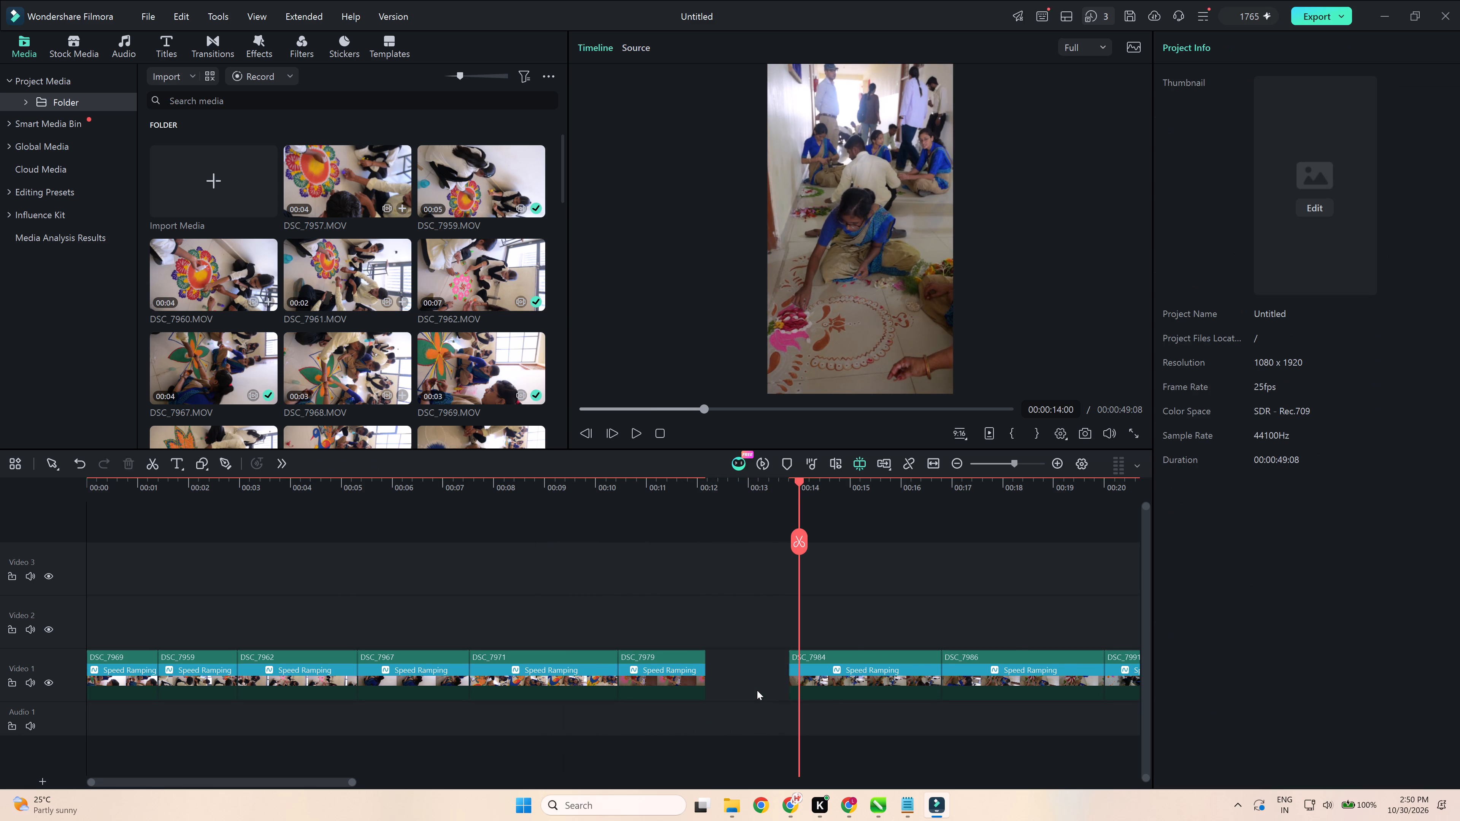
key(Delete)
Review DSC_7984, trim its end back to about 13.7 seconds on the timeline and close the gap before DSC_7986.
key(space)
ctrl+scroll(702, 655, down, 3)
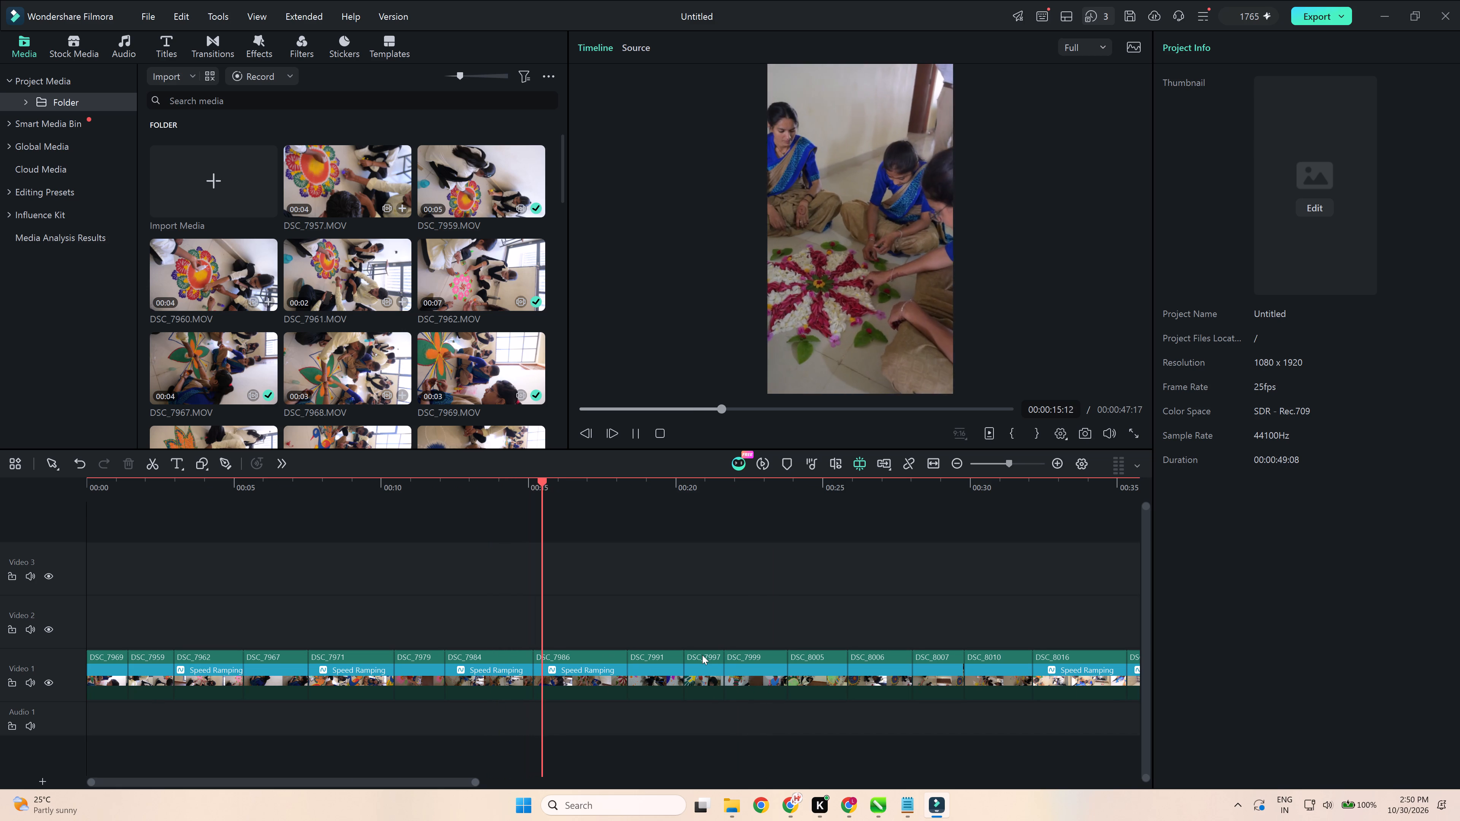
key(space)
click(524, 698)
click(466, 488)
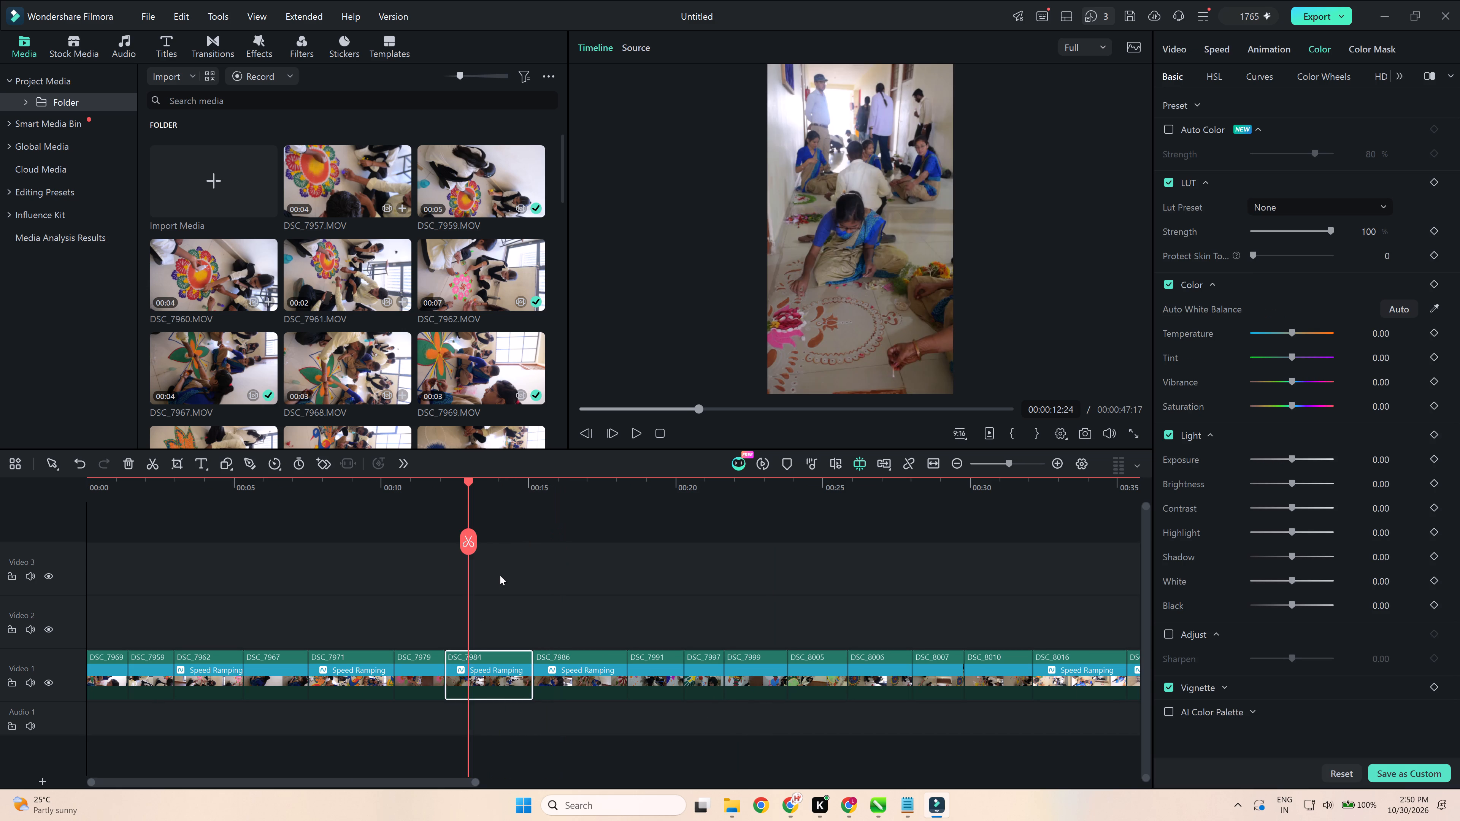
key(space)
key(space)
drag(533, 688, 529, 688)
drag(530, 681, 500, 706)
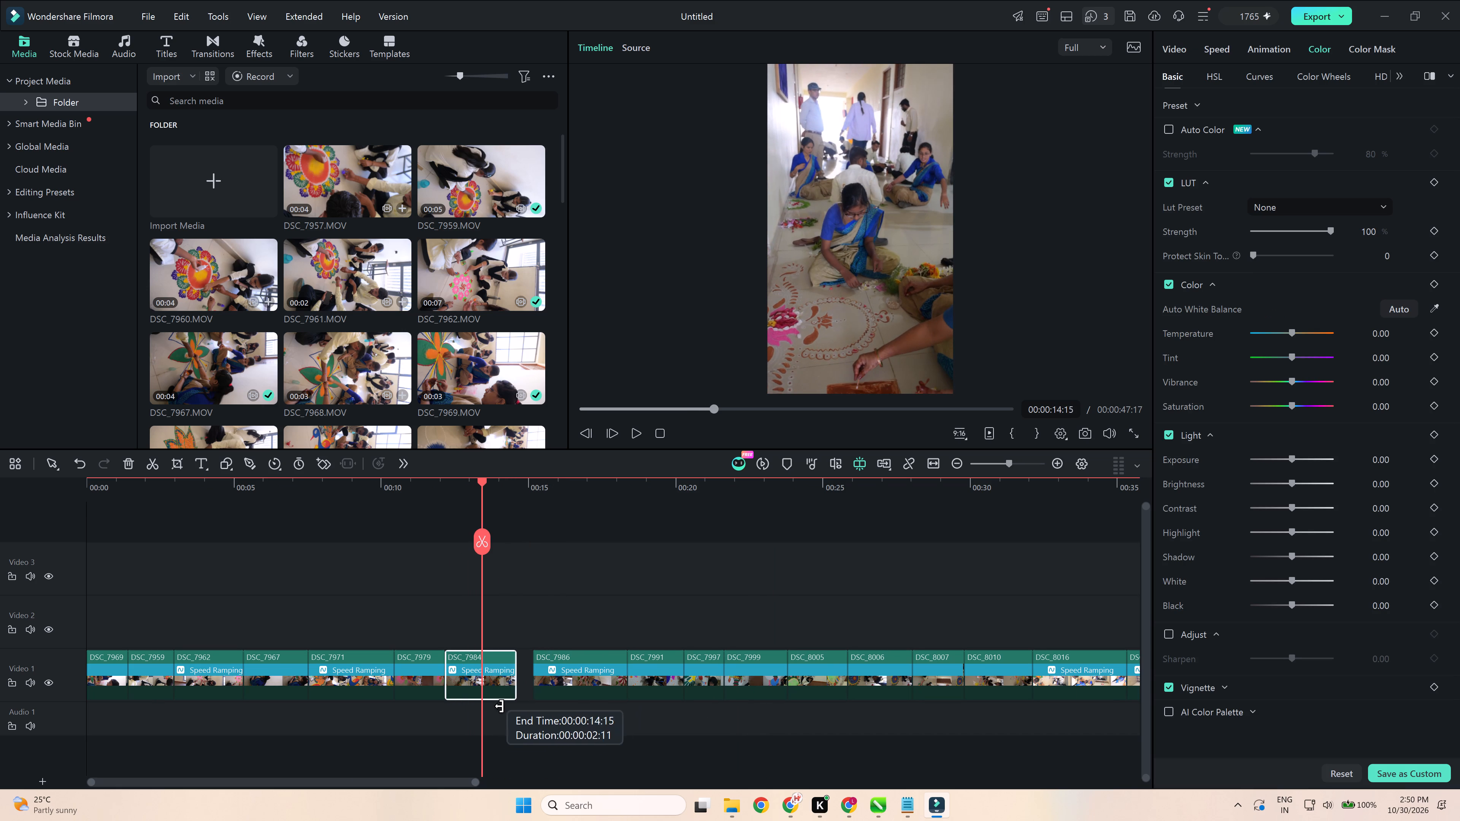
drag(500, 706, 486, 711)
click(513, 687)
click(524, 664)
Play back the cut between DSC_7984 and DSC_7986.
key(space)
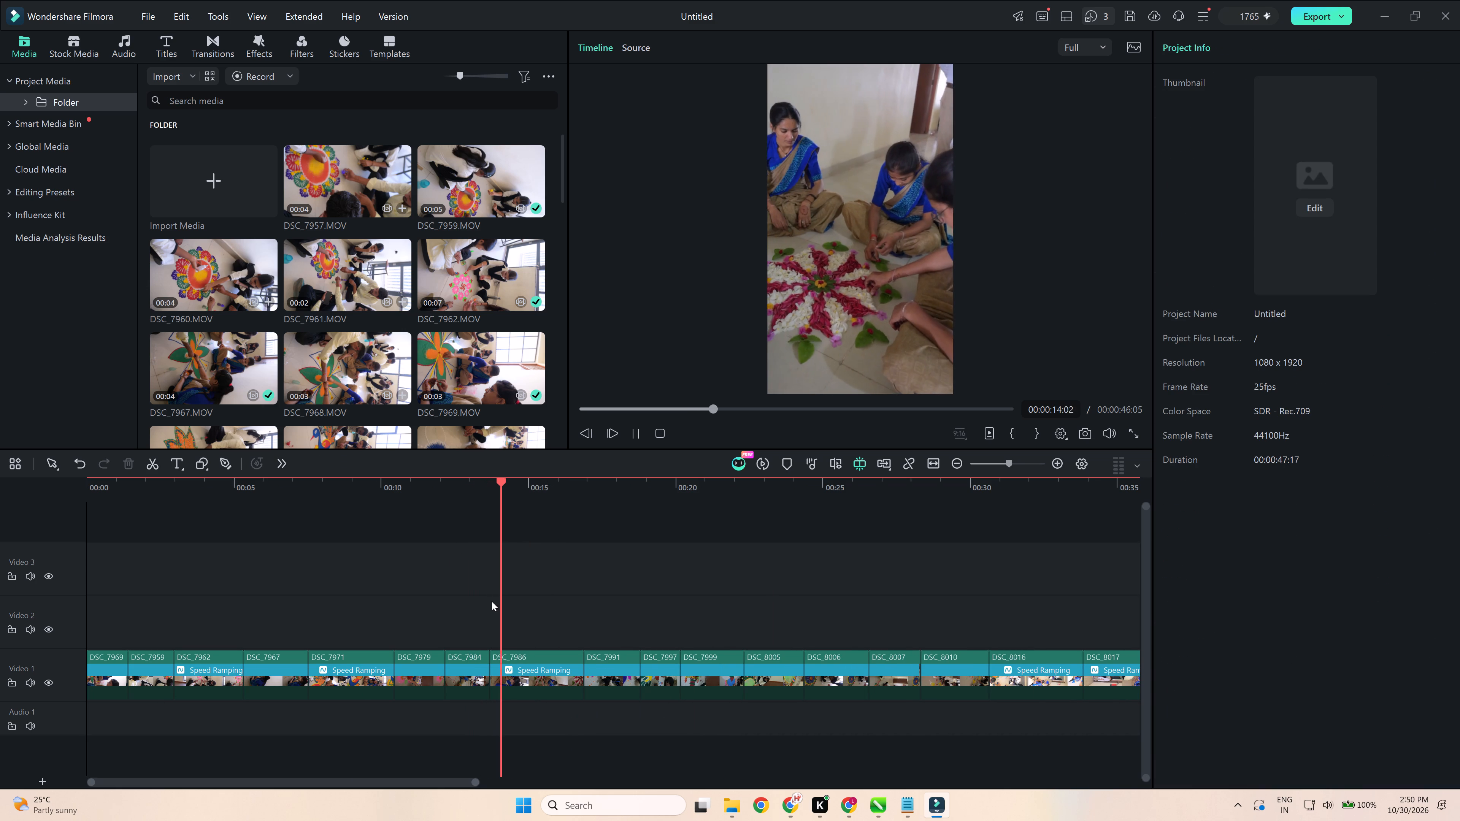
click(481, 490)
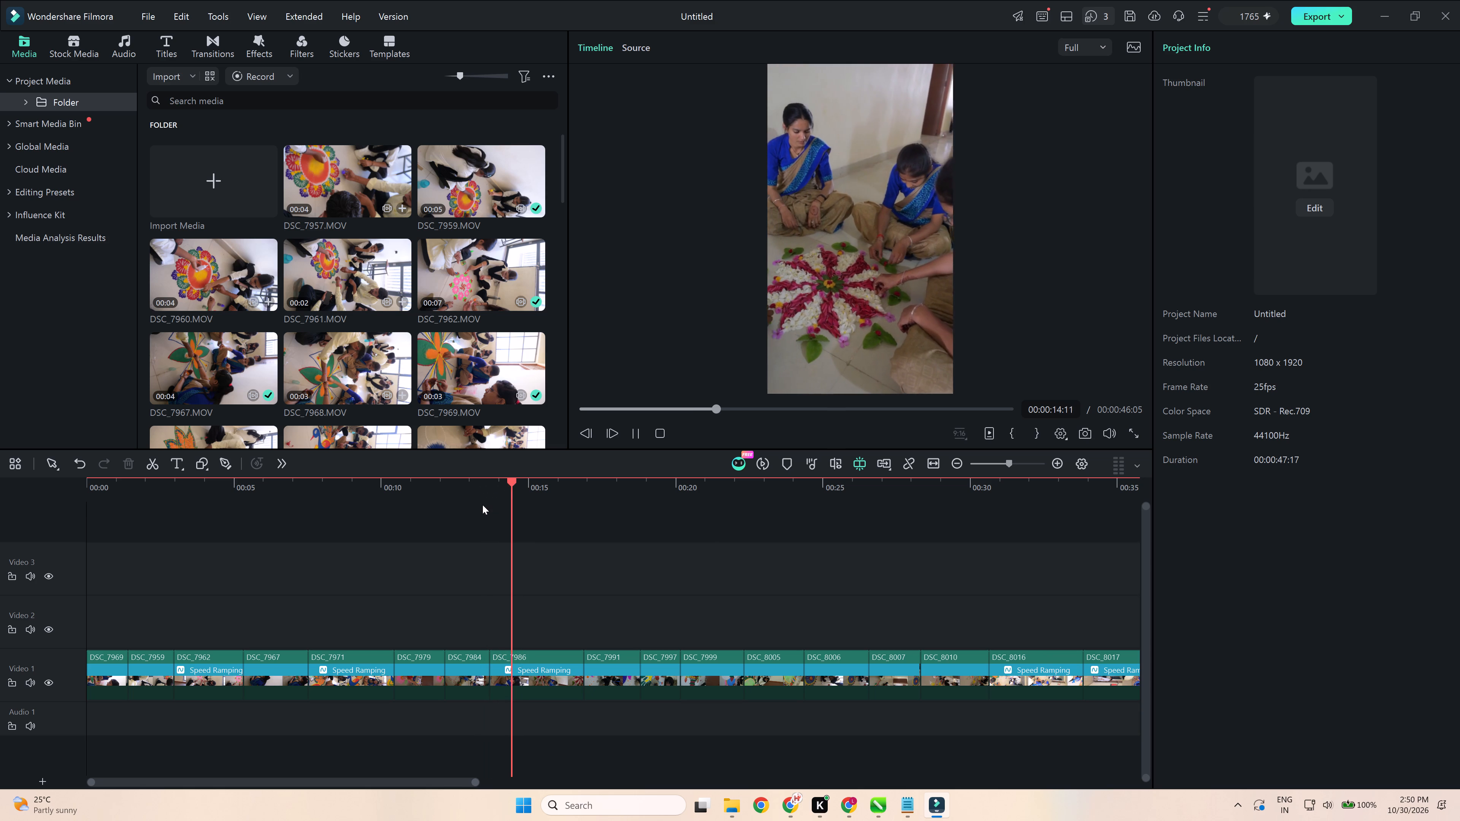
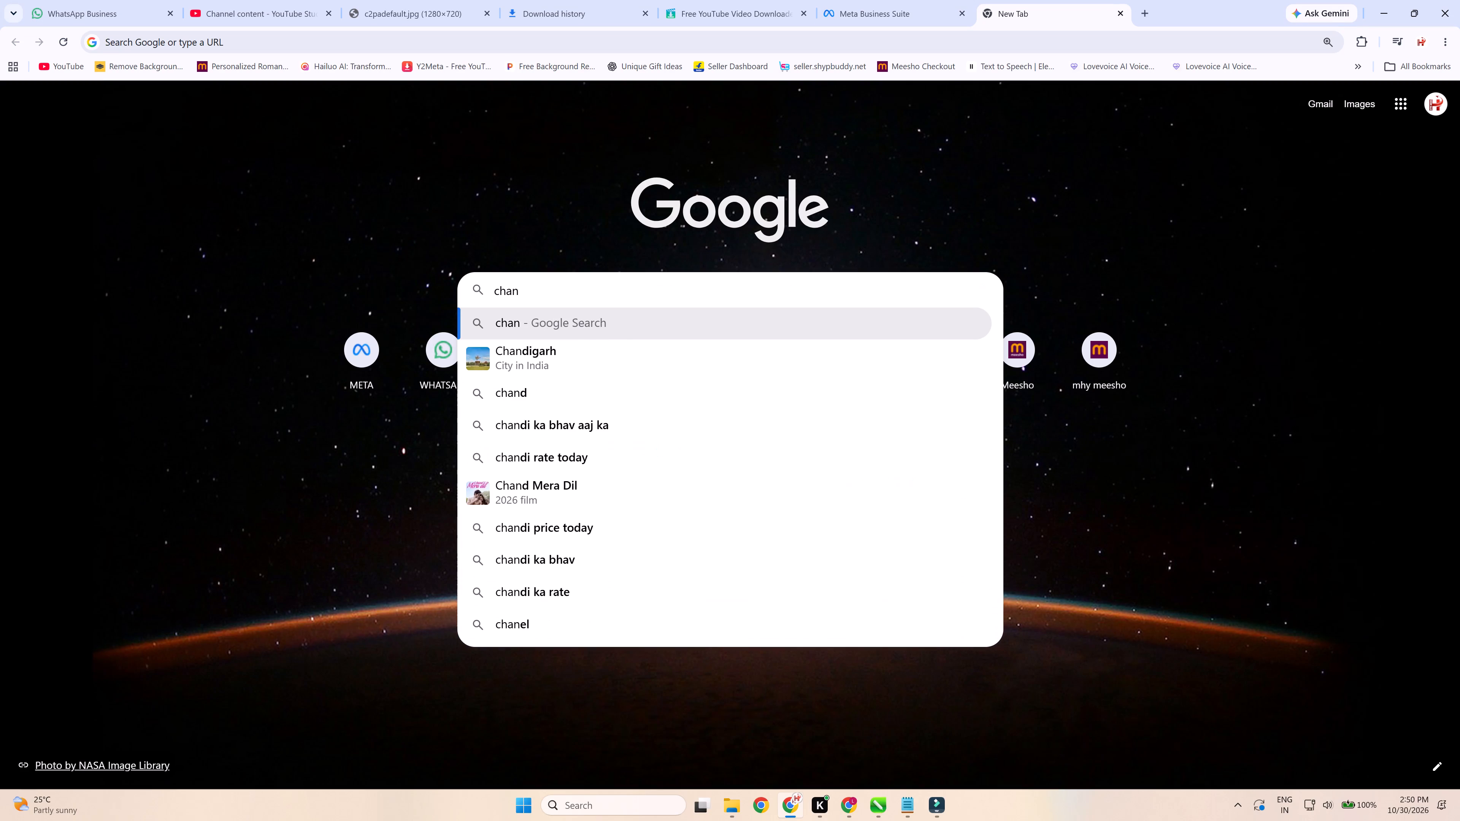
Search Google for "chanpura bypass sikar" and switch to the suggested spelling "chandpura bypass sikar".
text(pura b)
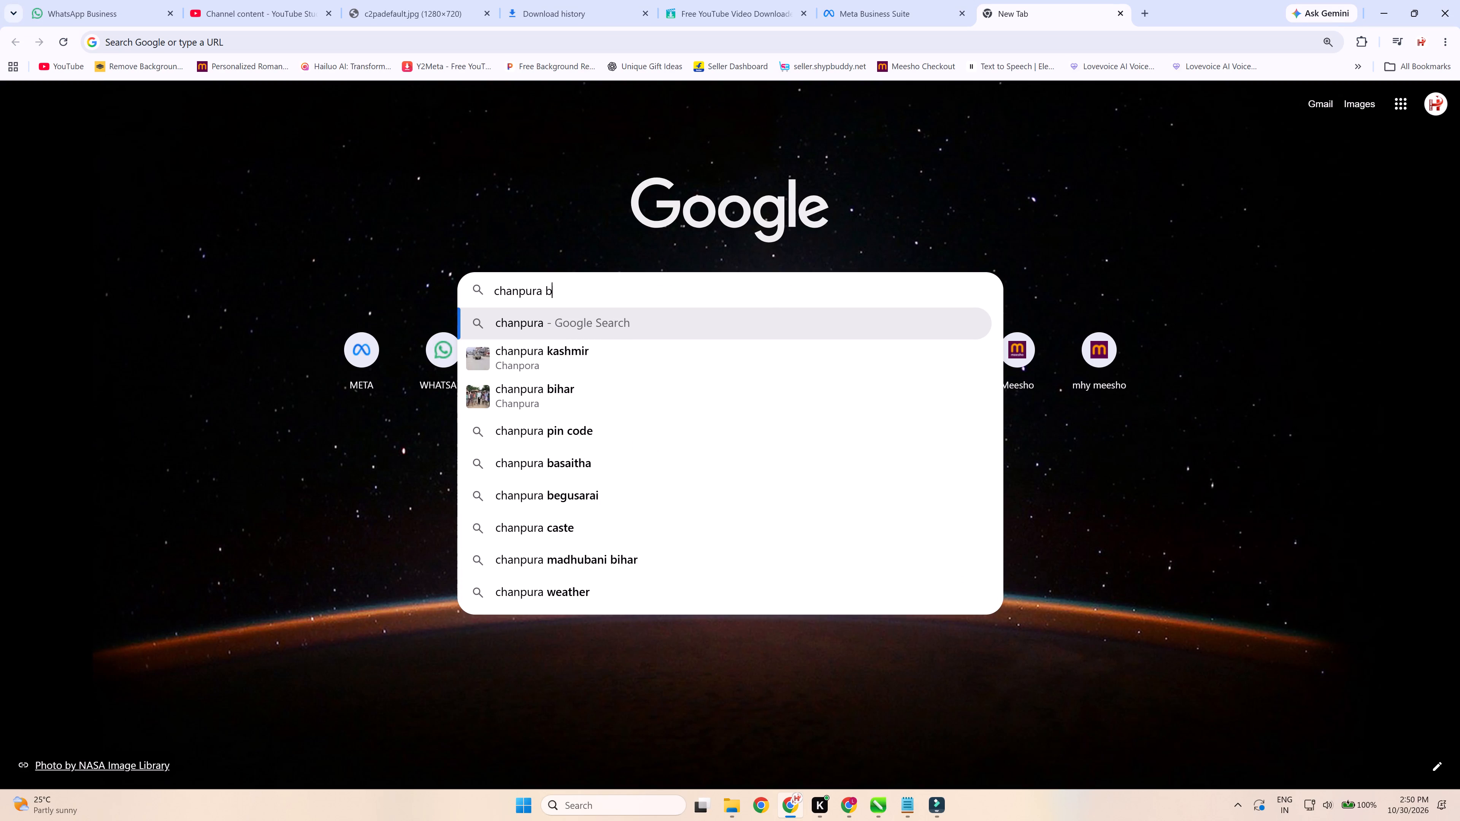
text(ypass sikar)
key(Return)
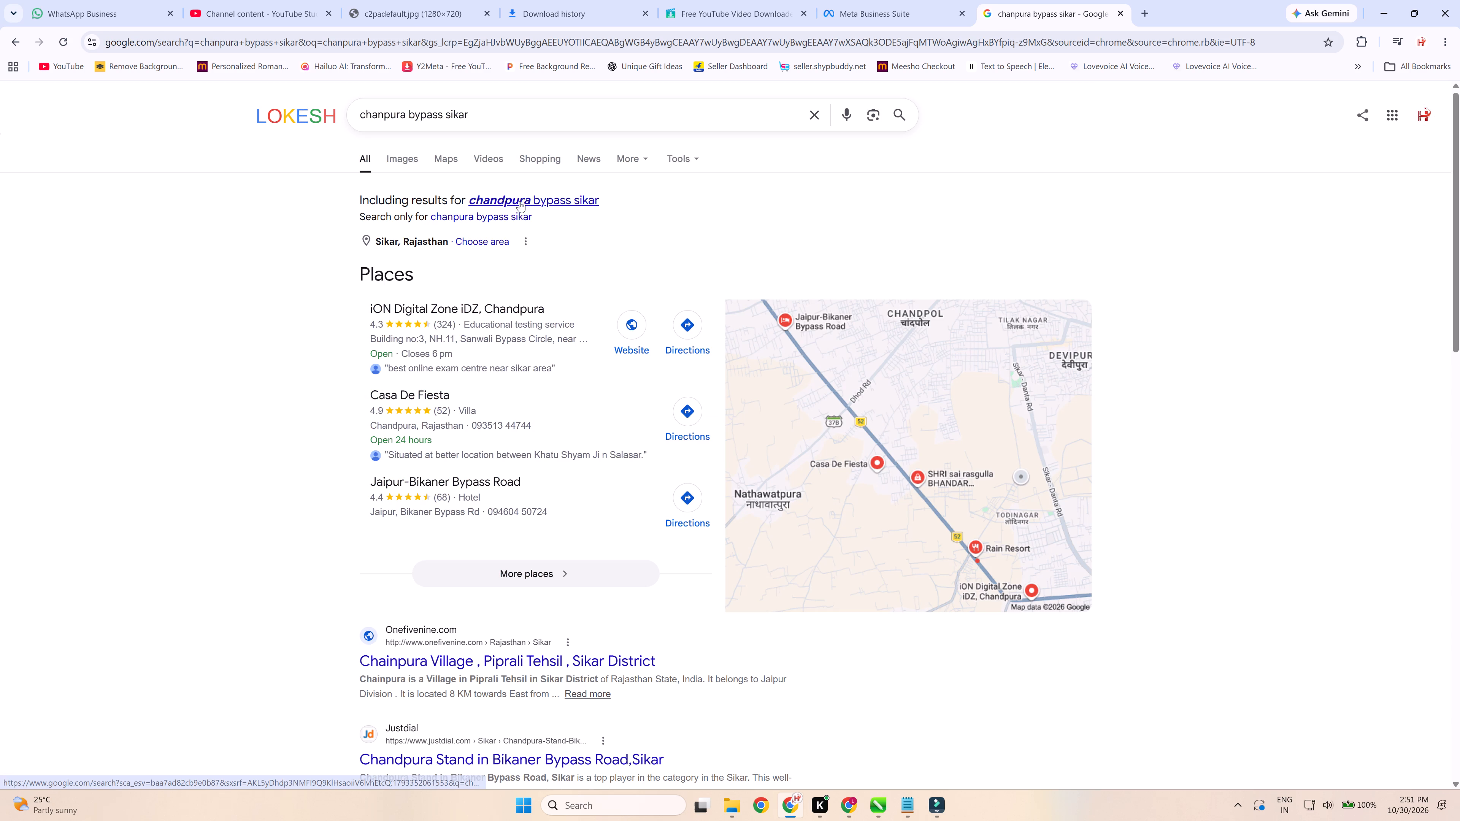
click(520, 201)
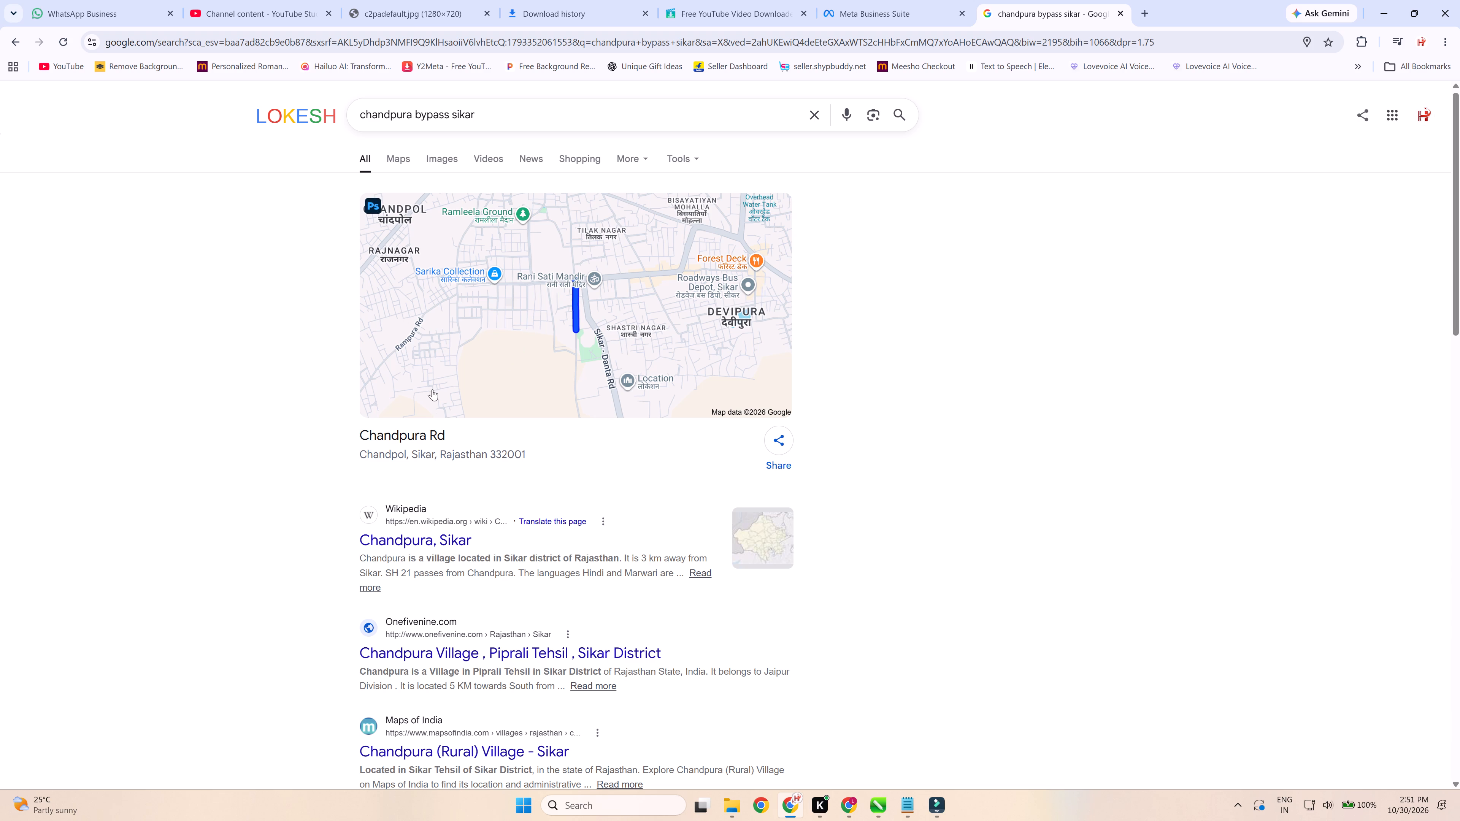
Open Chandpura Rd in Google Maps and get directions to it from the current location.
scroll(581, 286, up, 10)
click(572, 269)
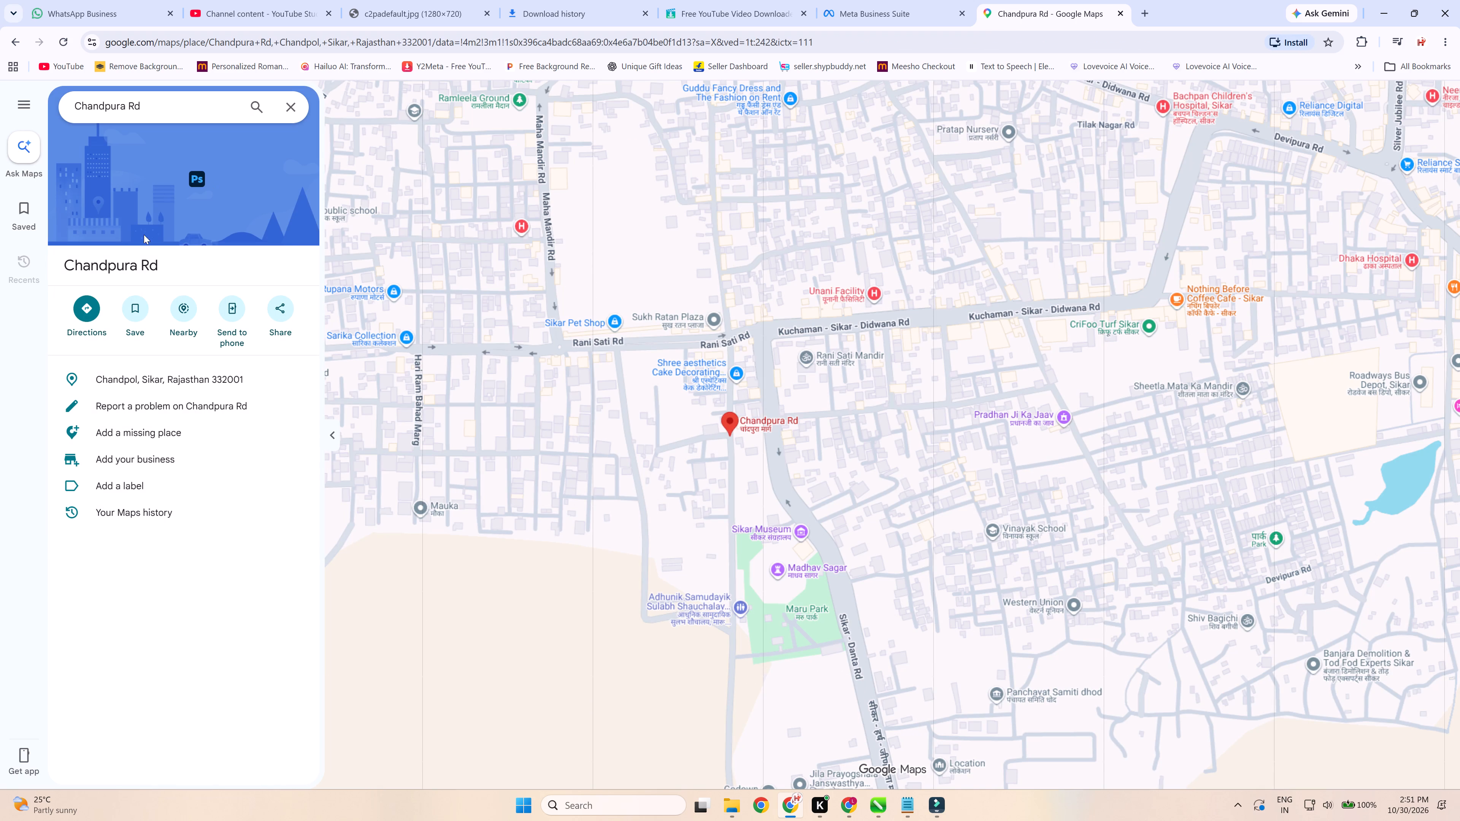
click(100, 315)
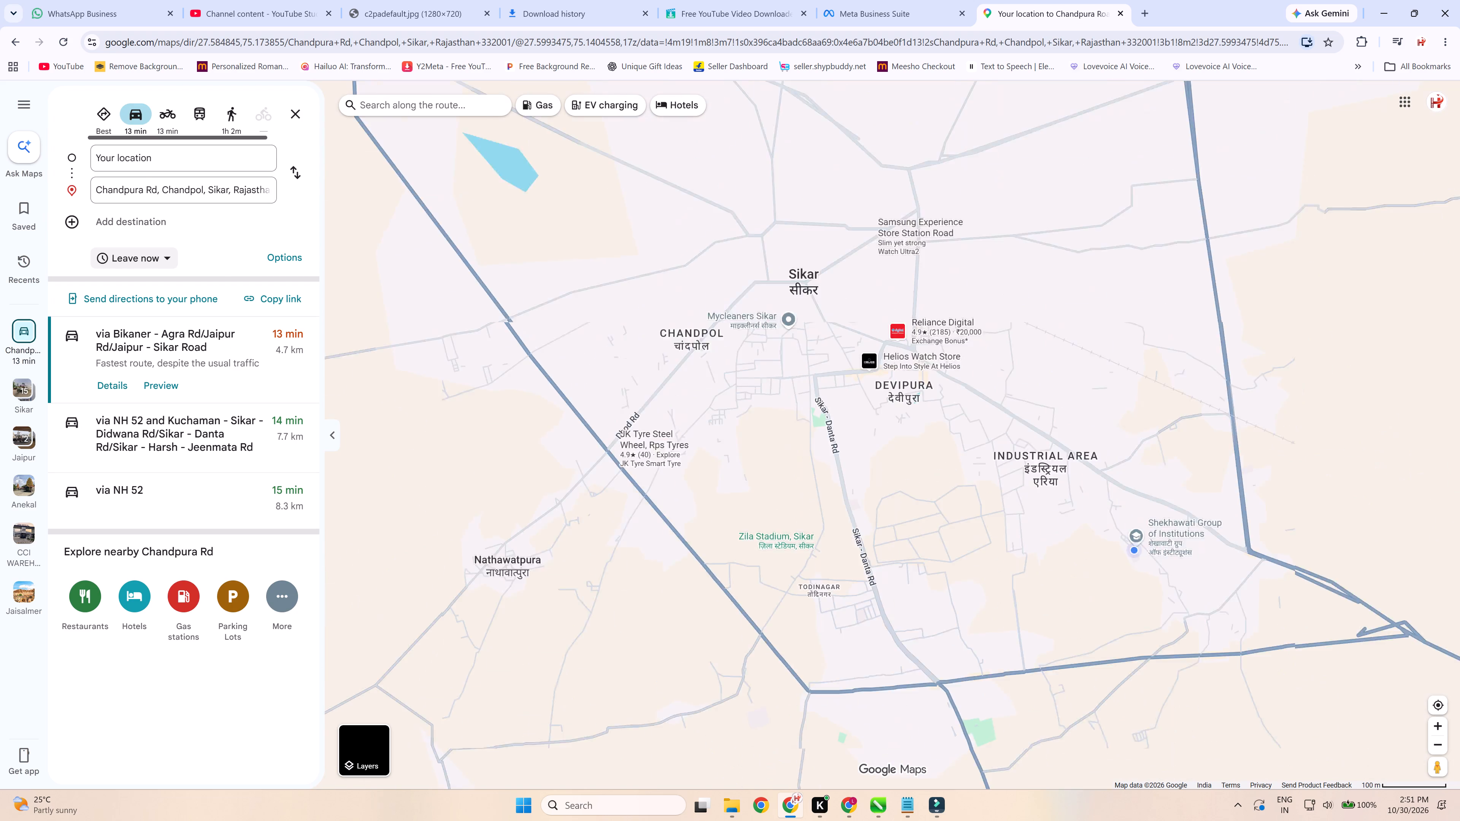
click(146, 158)
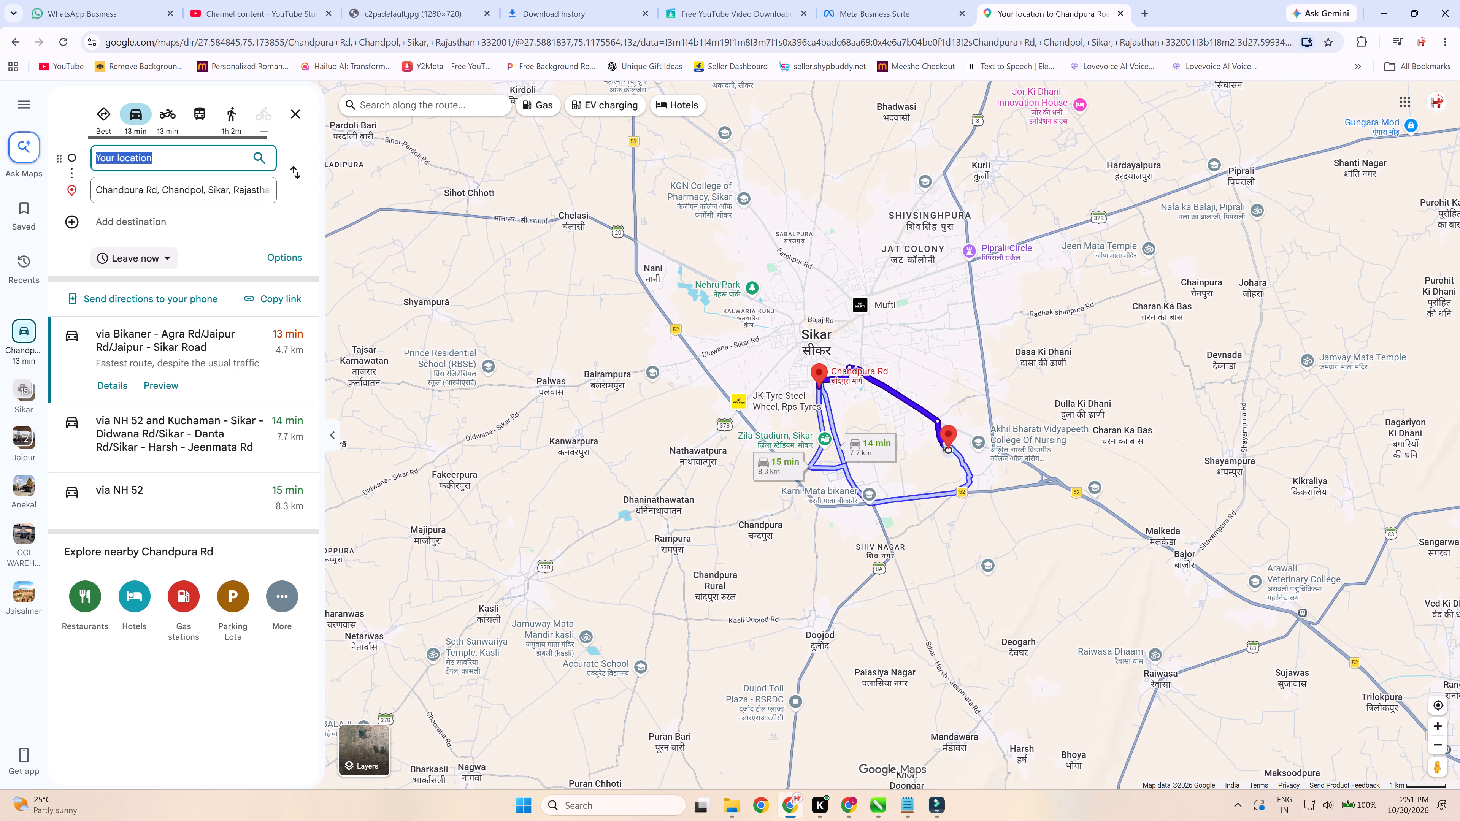
Examine the driving route and the roads leading to Chandpura Rd in Sikar, and close the map page.
scroll(994, 499, up, 3)
scroll(766, 283, up, 2)
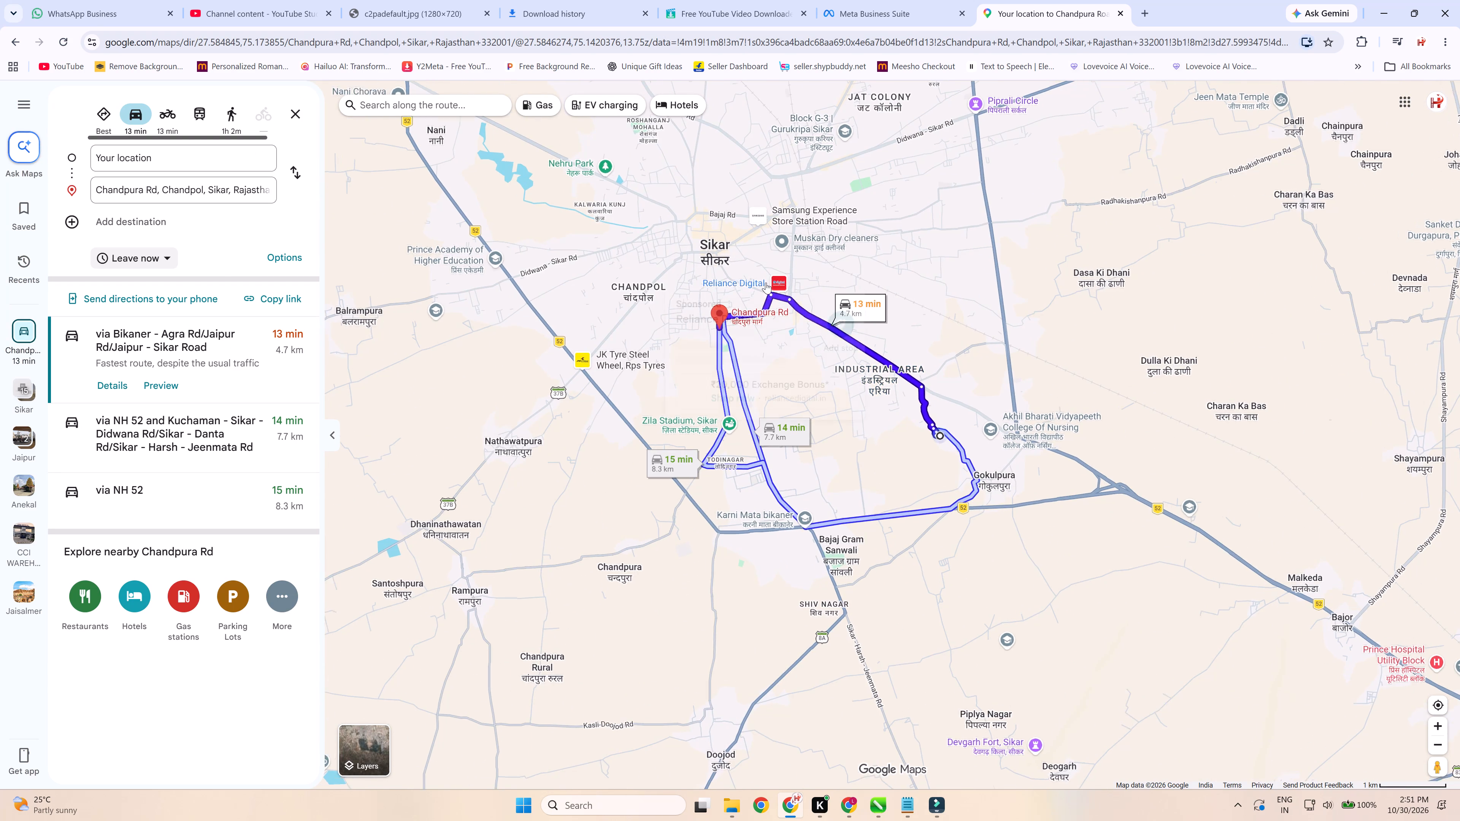
scroll(767, 282, up, 3)
scroll(917, 244, up, 1)
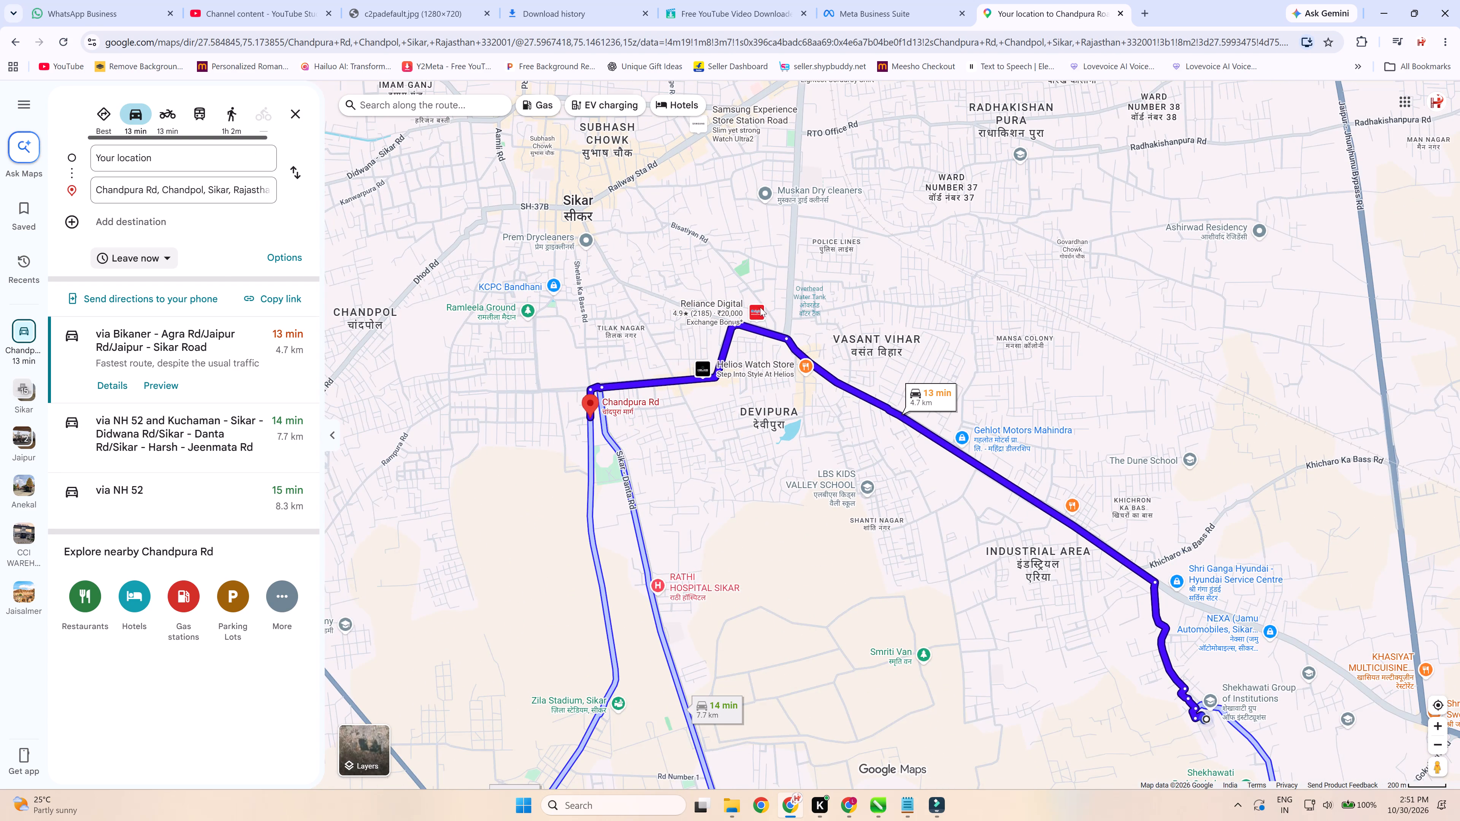
scroll(760, 307, up, 13)
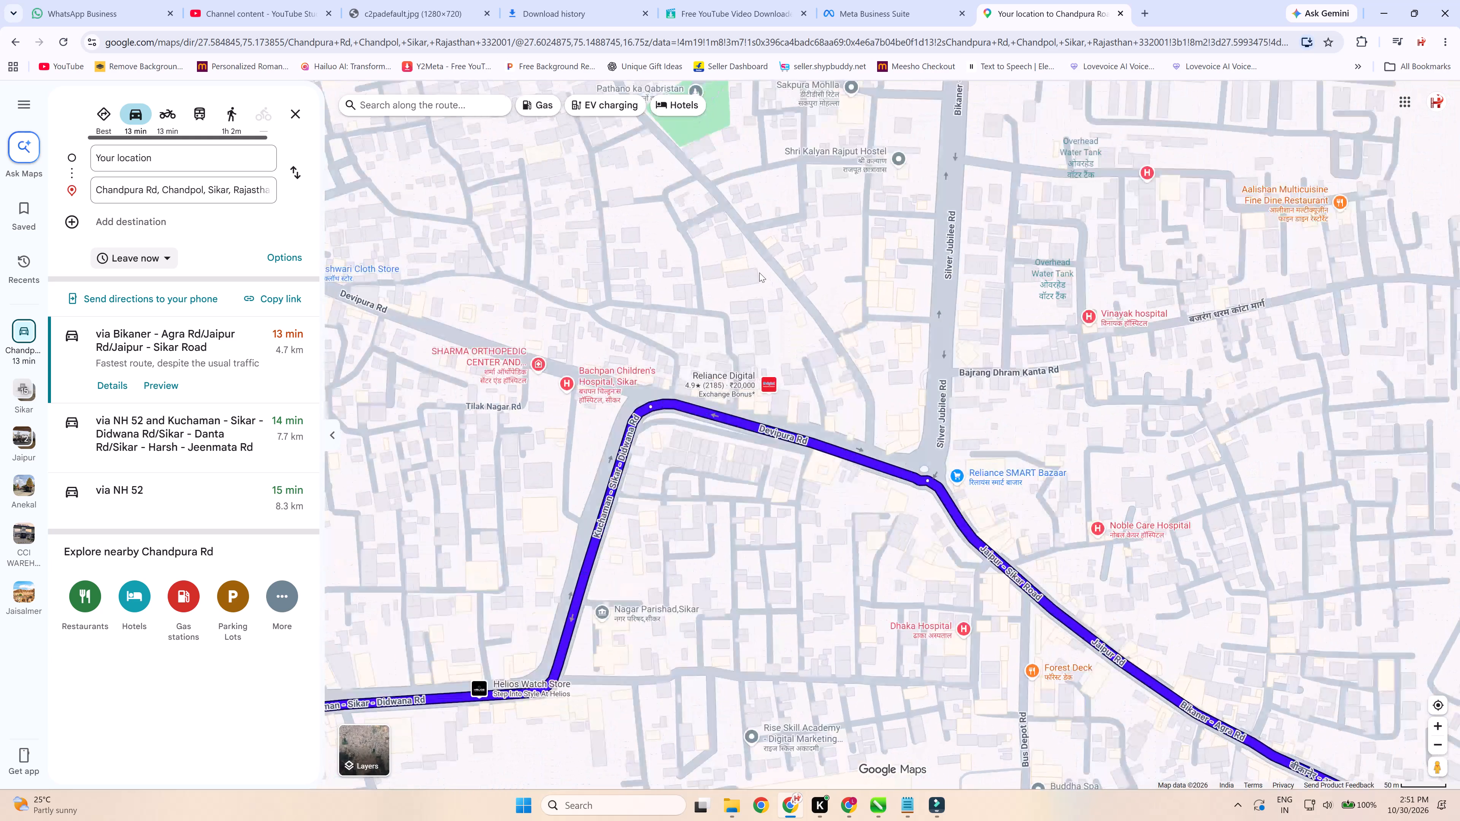
scroll(759, 273, down, 2)
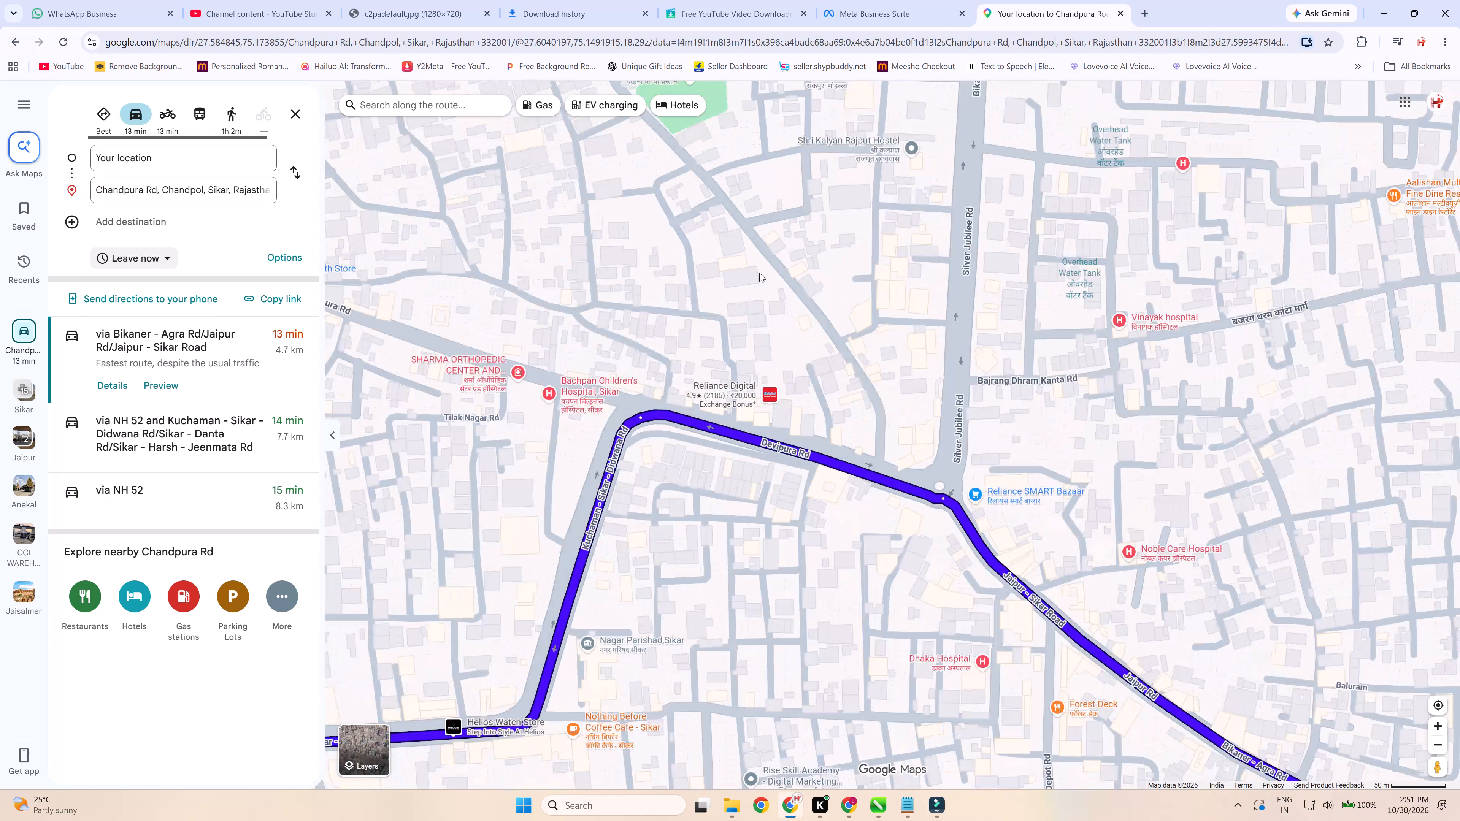
scroll(759, 273, down, 3)
scroll(893, 452, up, 1)
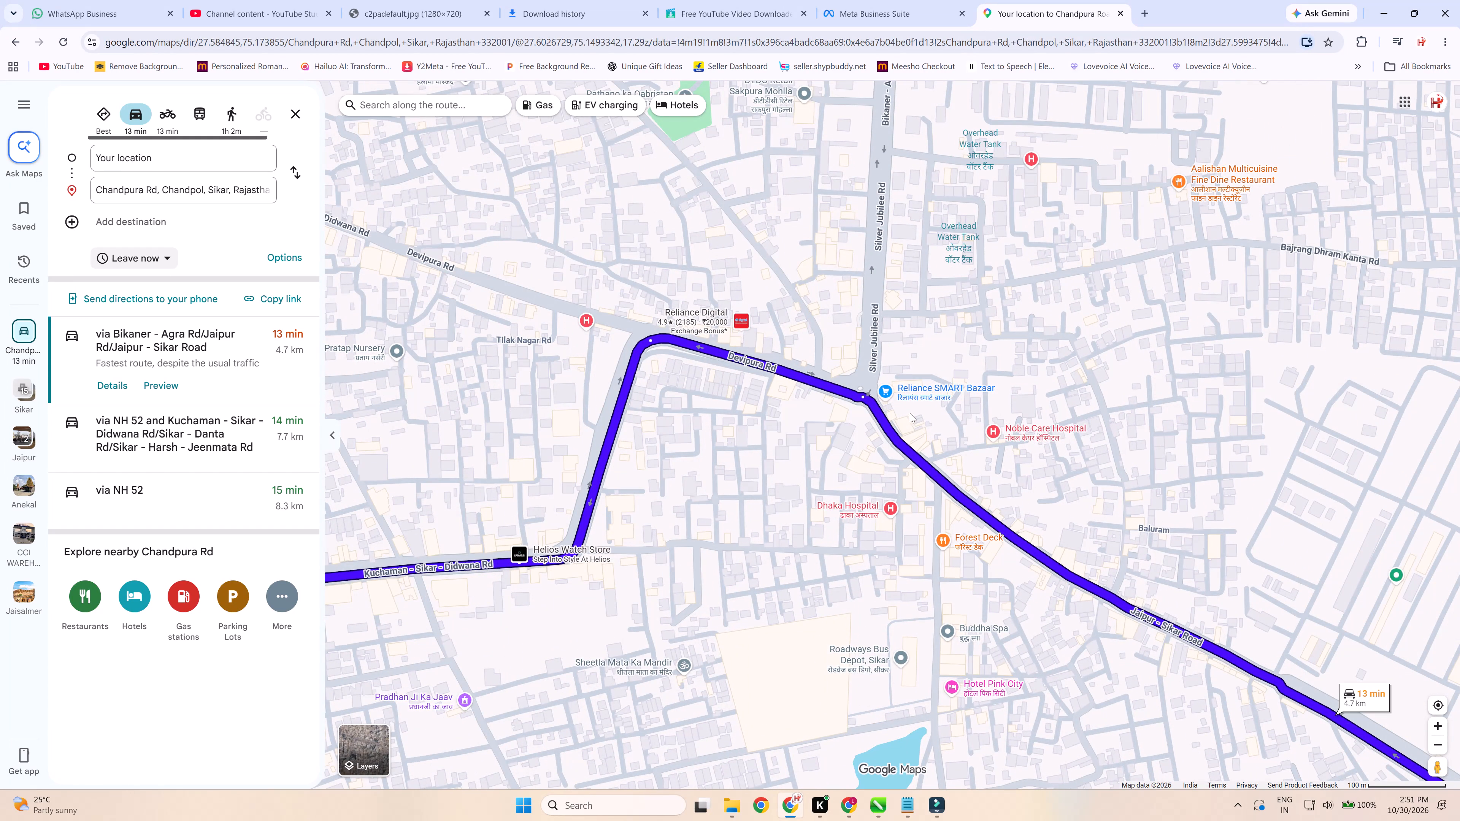
scroll(918, 408, up, 2)
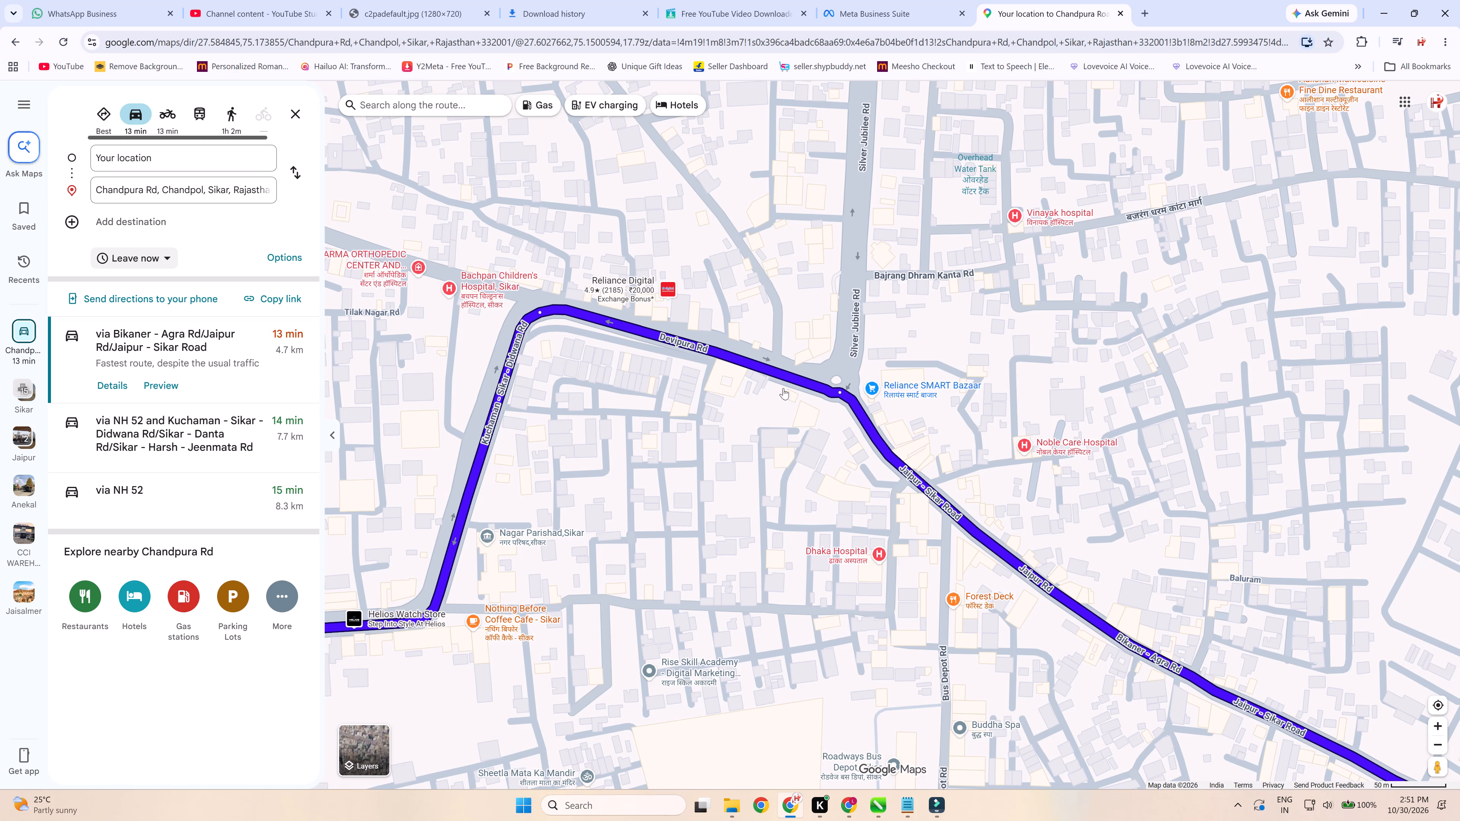
scroll(552, 315, up, 2)
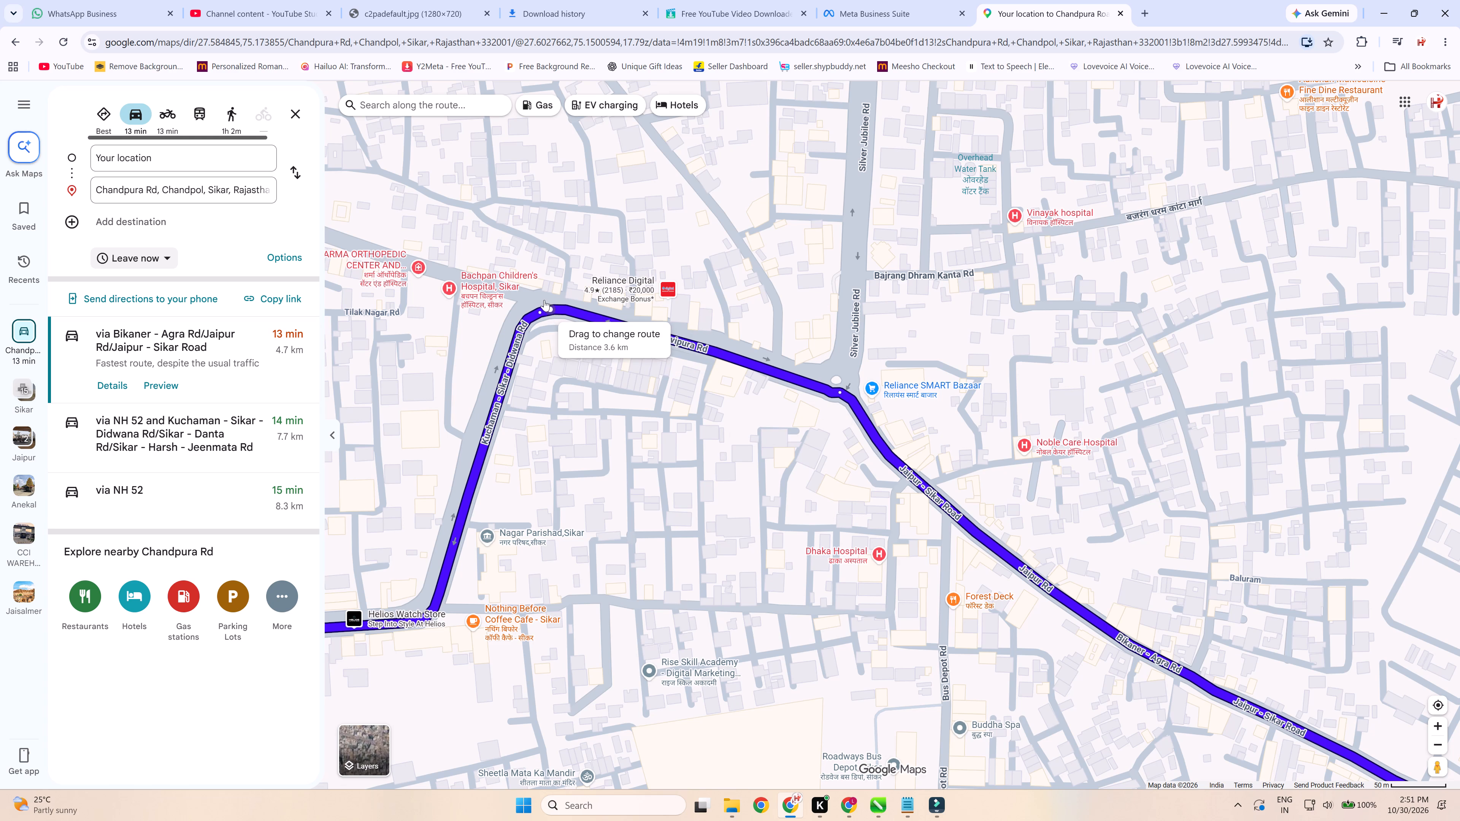
scroll(544, 300, up, 3)
scroll(554, 301, down, 2)
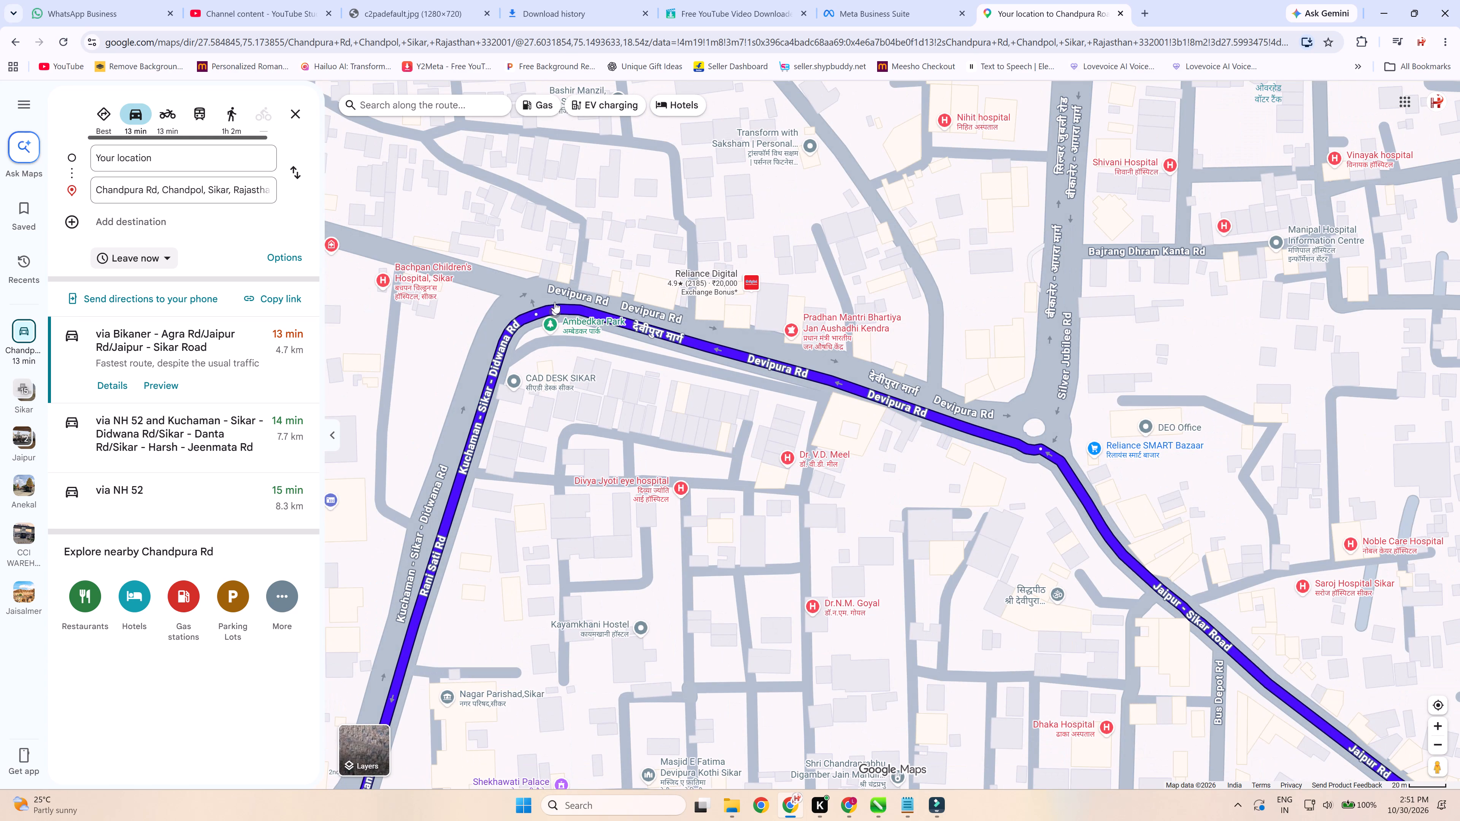
scroll(554, 302, up, 1)
scroll(554, 302, down, 7)
scroll(471, 462, down, 2)
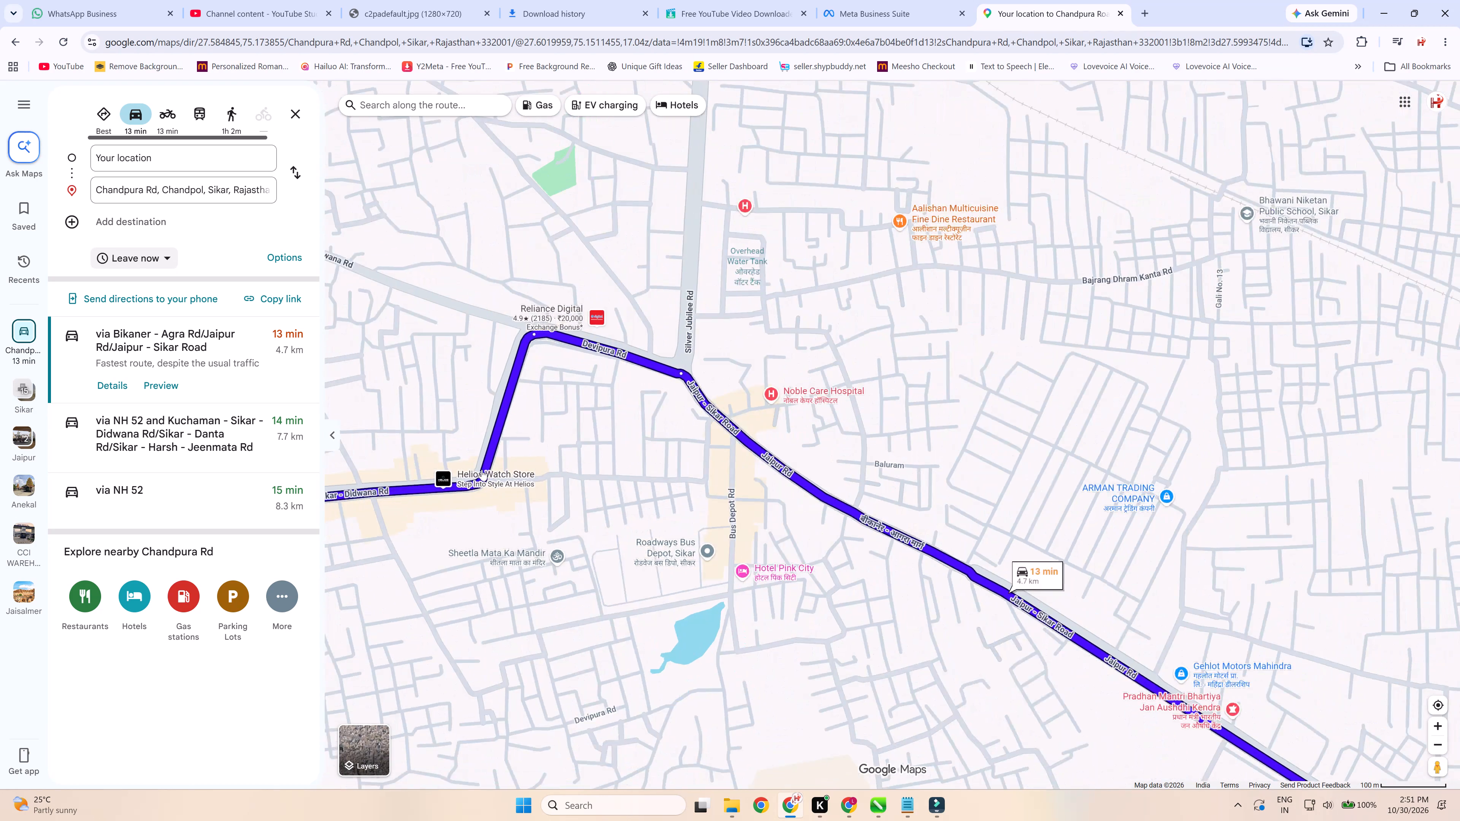
scroll(485, 471, down, 3)
scroll(521, 475, down, 1)
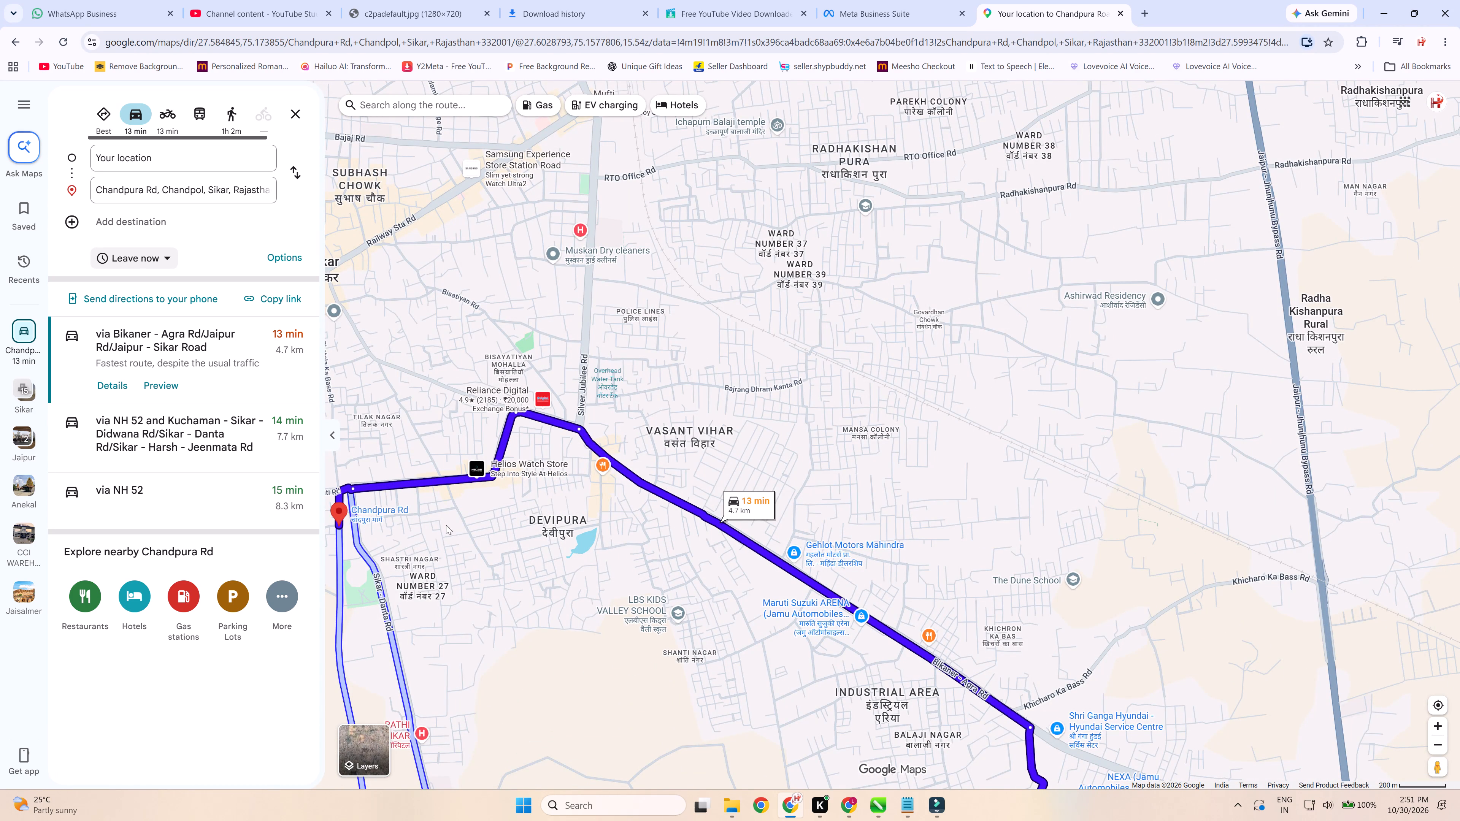
scroll(452, 525, down, 1)
scroll(361, 502, up, 6)
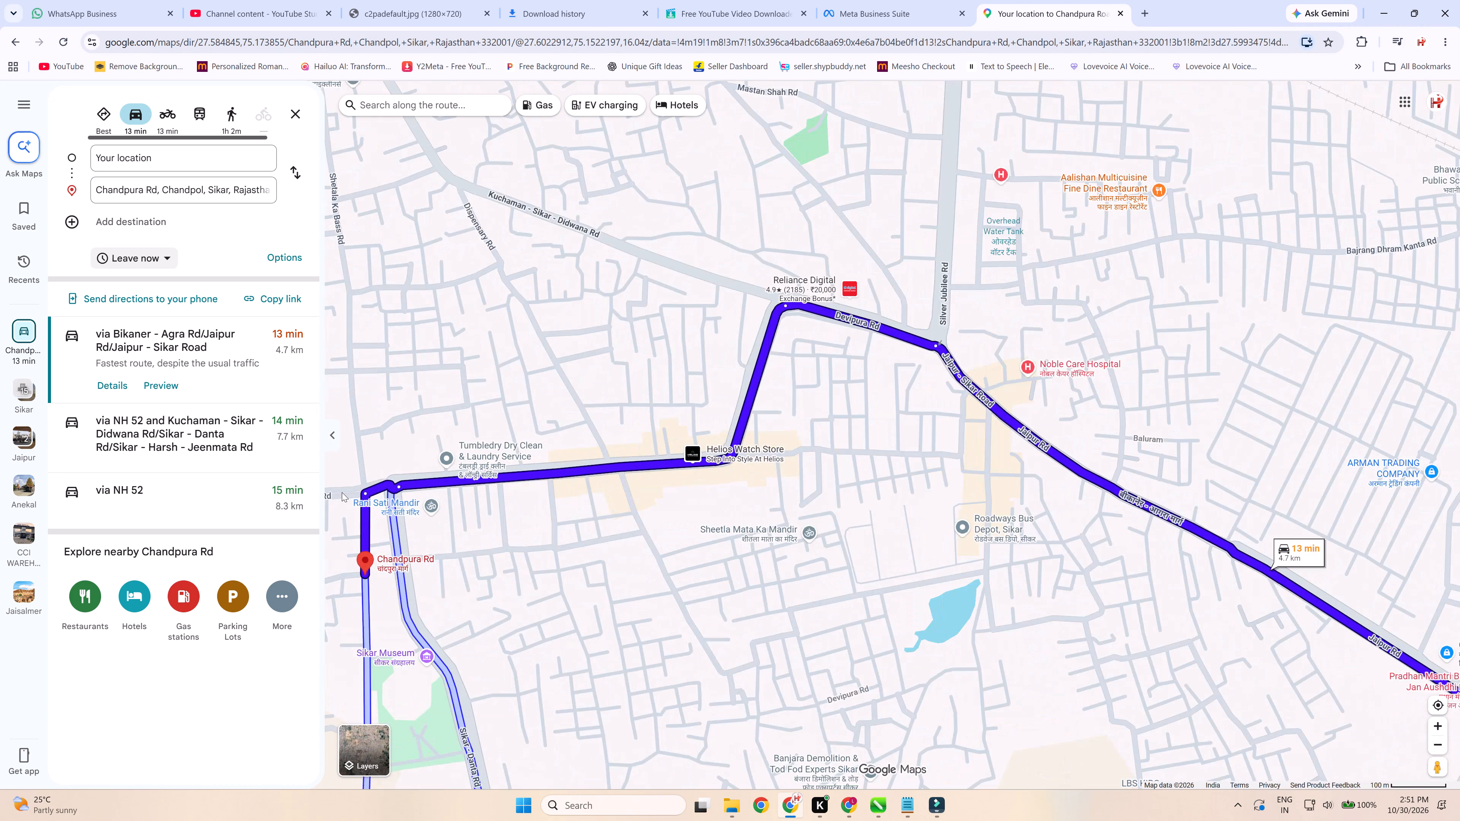
scroll(368, 539, down, 1)
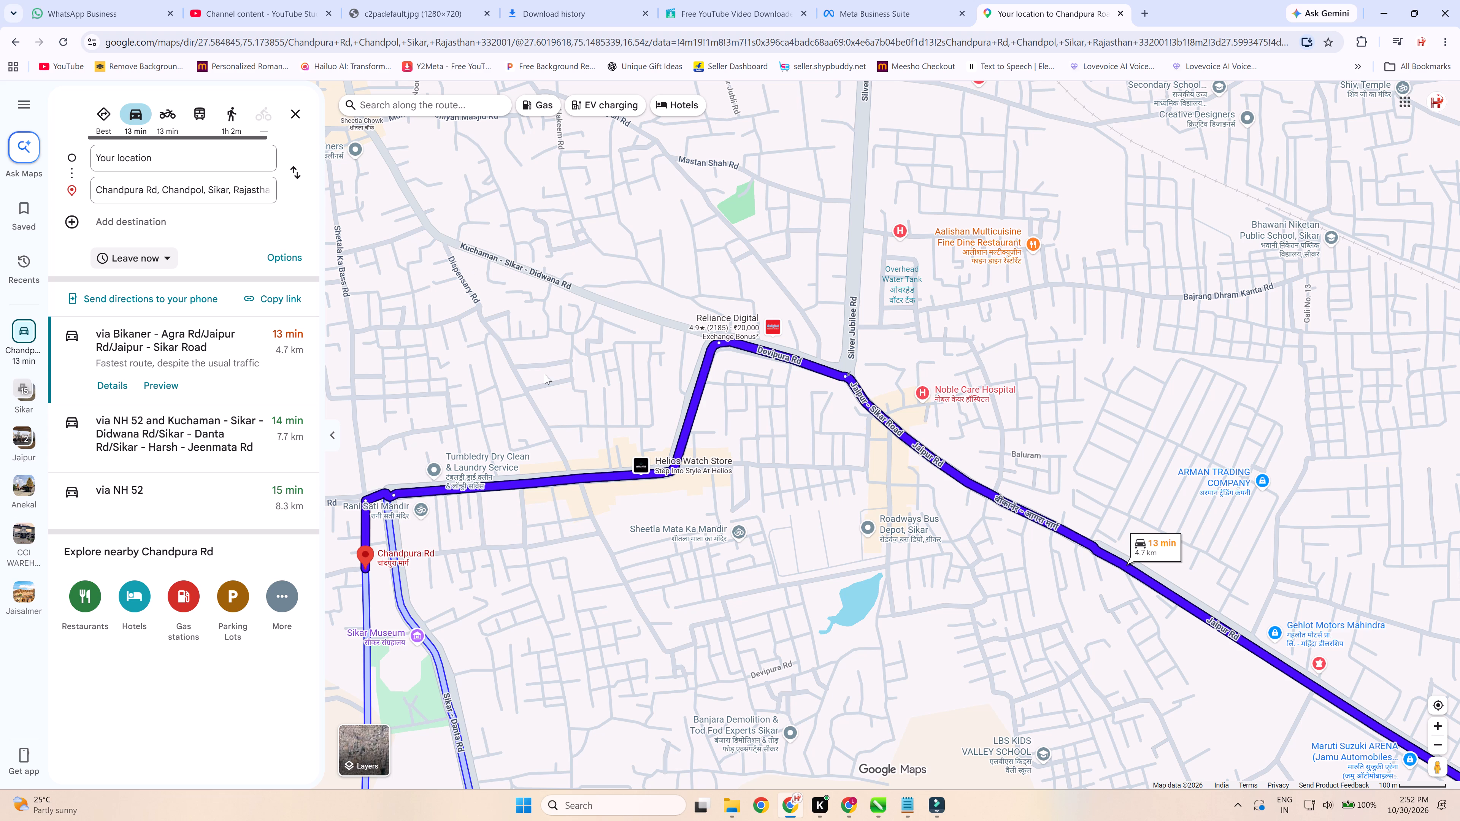
scroll(467, 553, down, 6)
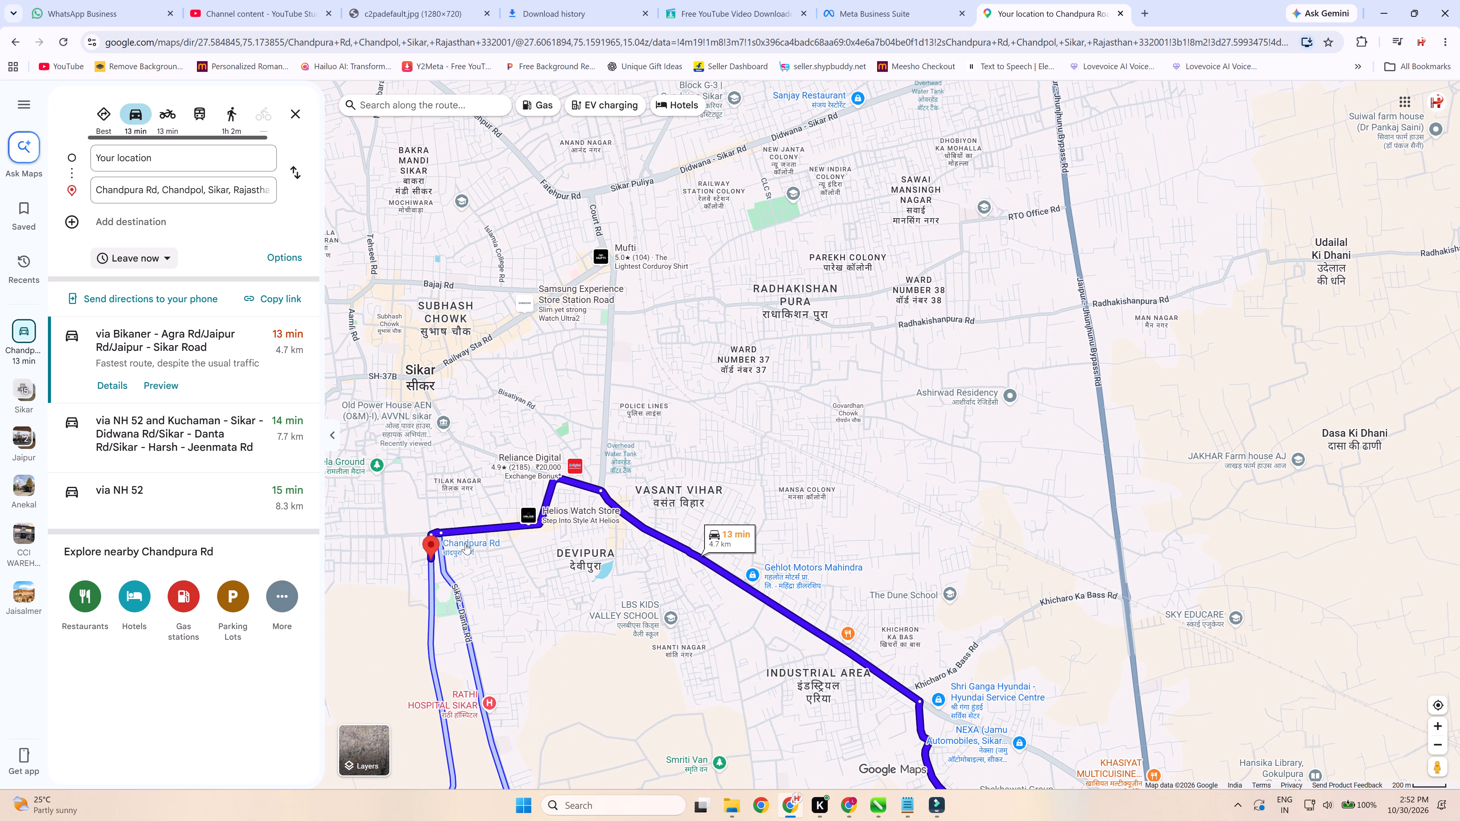
click(1119, 11)
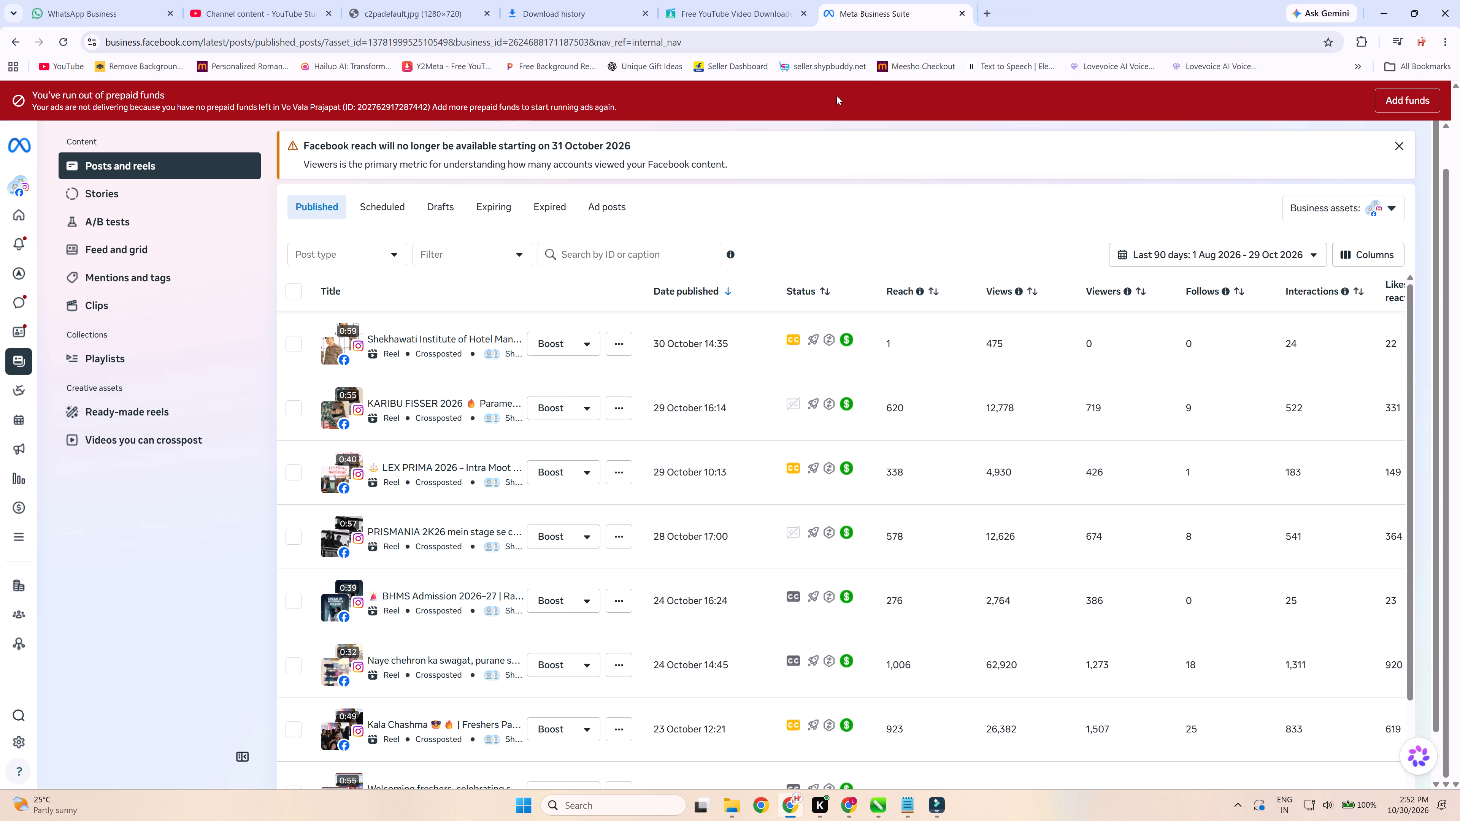
Open the YouTube home page in place of the YouTube Studio channel content page and return to Filmora.
key(alt+Tab)
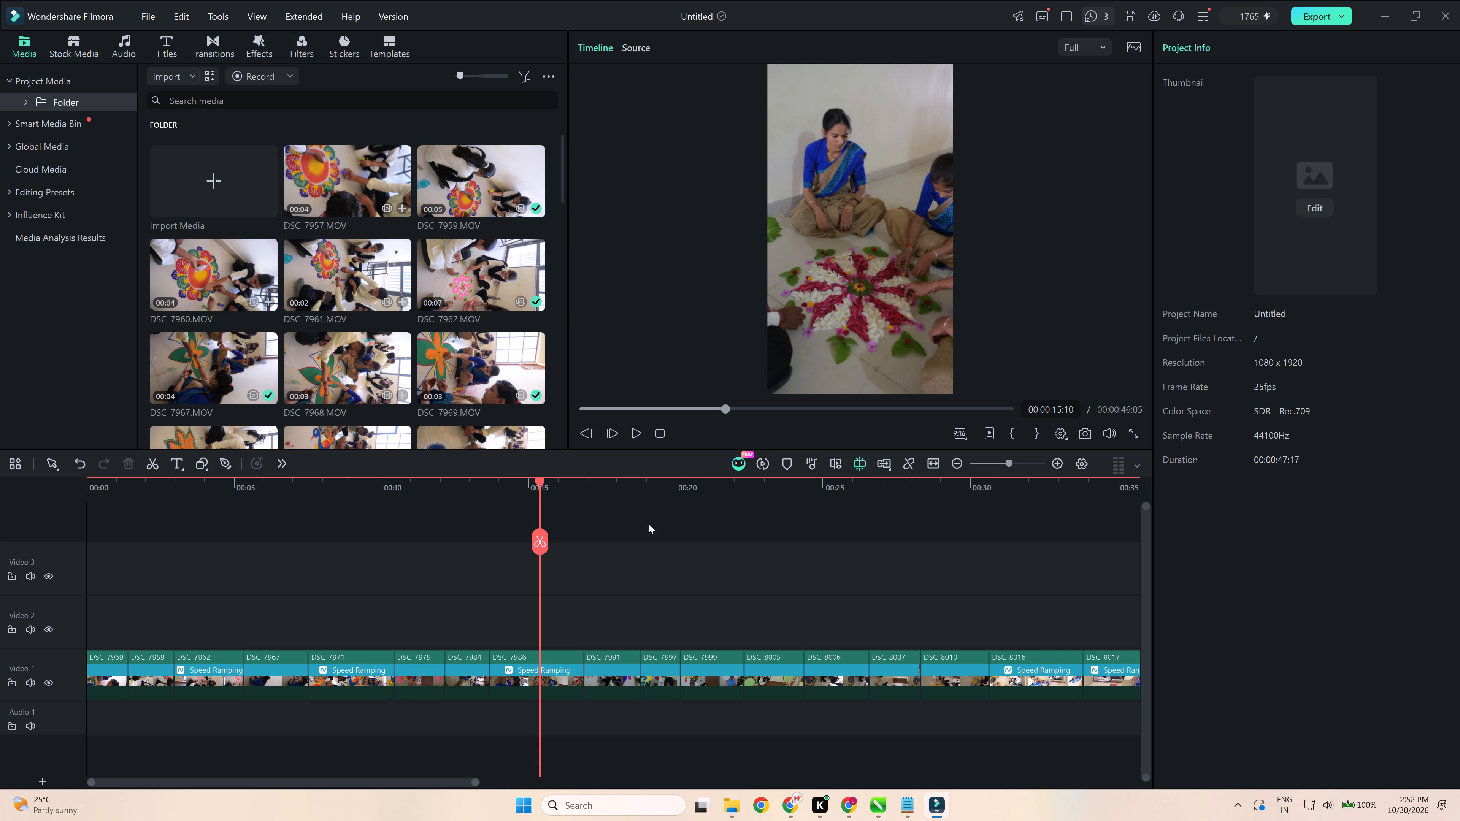
click(792, 810)
click(241, 2)
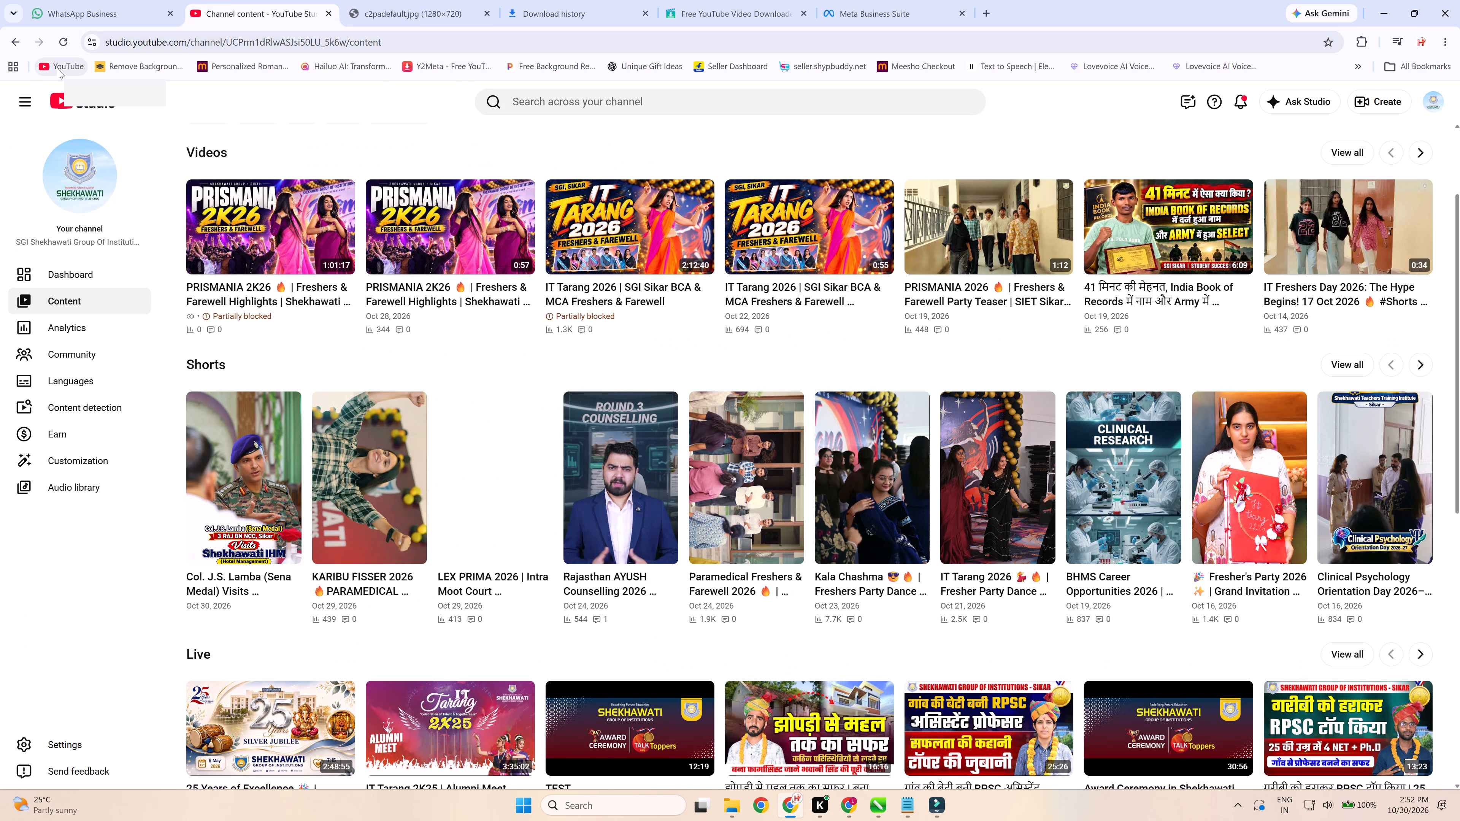
click(74, 73)
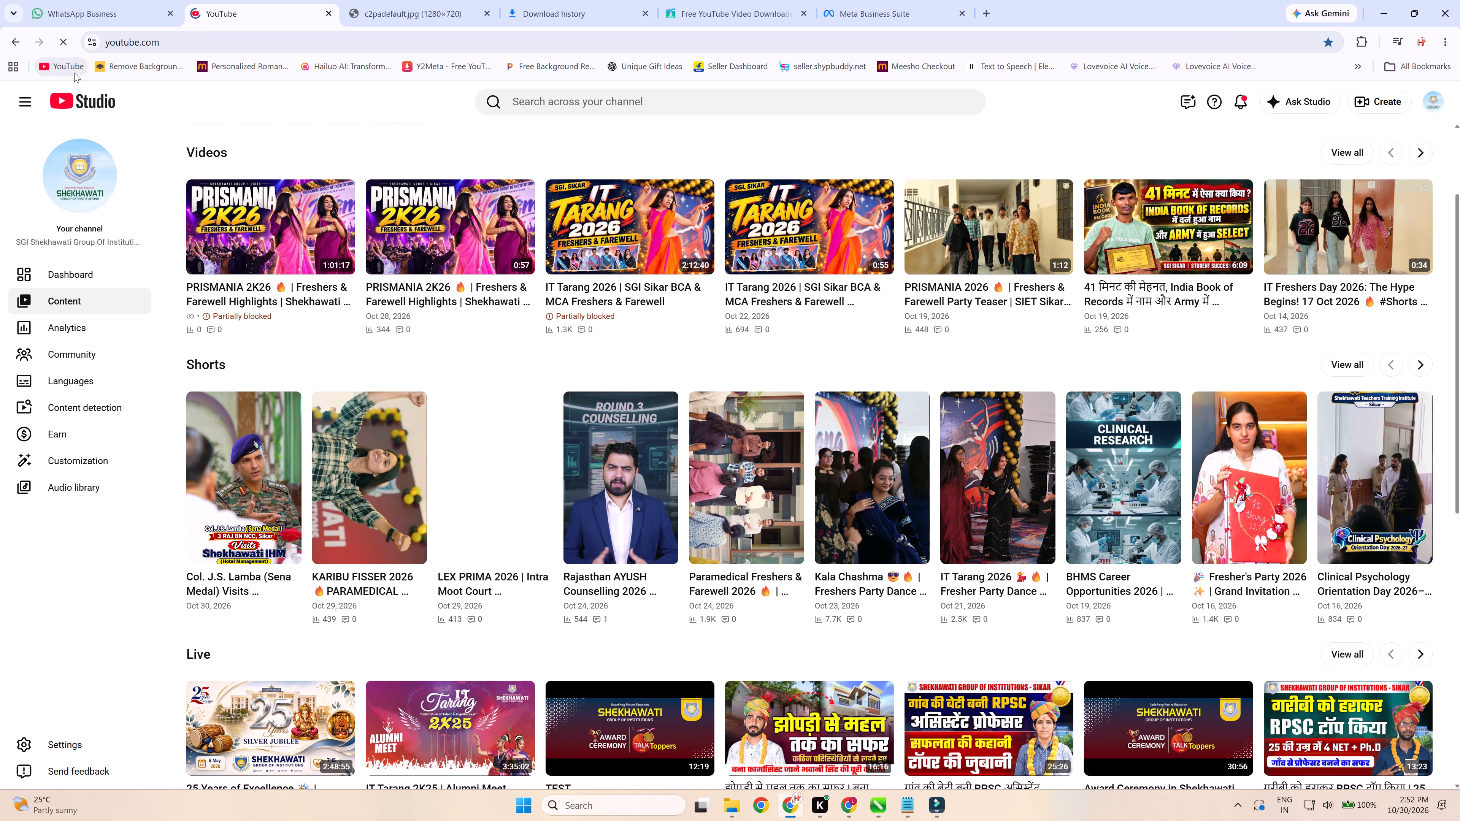
click(935, 820)
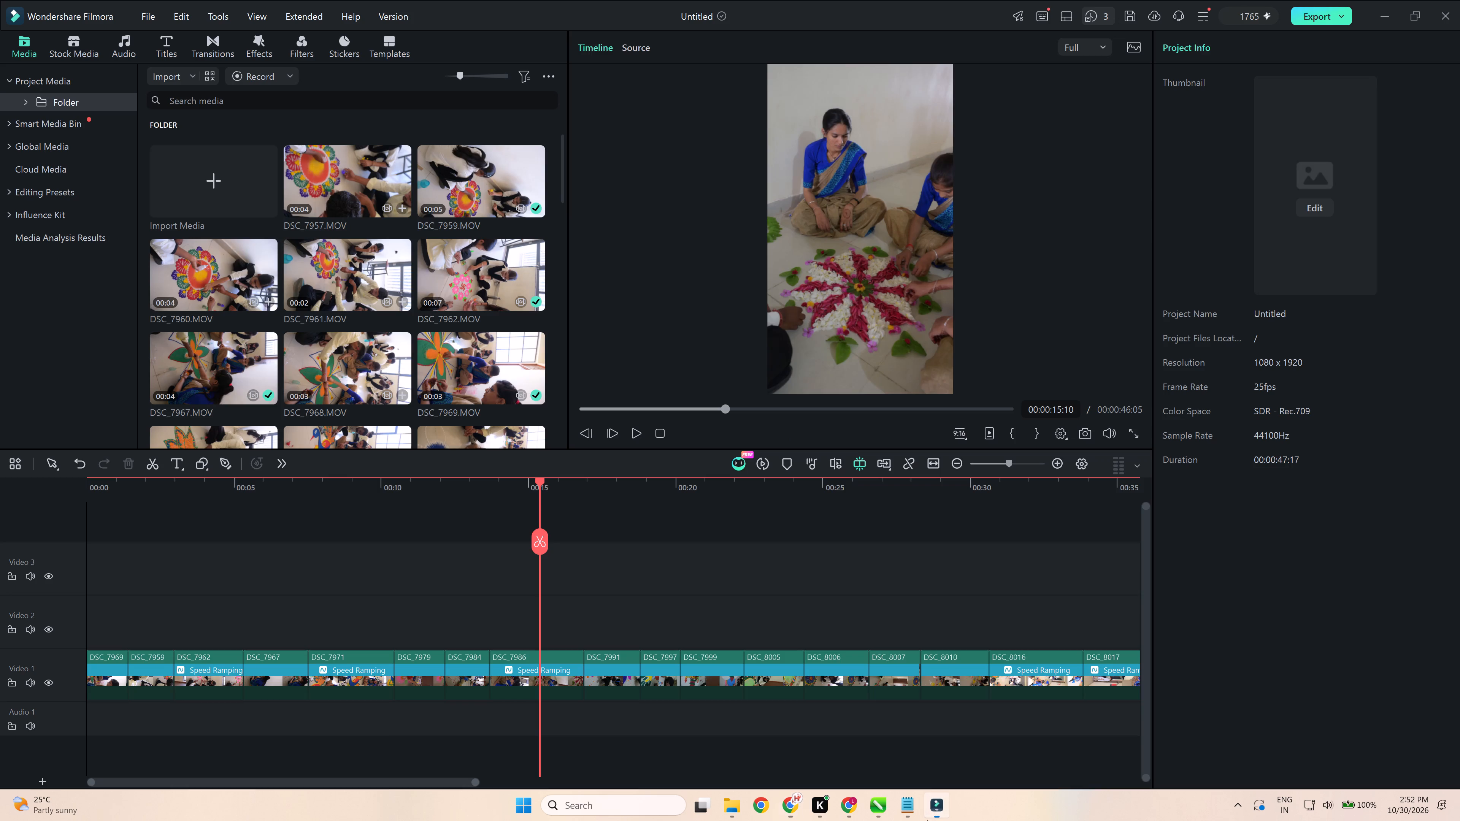
Add the downloaded Portrait Refine body effect at the start of Video 2 and extend it to the end of the Video 1 clips.
click(250, 43)
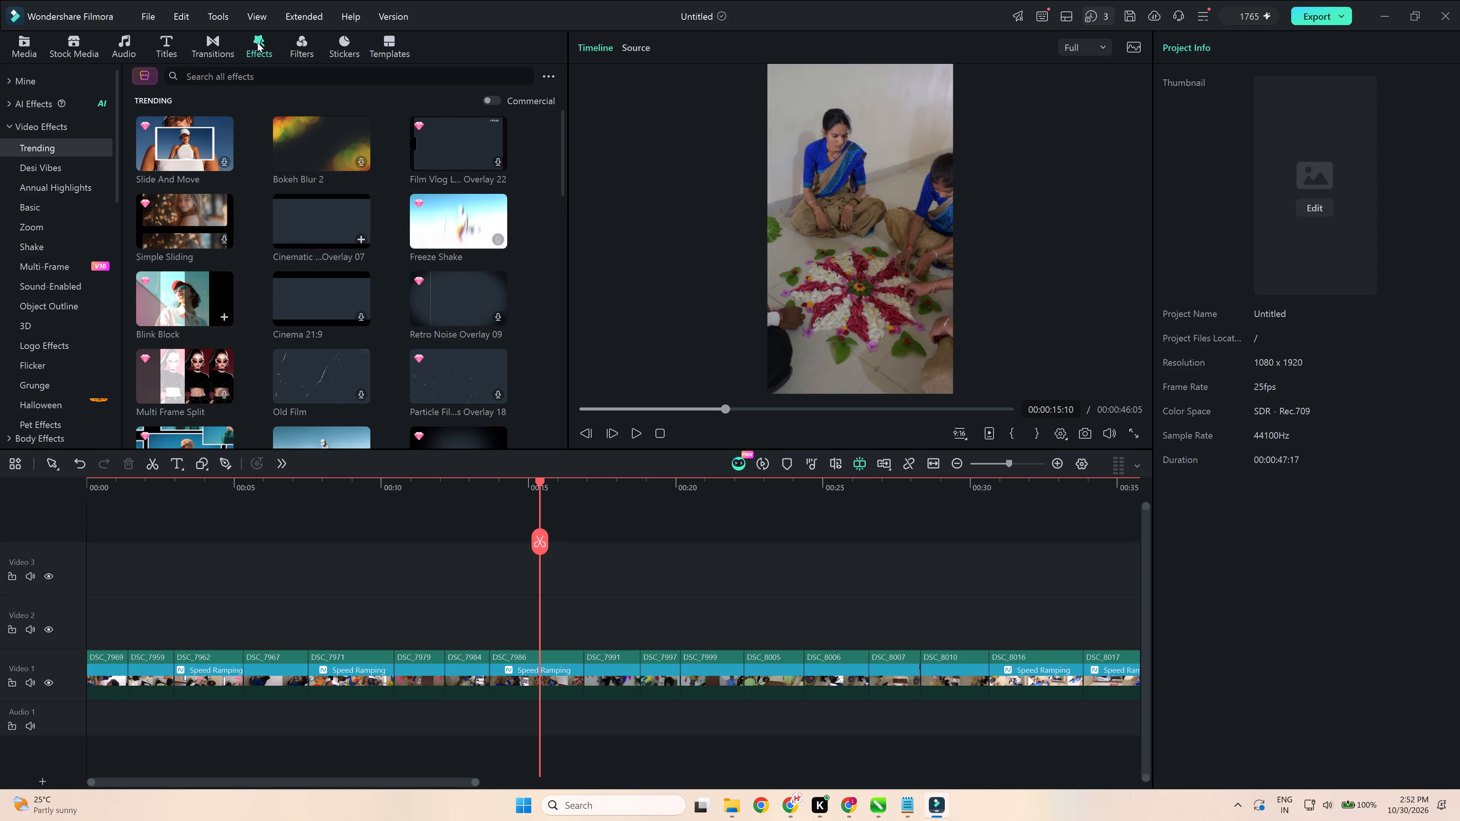
click(36, 82)
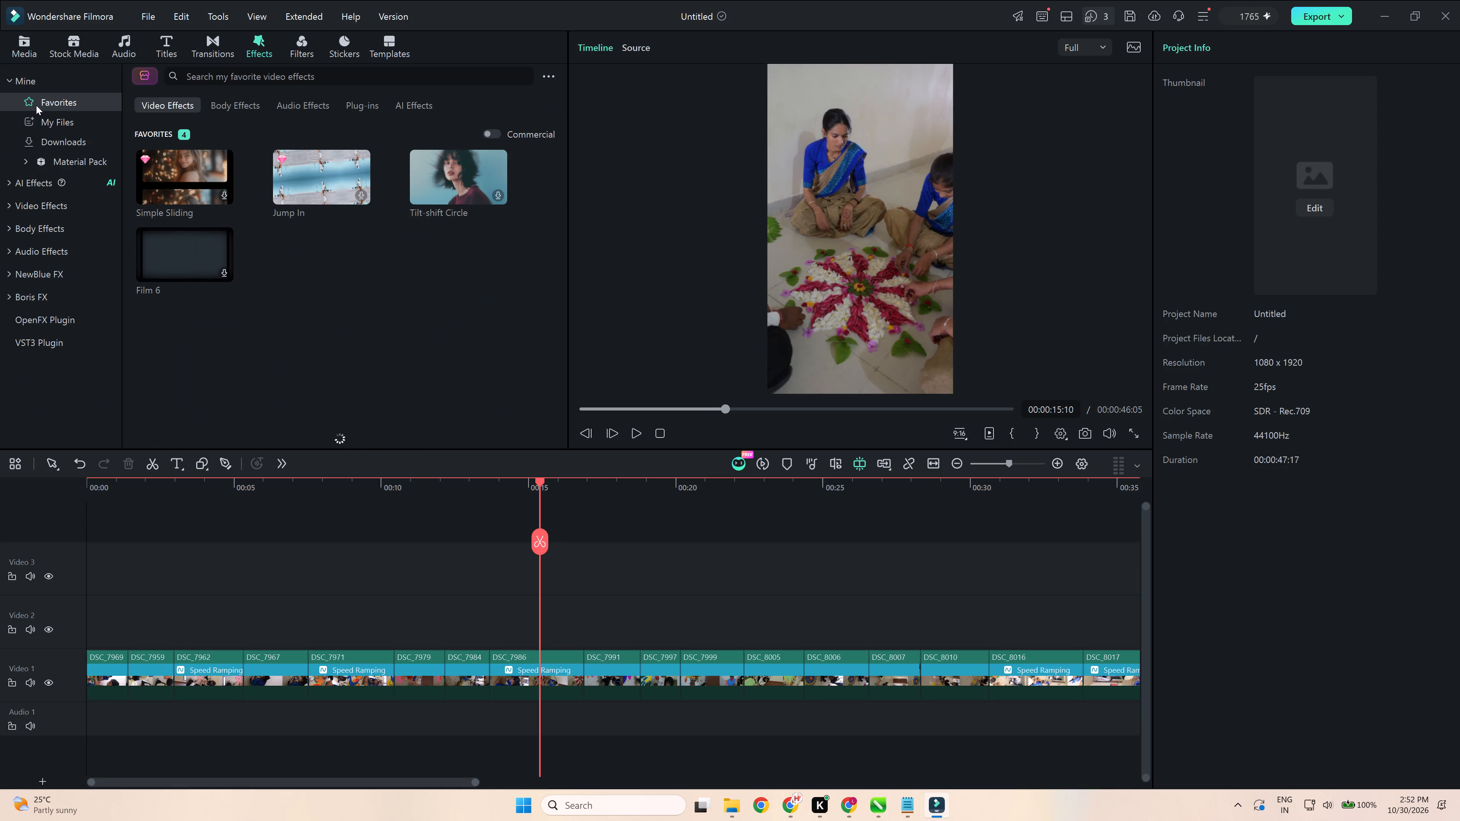
click(44, 141)
click(236, 106)
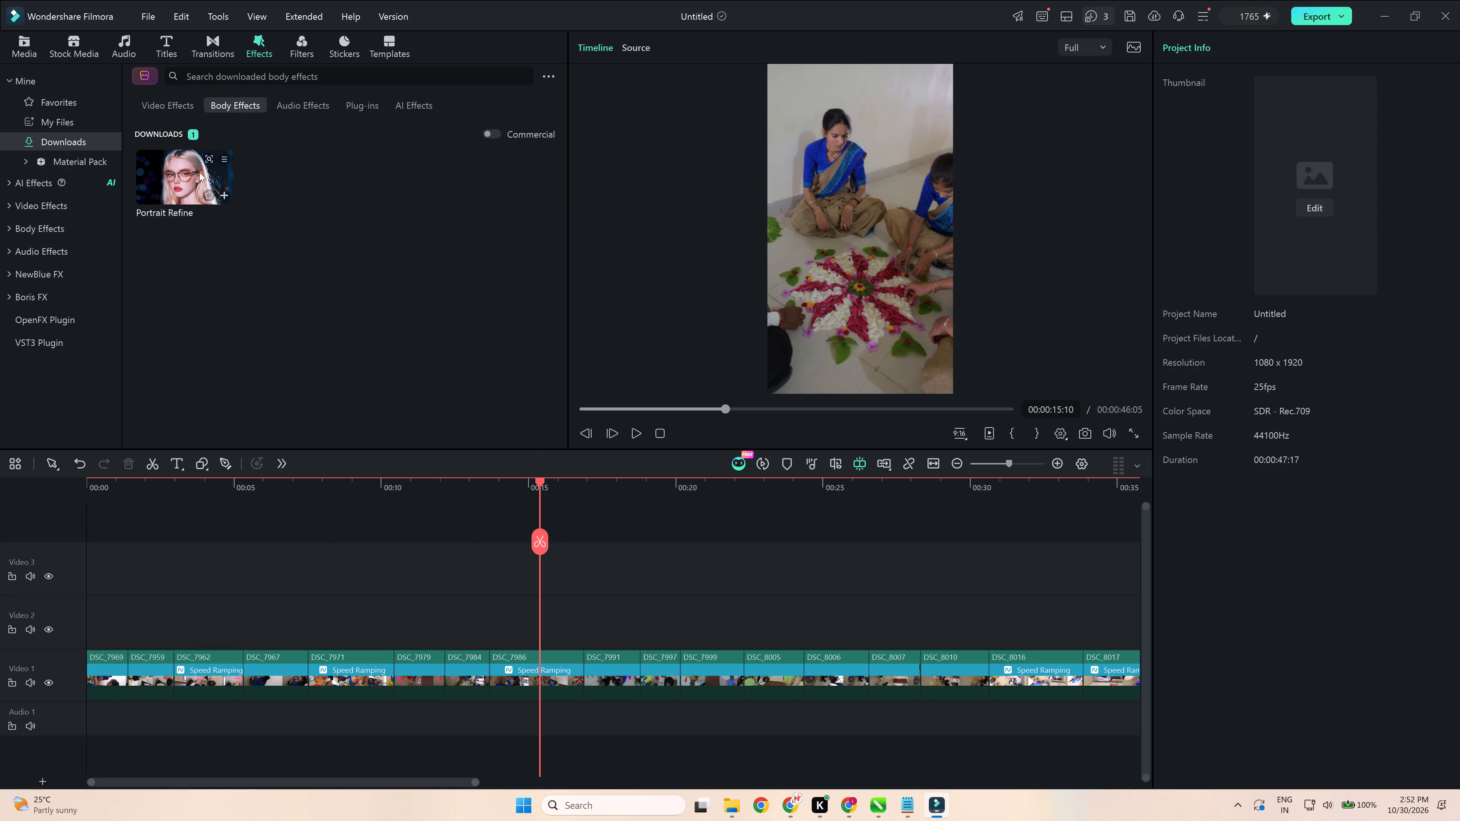
drag(189, 172, 26, 635)
drag(228, 627, 241, 627)
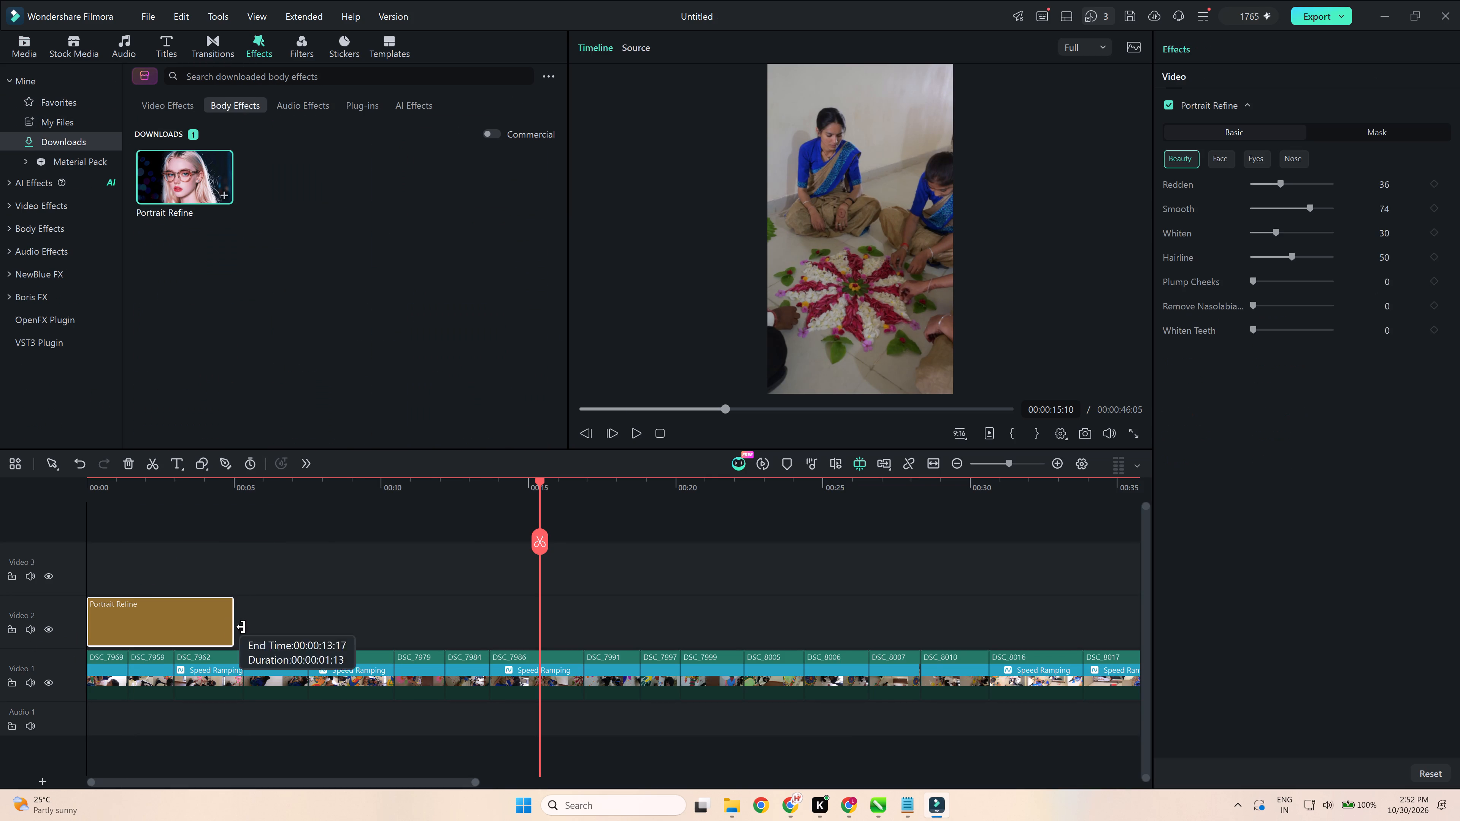
drag(241, 627, 954, 640)
ctrl+scroll(758, 583, down, 8)
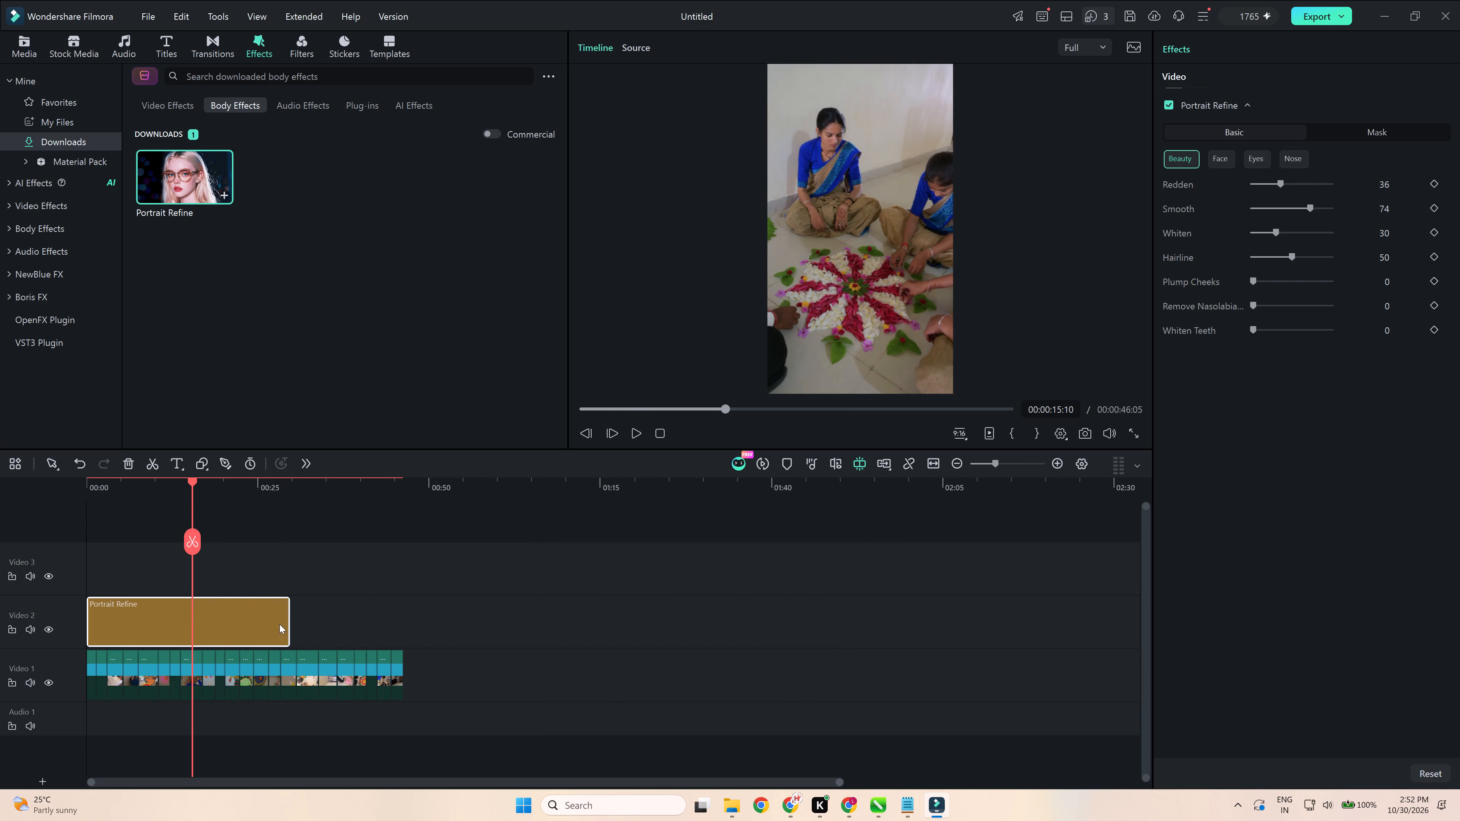
drag(288, 619, 403, 656)
Select all Video 1 clips and shape their white color curve, raising the midtones slightly and pulling the highlights slightly down.
drag(459, 678, 253, 684)
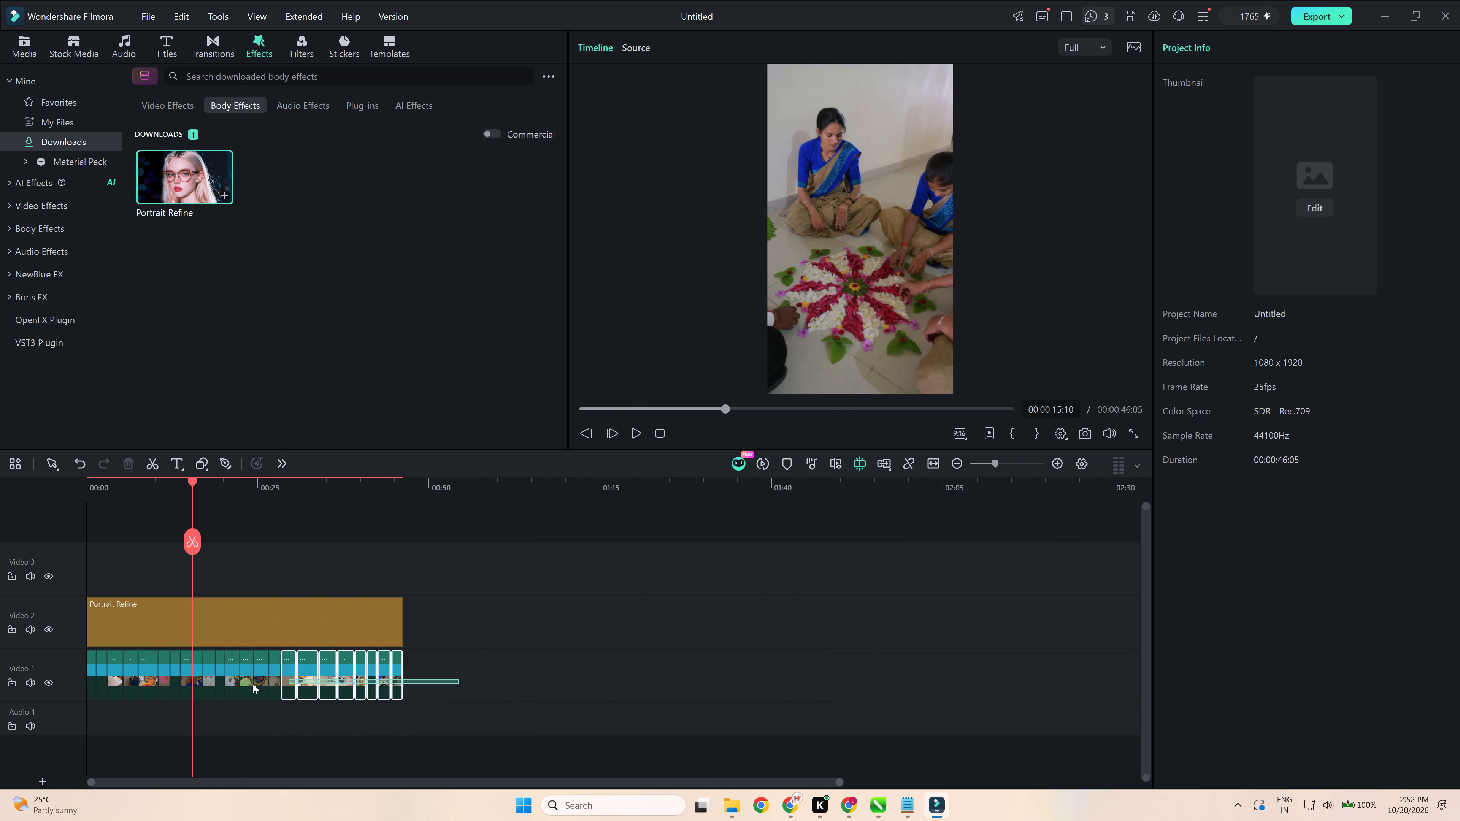
drag(253, 684, 71, 674)
ctrl+scroll(494, 715, up, 8)
click(1330, 49)
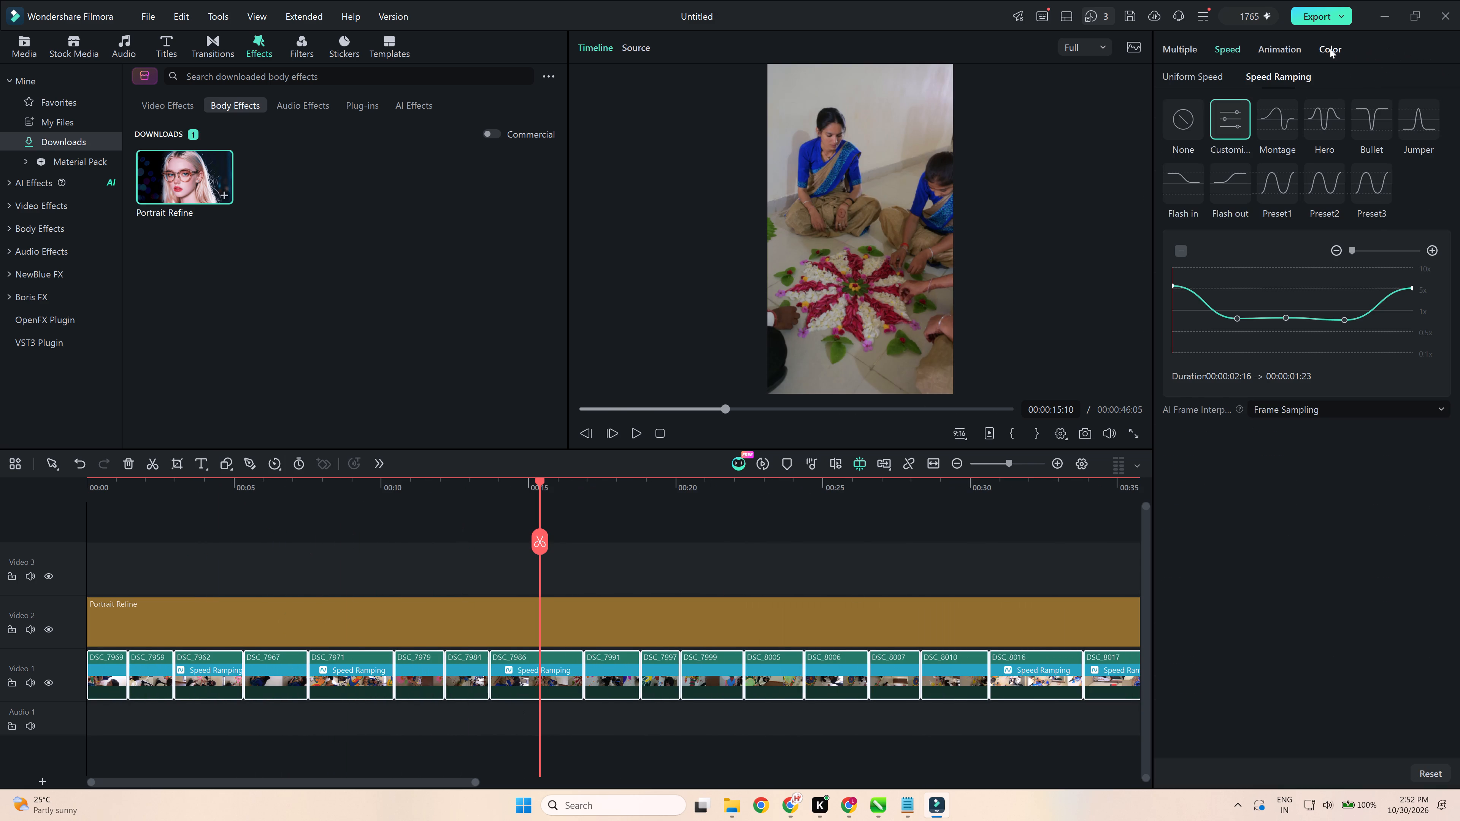
click(1257, 76)
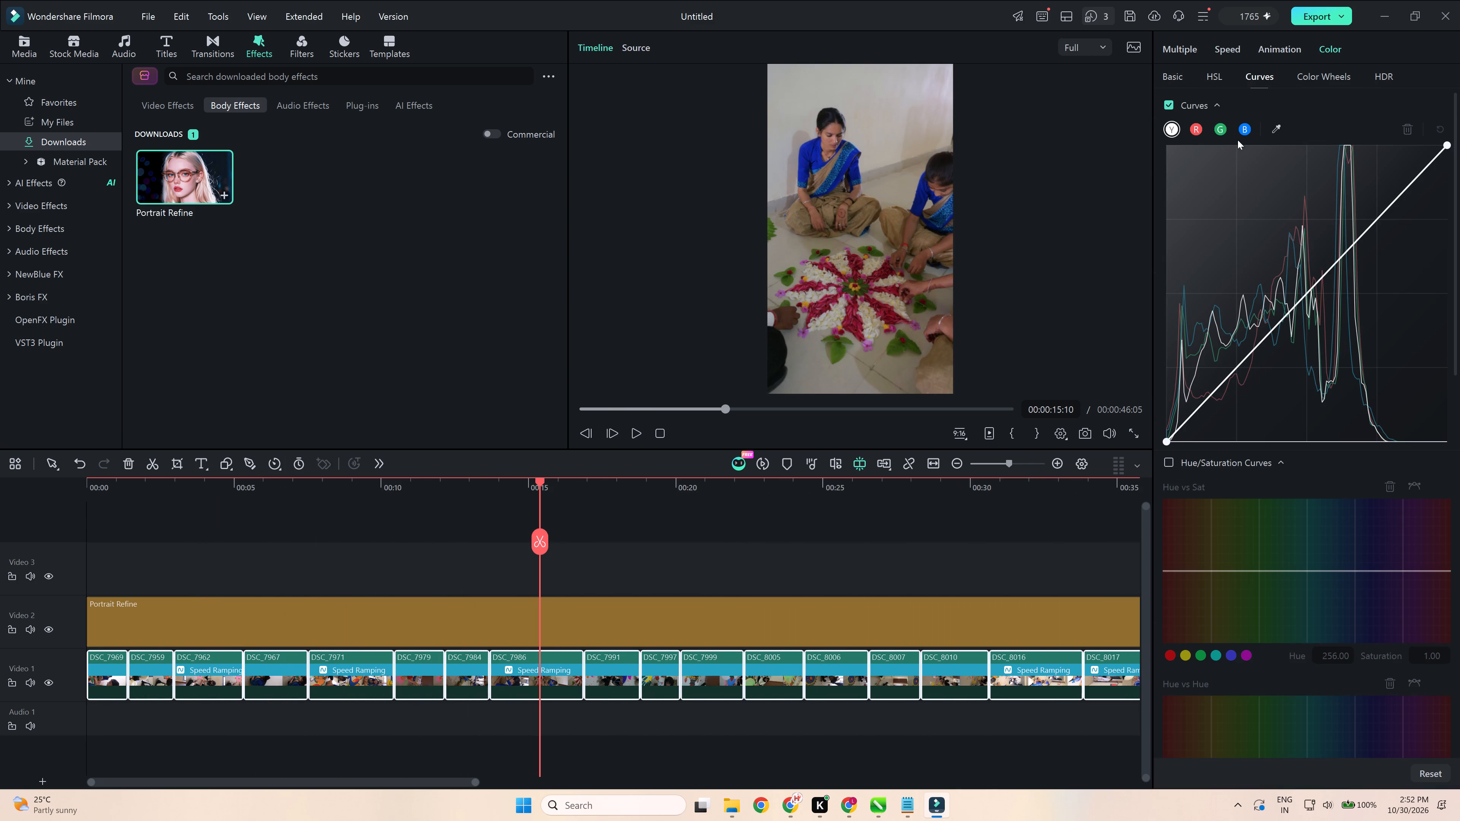
drag(1325, 276, 1319, 272)
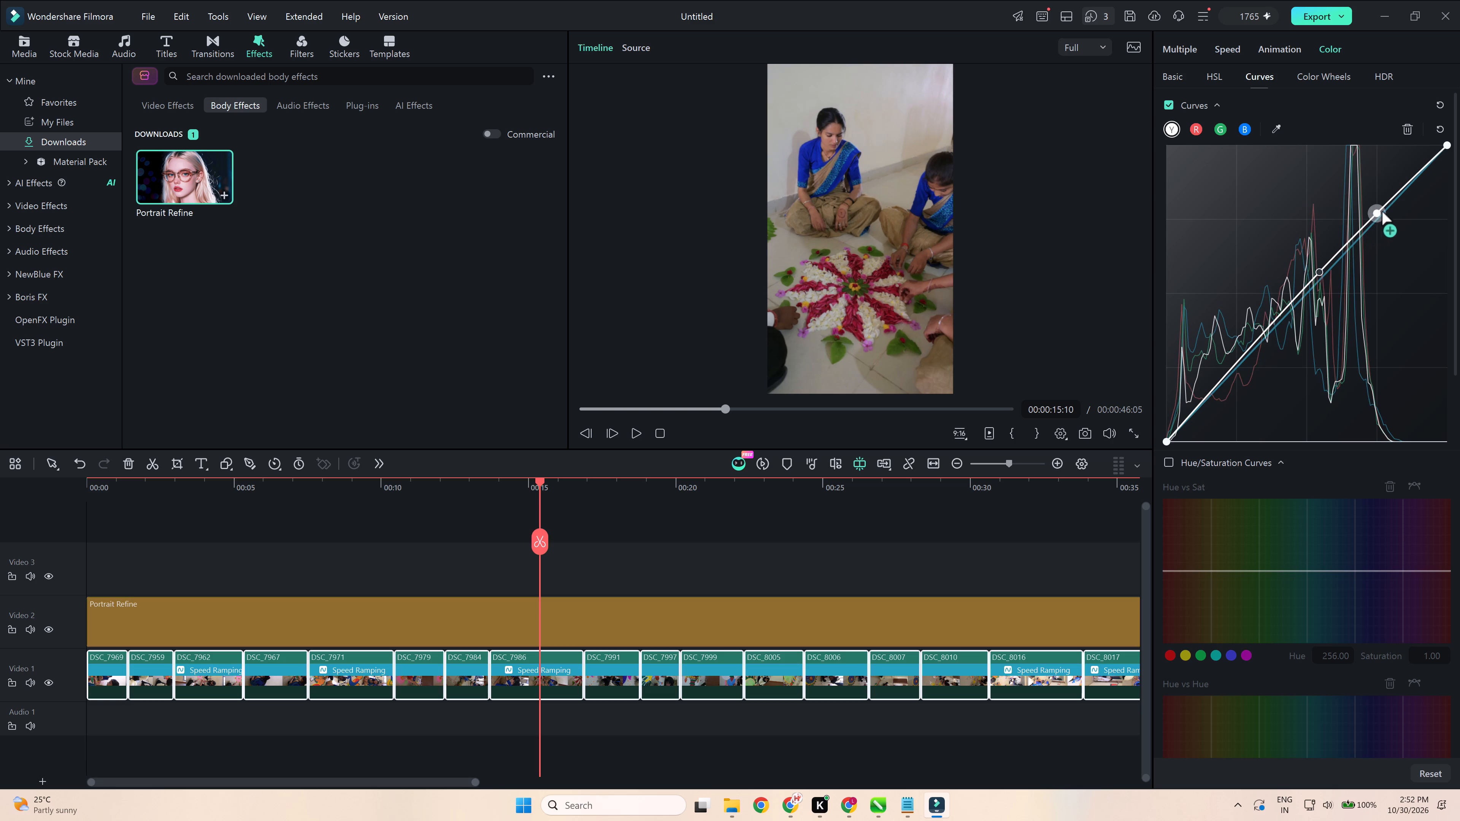
drag(1385, 207, 1404, 204)
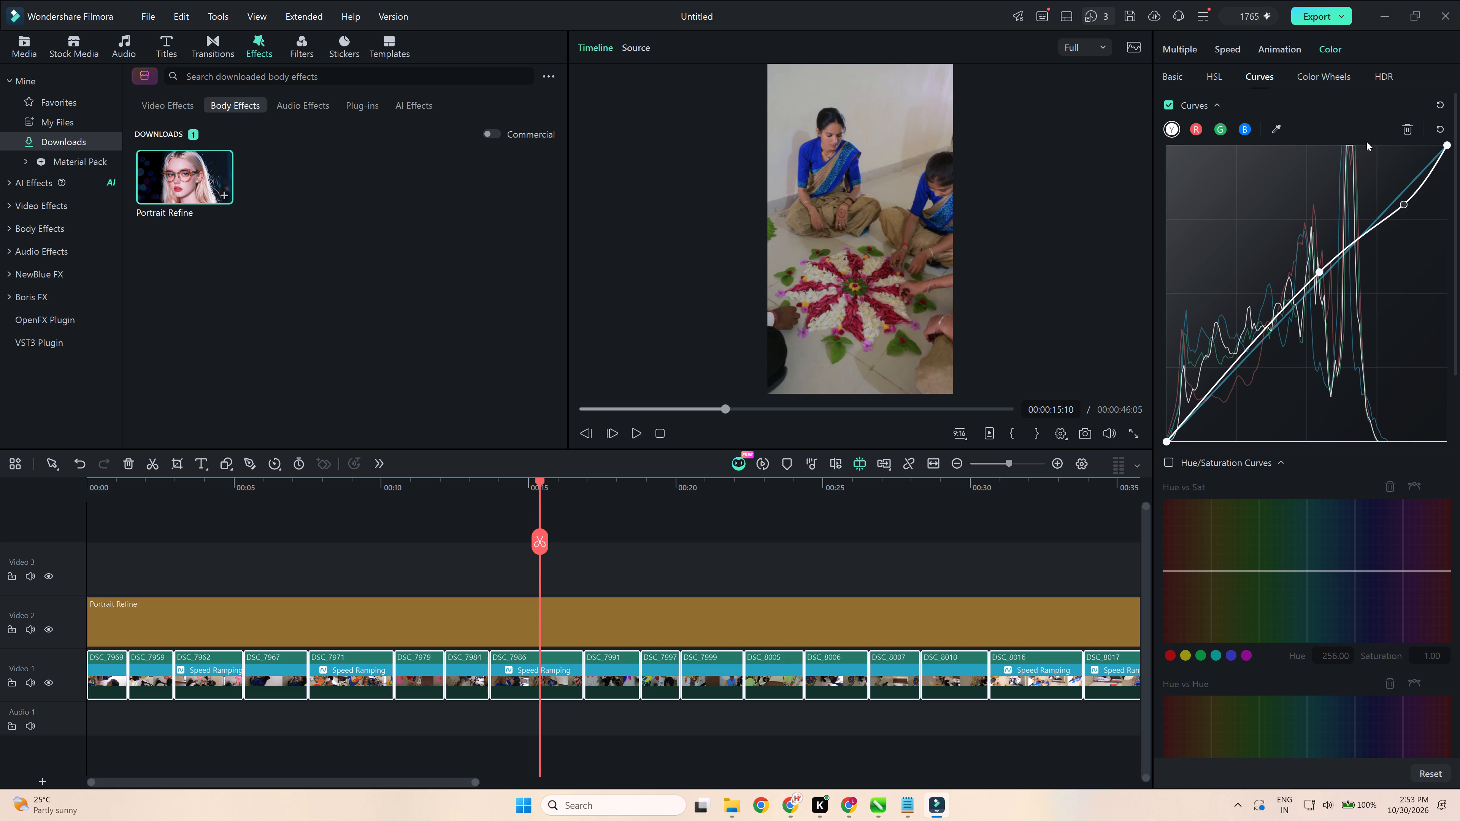
Return the playhead to the start of the timeline and render the full preview for smooth playback.
drag(536, 480, 1, 504)
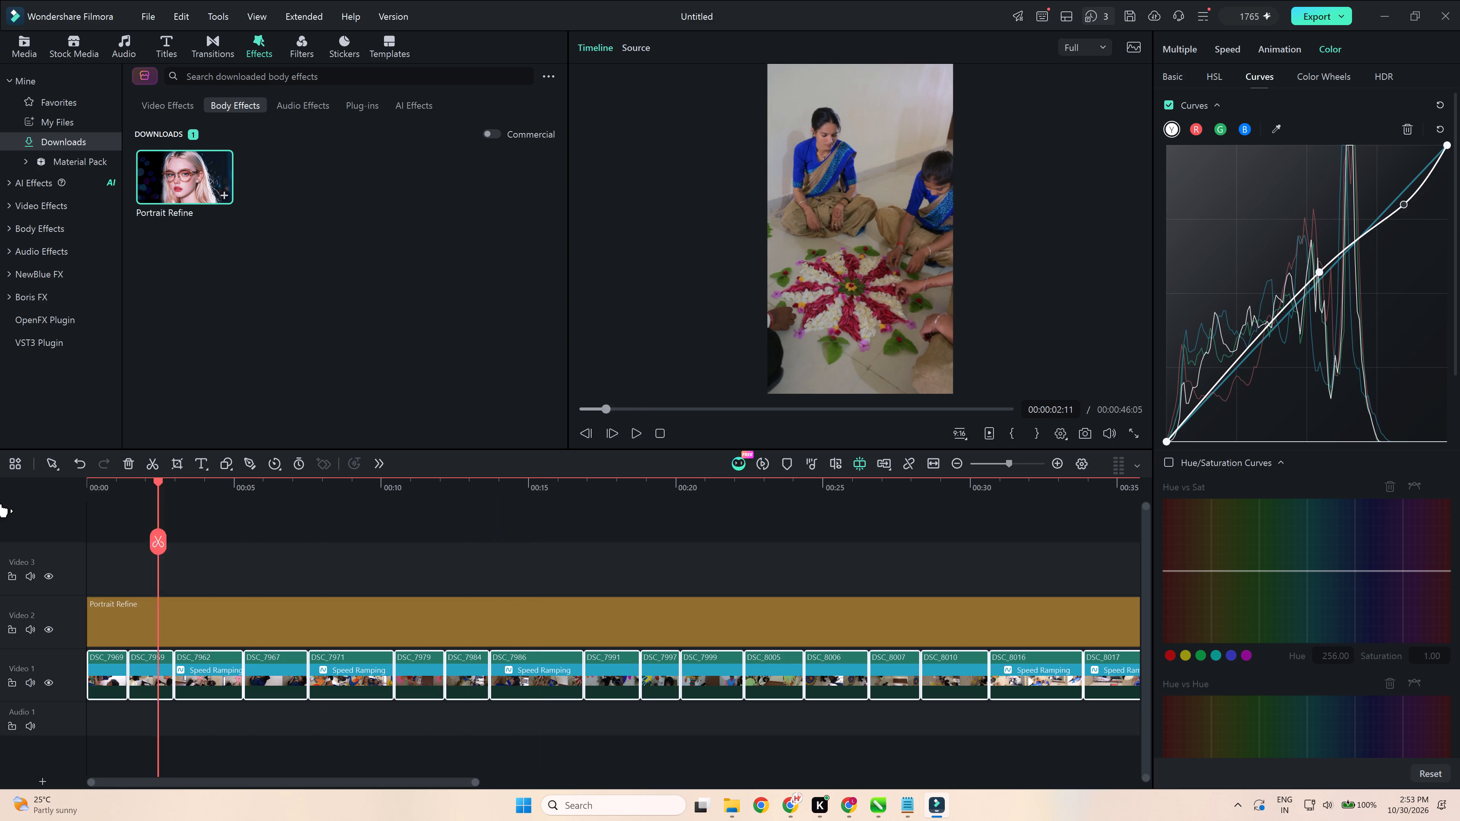
drag(1, 504, 0, 502)
key(Return)
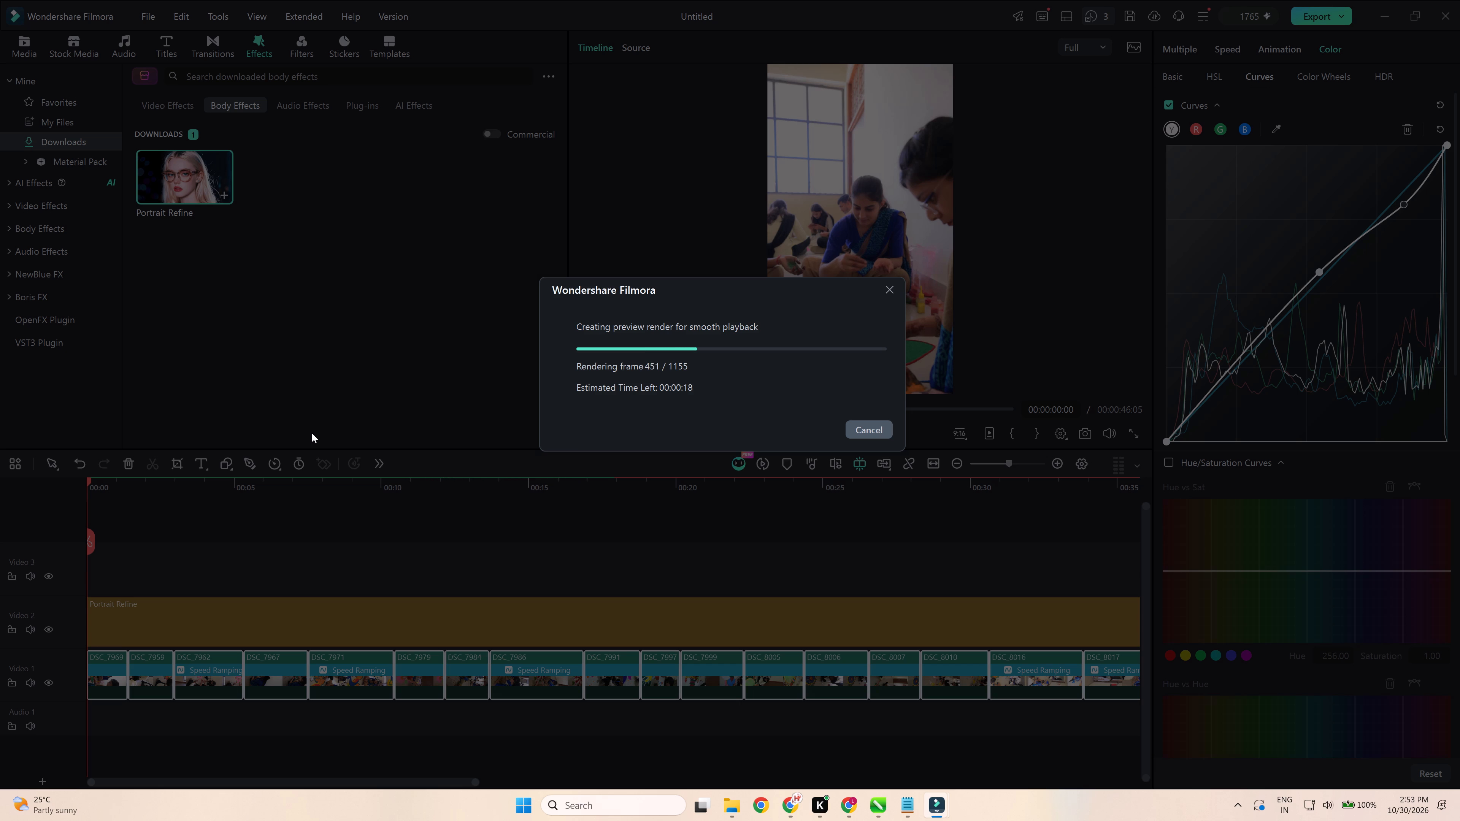
key(Return)
key(Return)
key(Return)
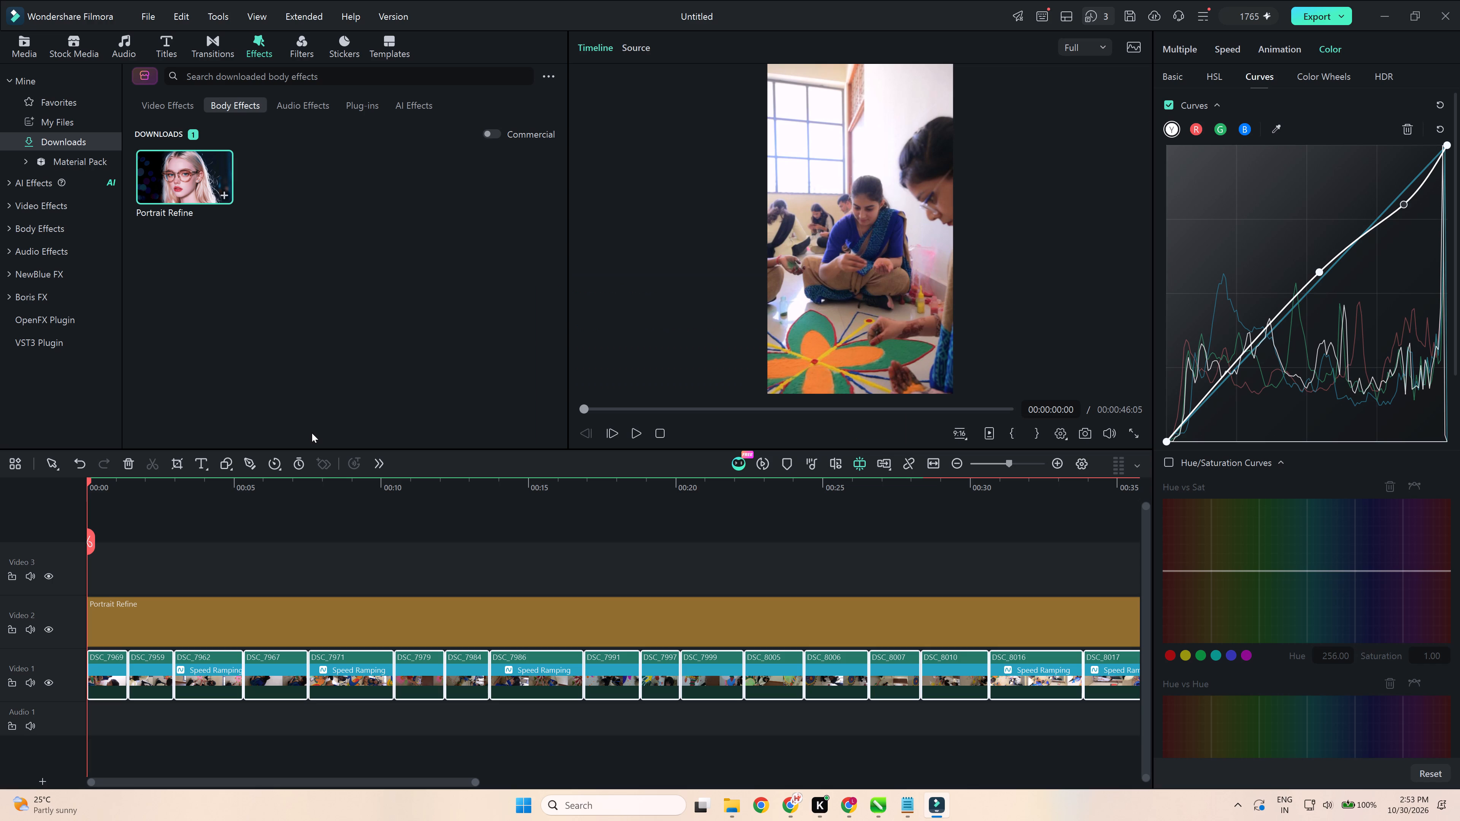
key(Return)
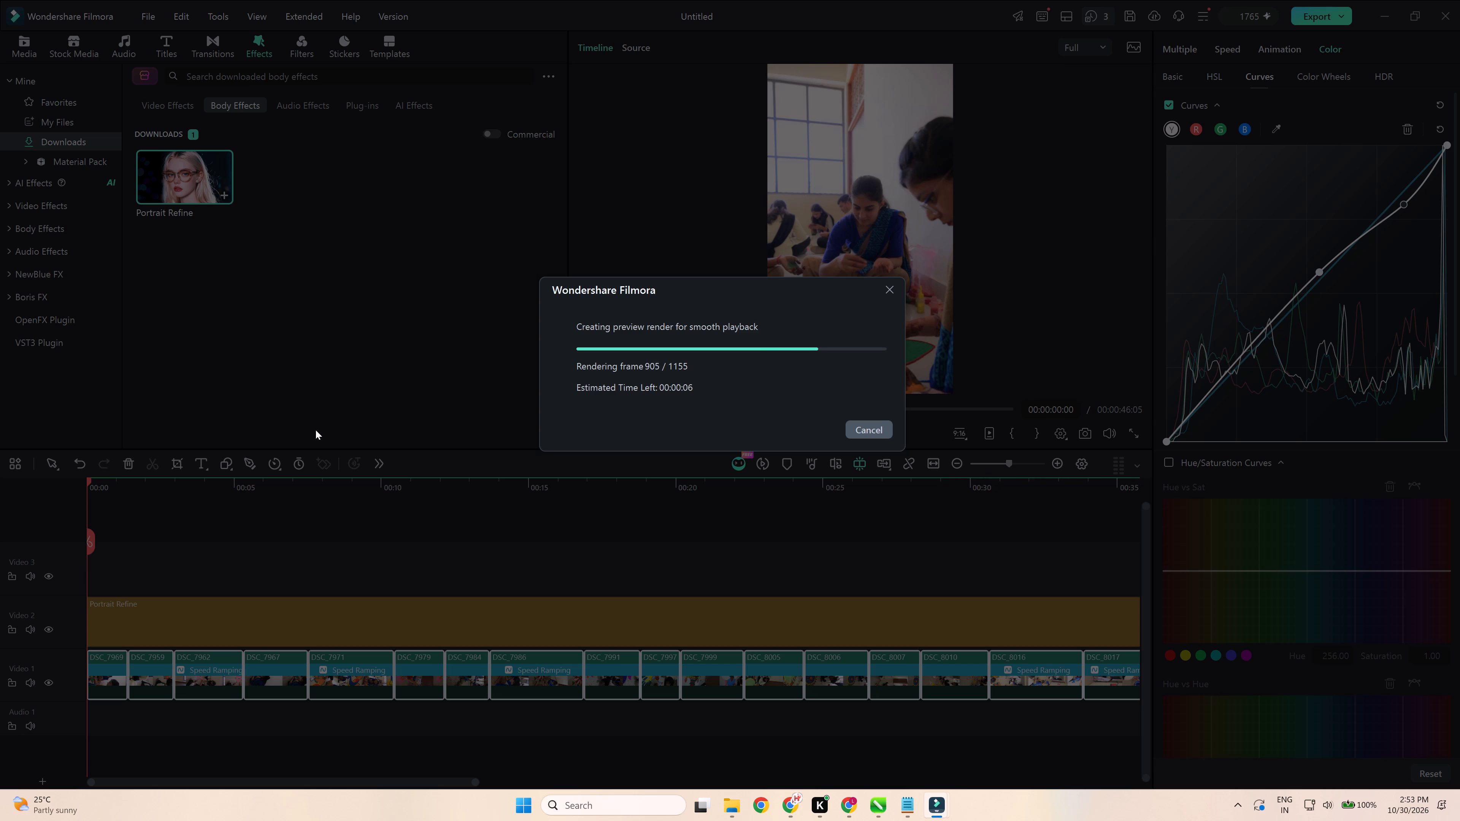
key(Return)
key(Return)
key(Return)
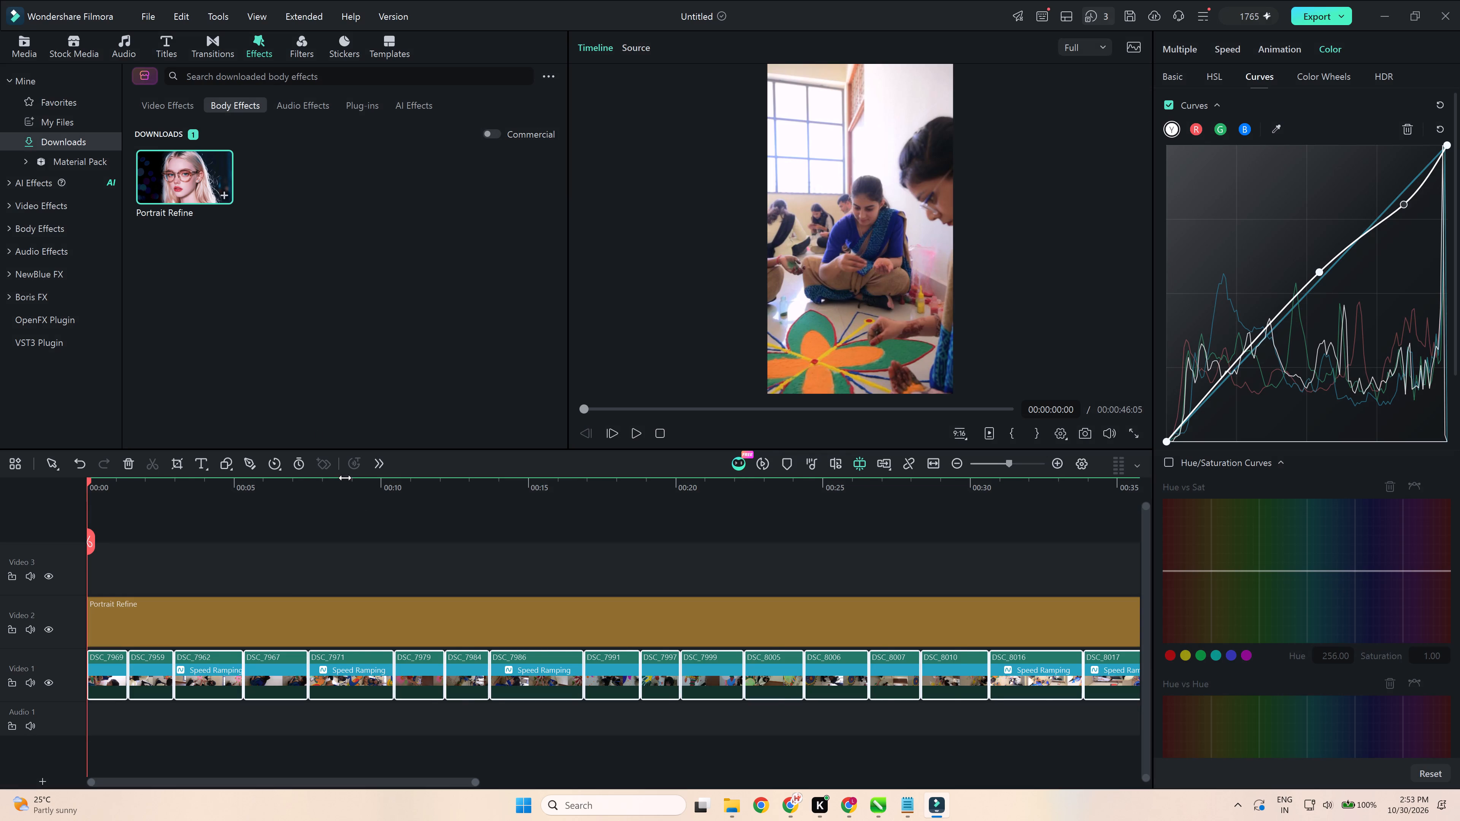
ctrl+scroll(383, 570, down, 3)
key(Return)
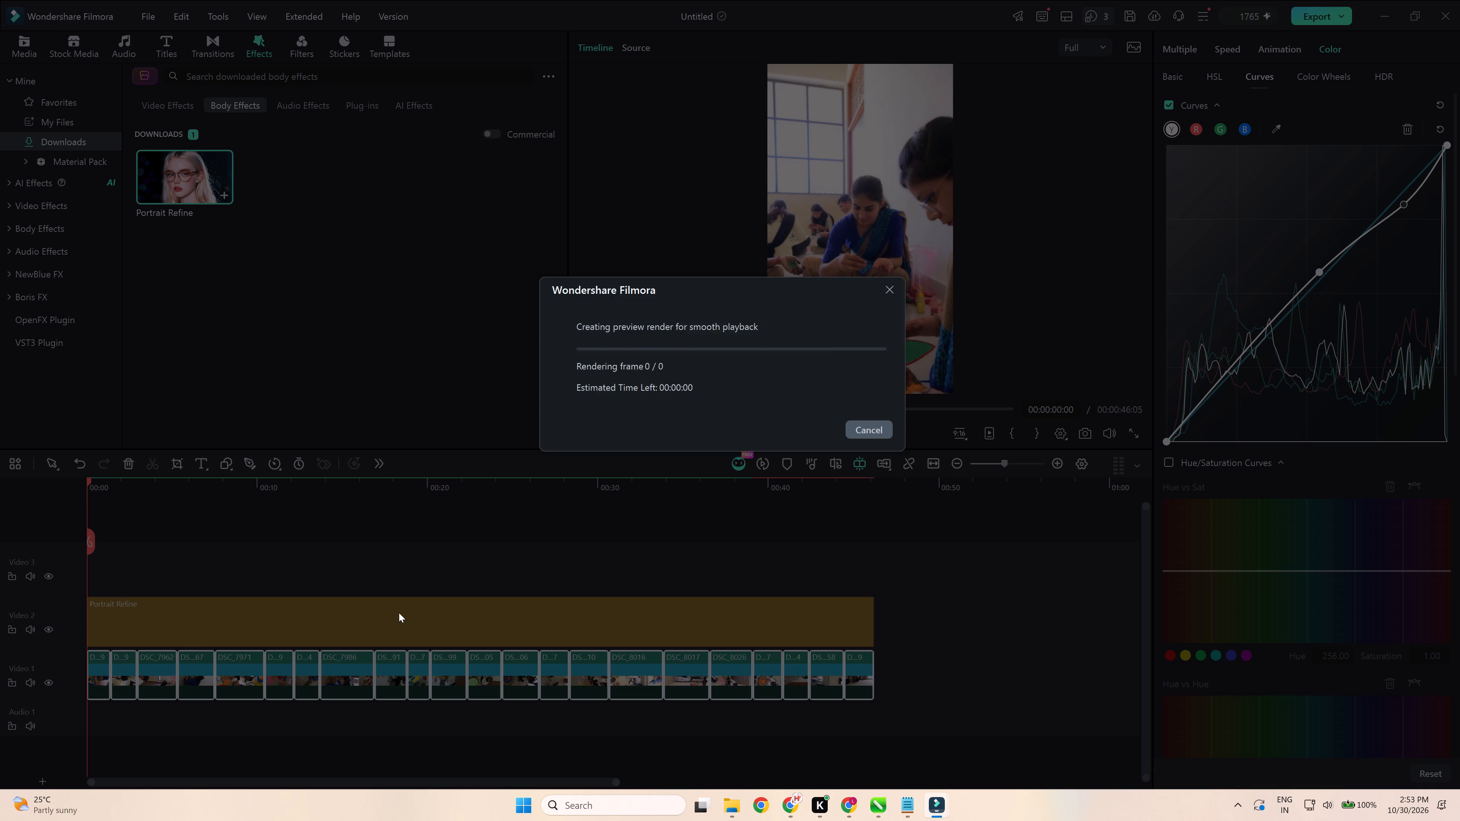
key(Return)
key(Return)
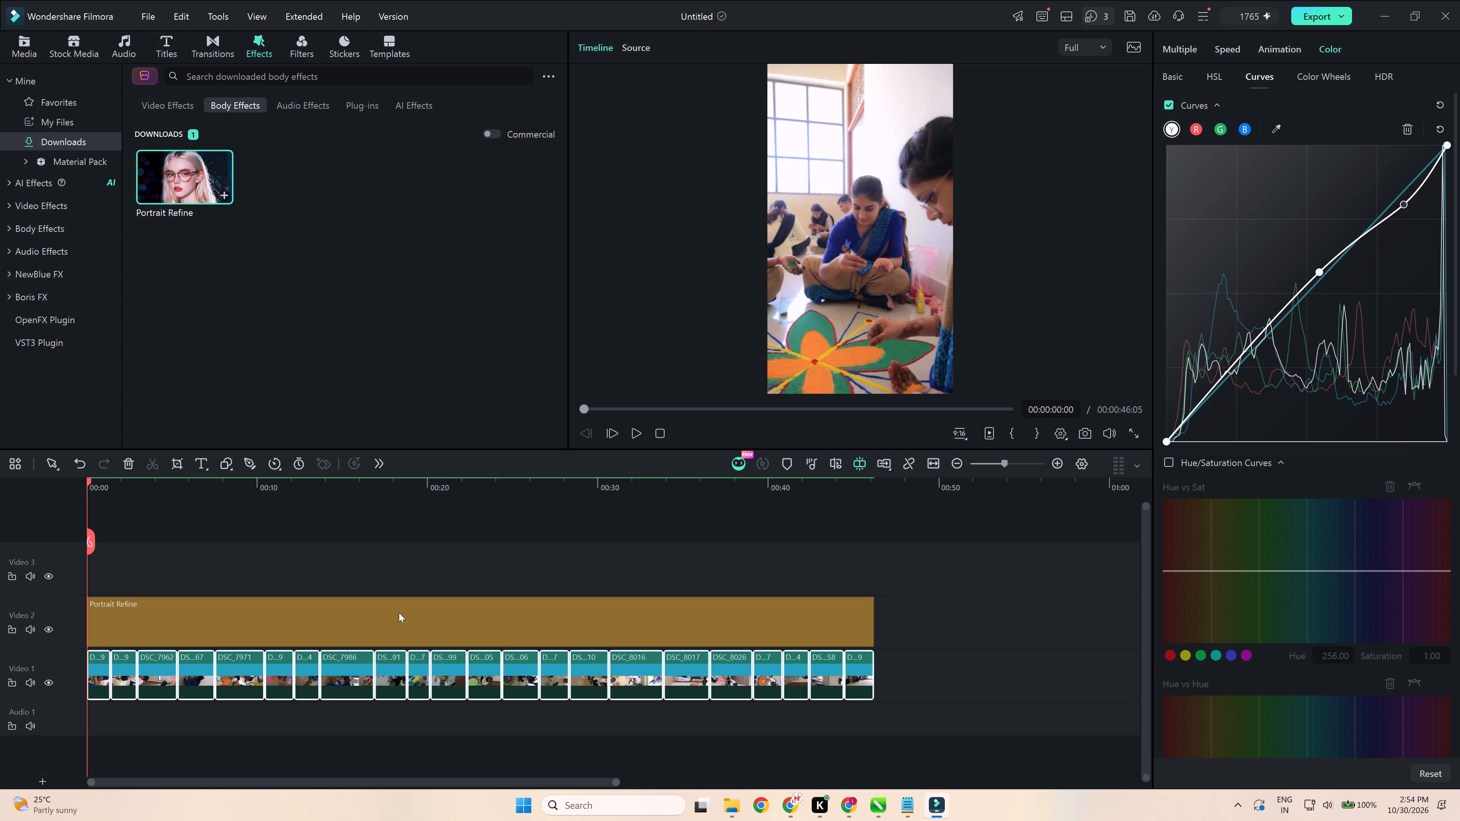
Play the rendered video from the beginning through the first clips to check the effect, color and speed ramps.
key(space)
ctrl+scroll(287, 652, up, 3)
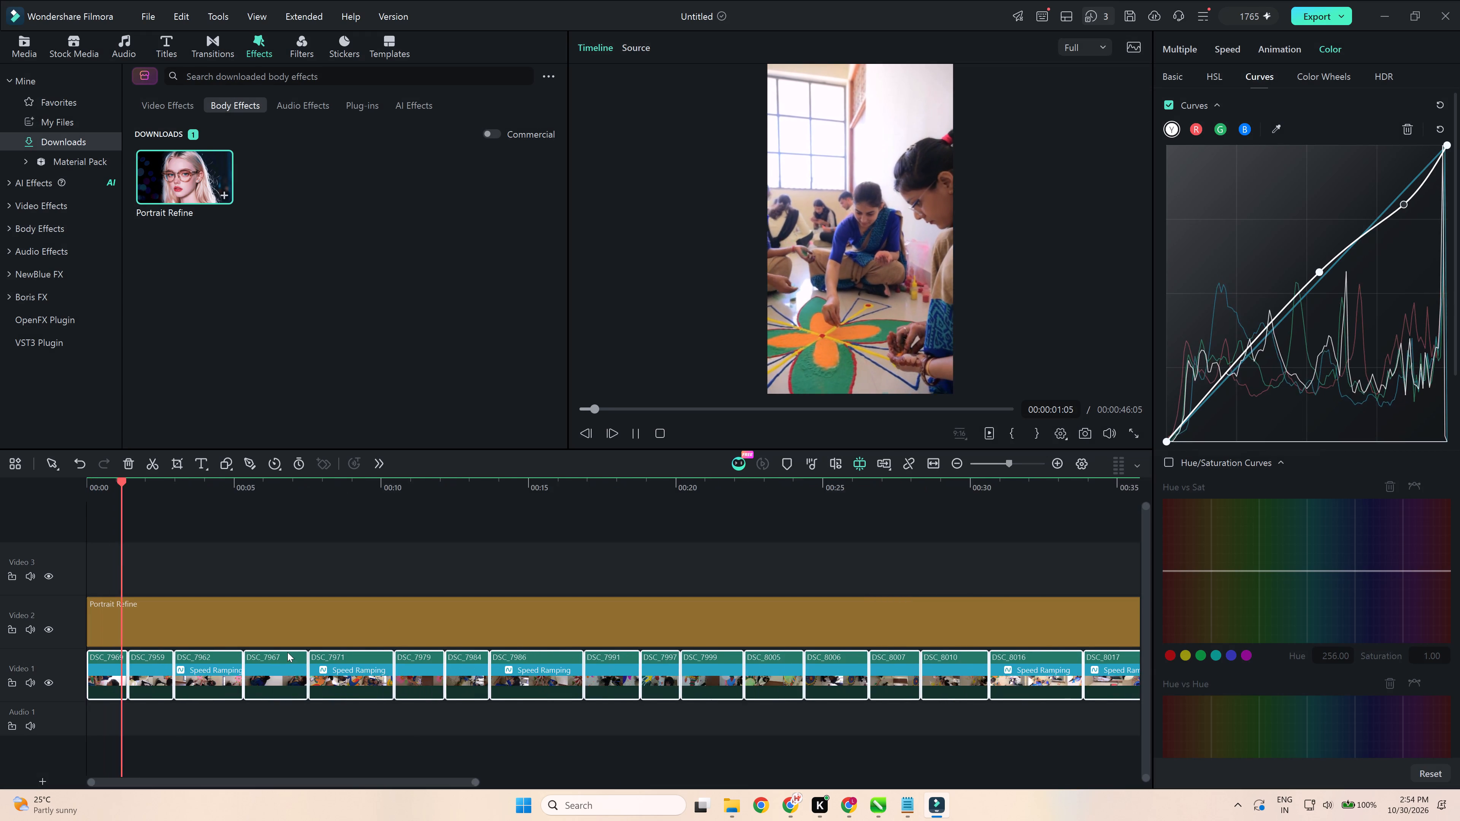
ctrl+scroll(287, 652, up, 3)
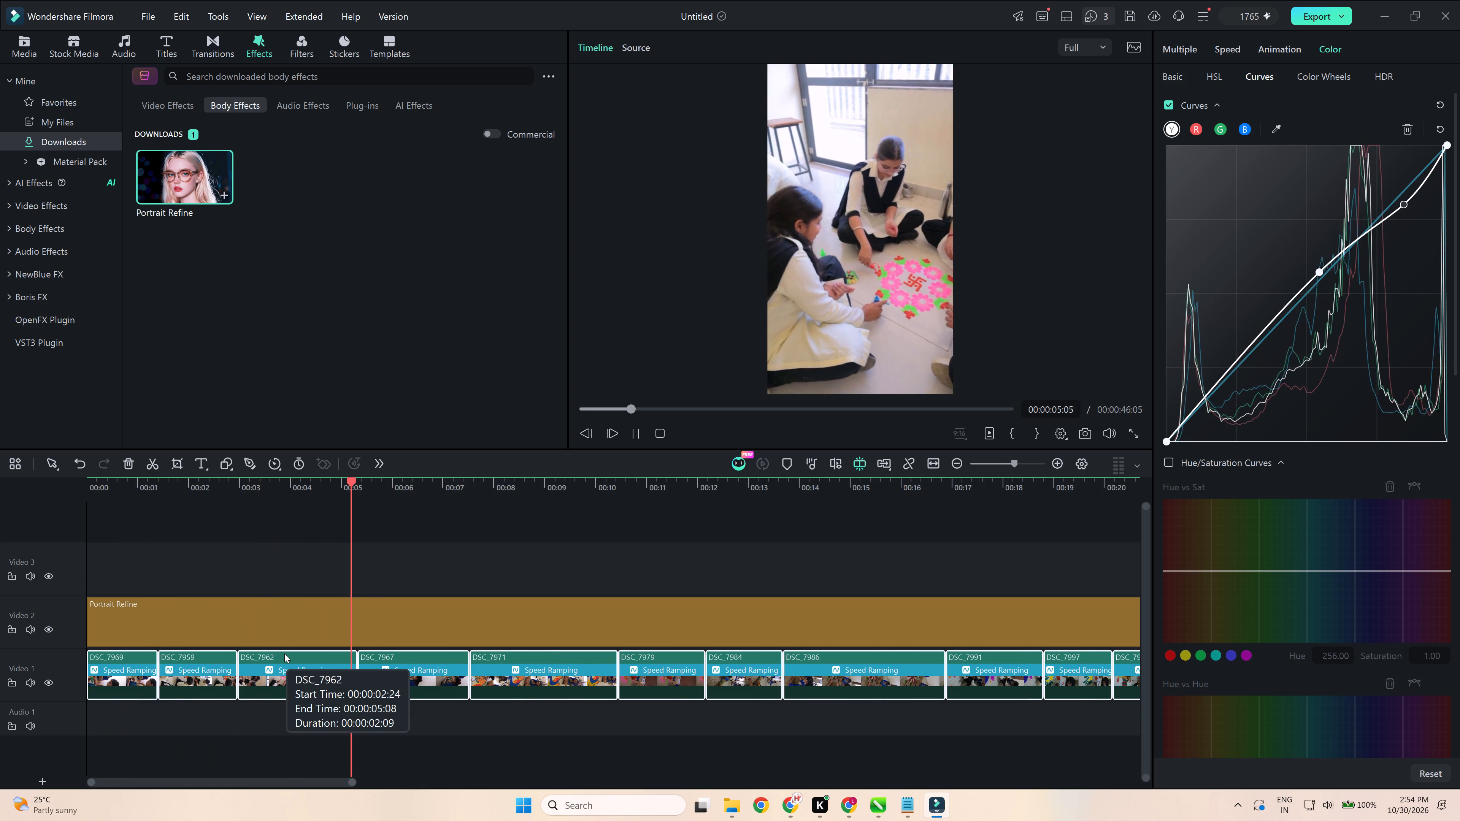
key(space)
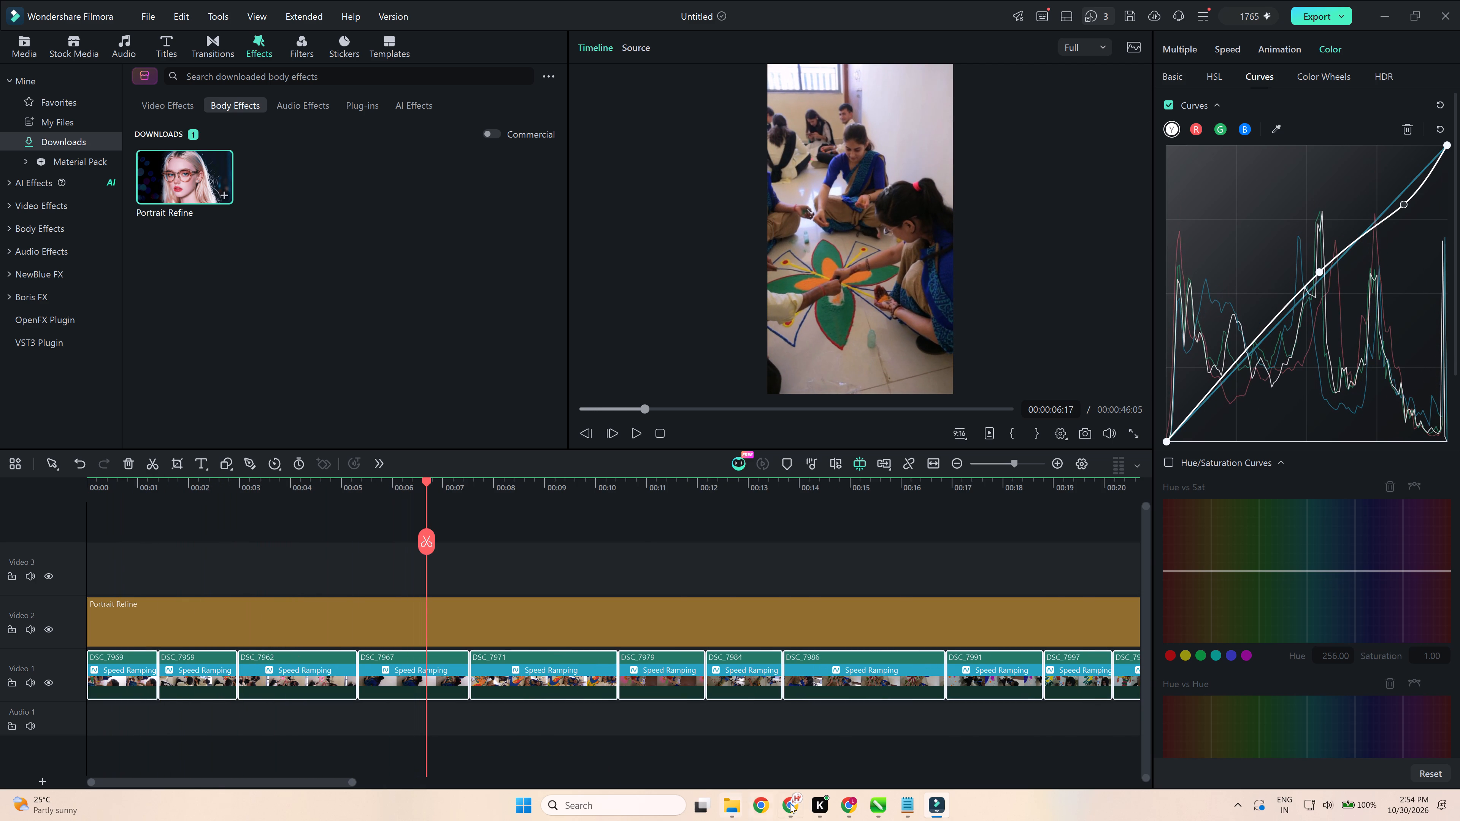
Switch to the YouTube home page in Chrome and start a video search.
click(790, 803)
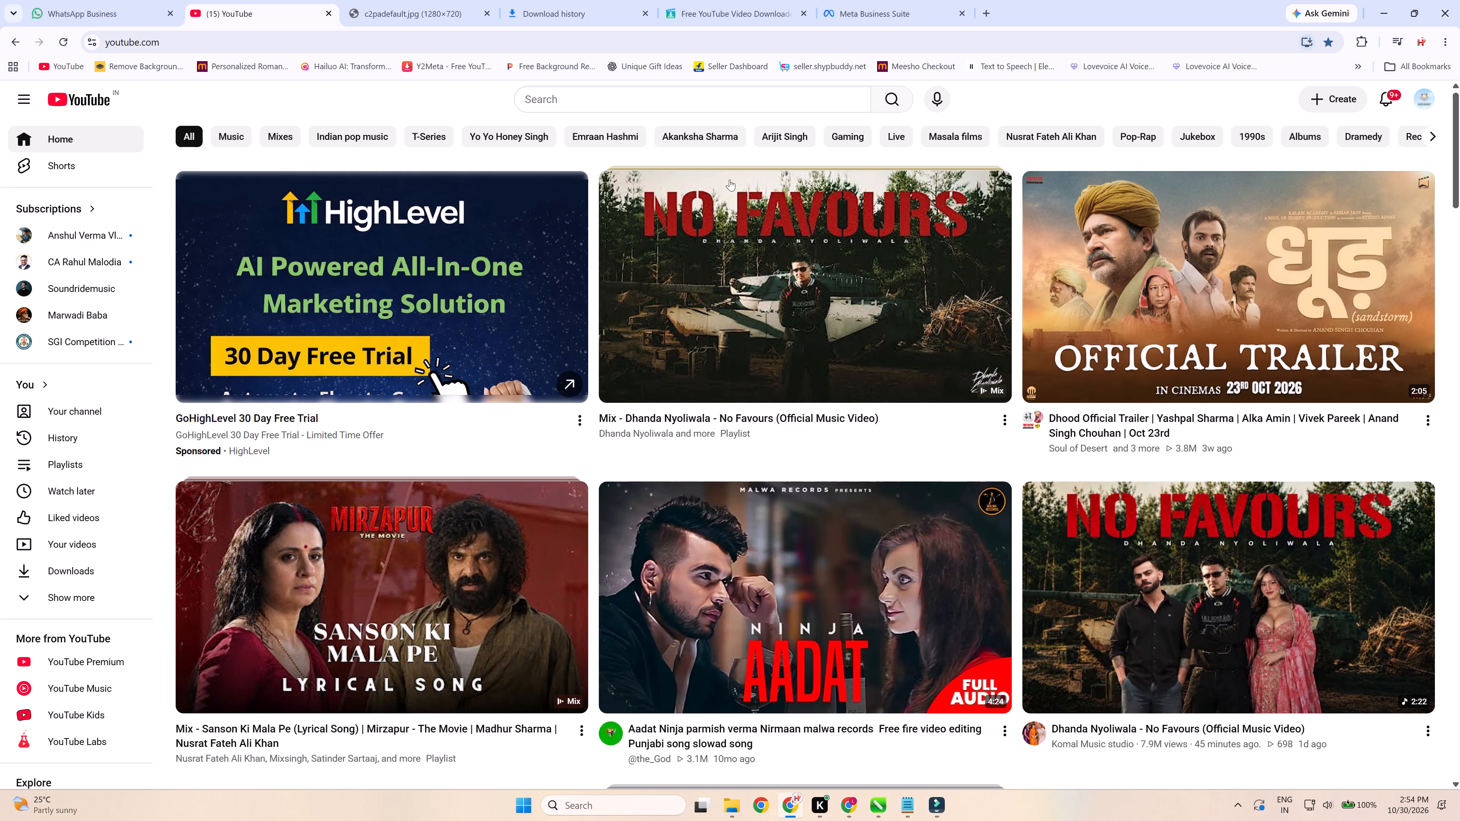
click(638, 94)
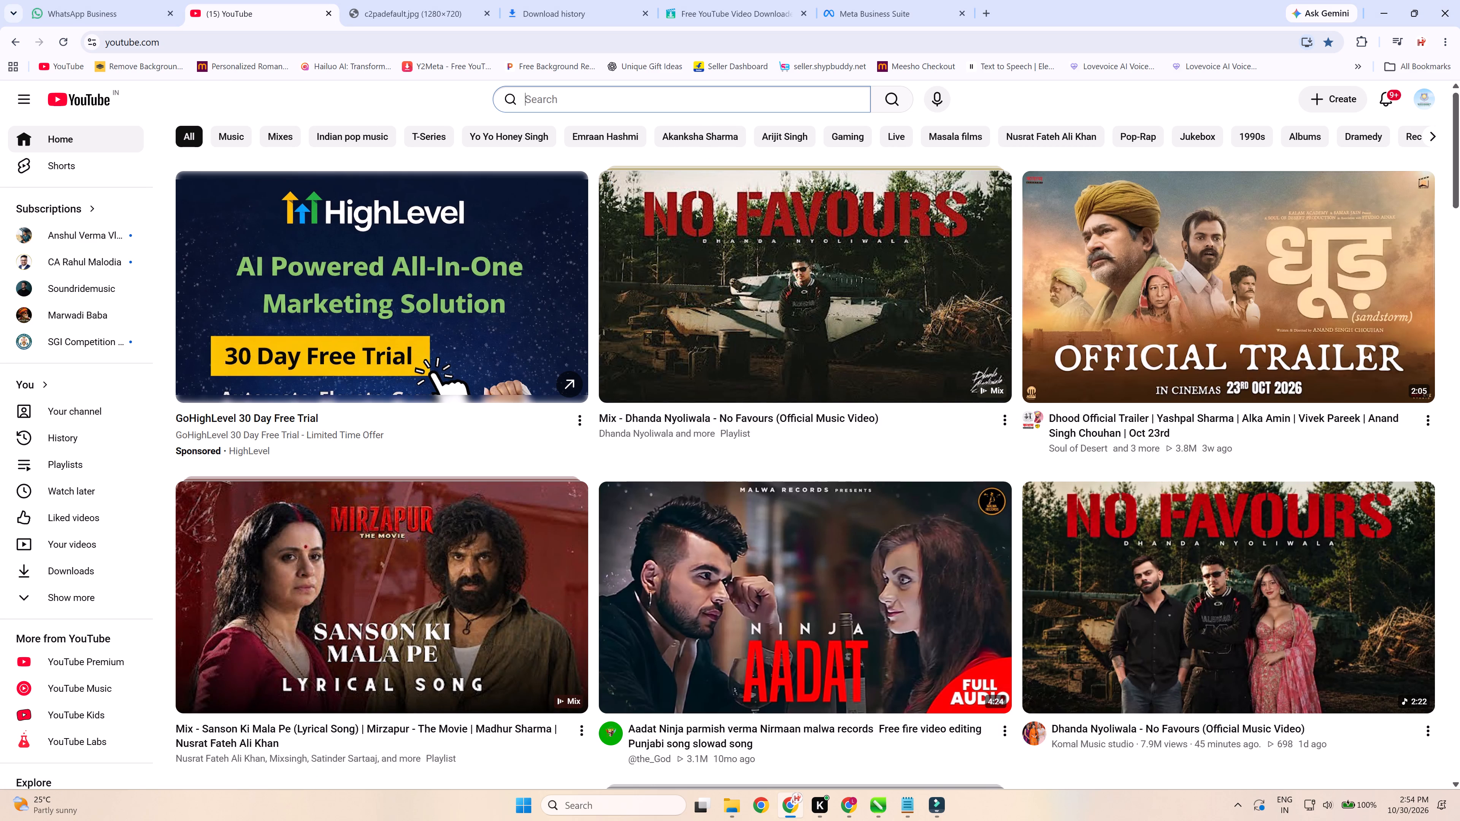
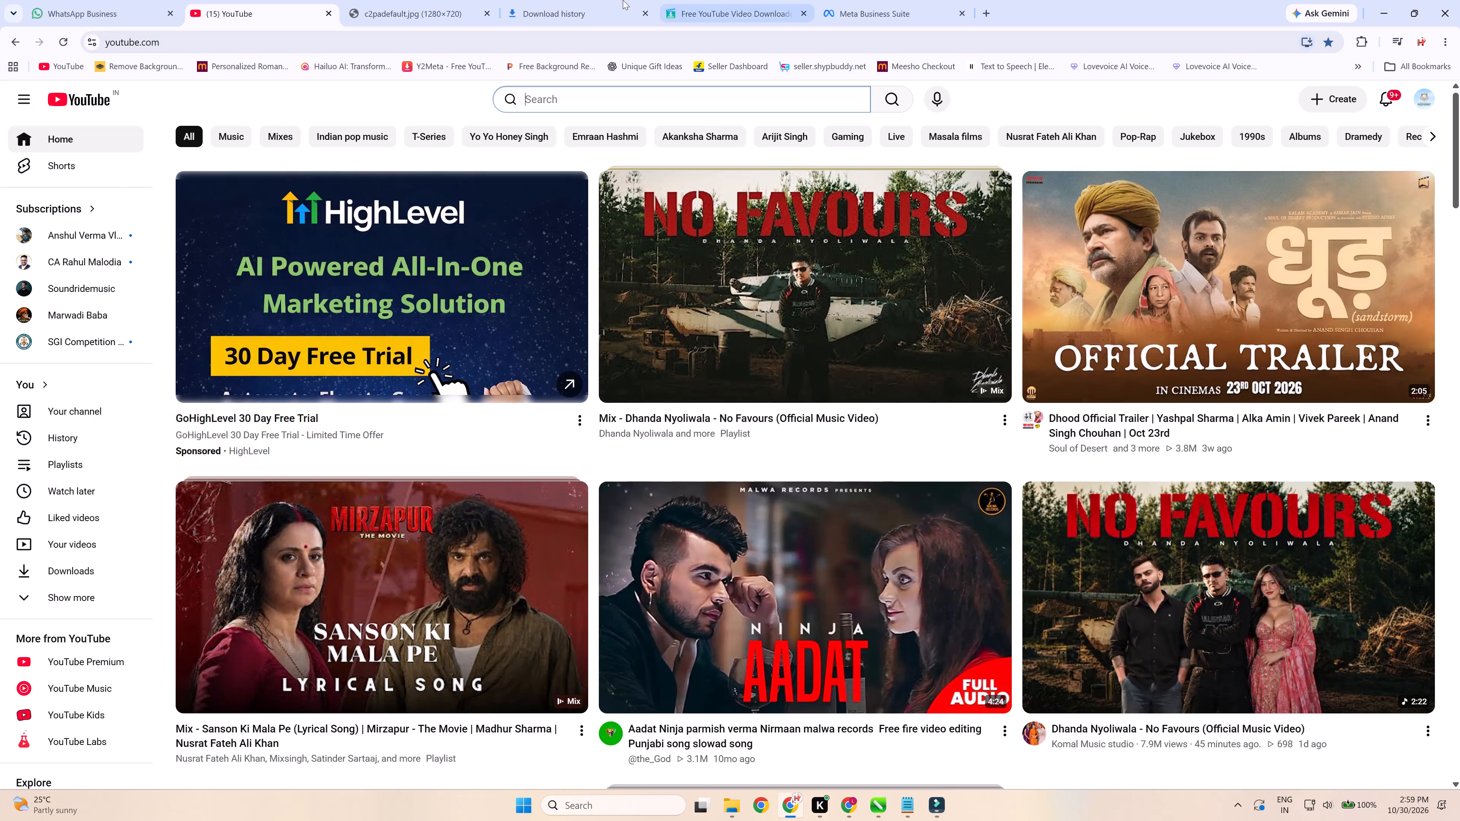
Search YouTube for "college life songs".
click(534, 98)
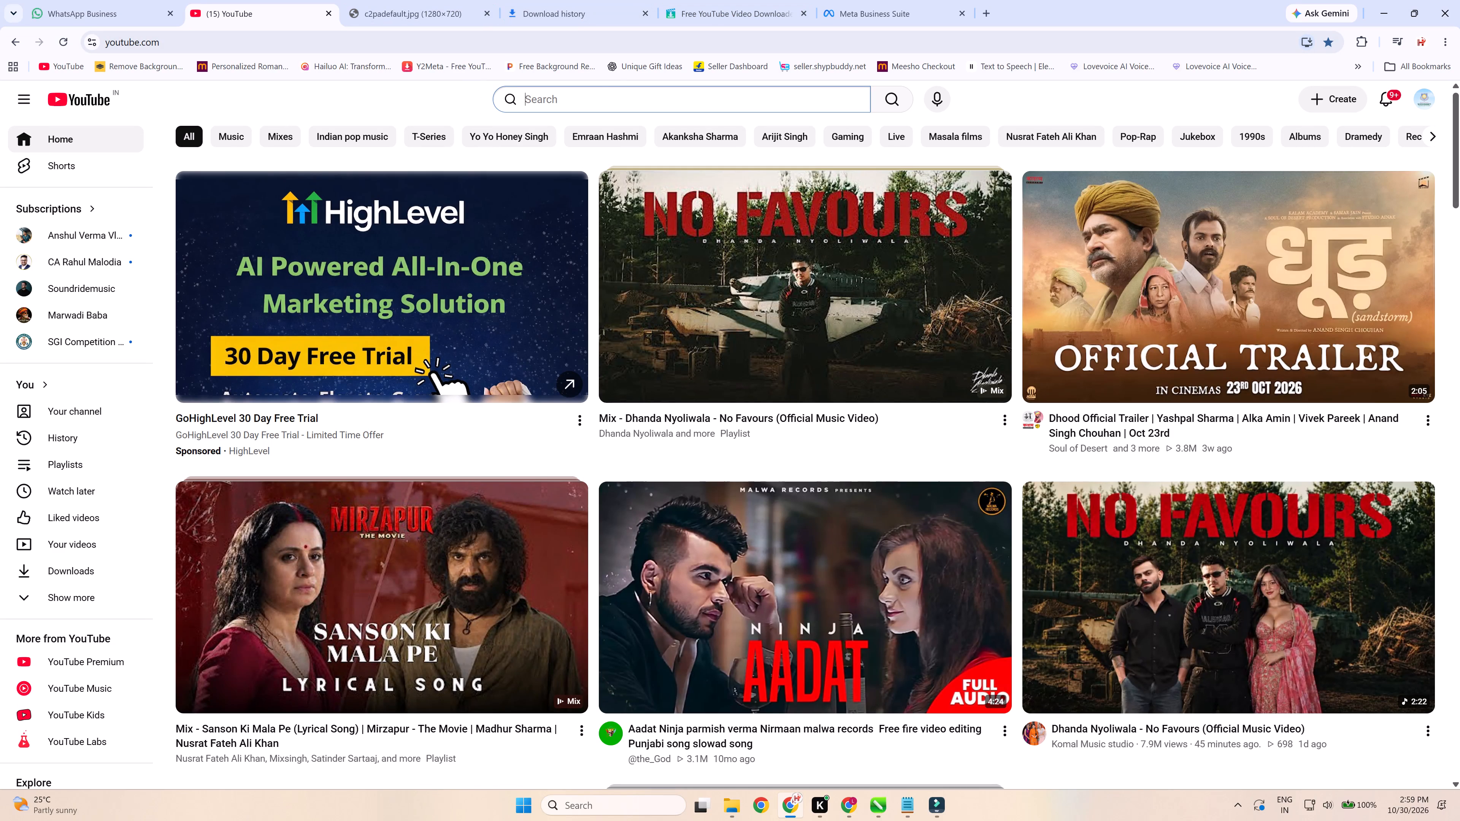
text(college)
key(space)
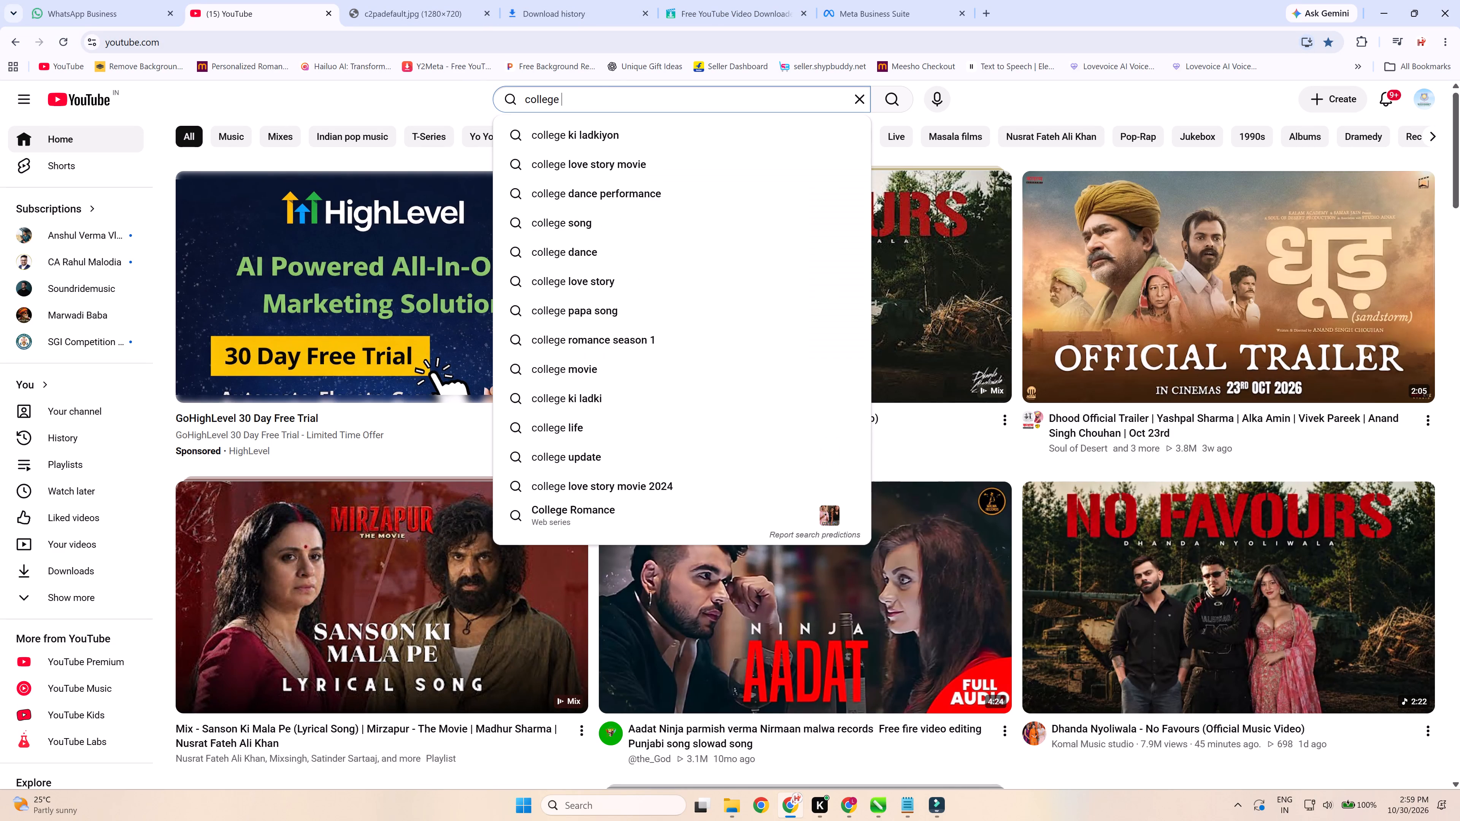
text(life songs)
key(Return)
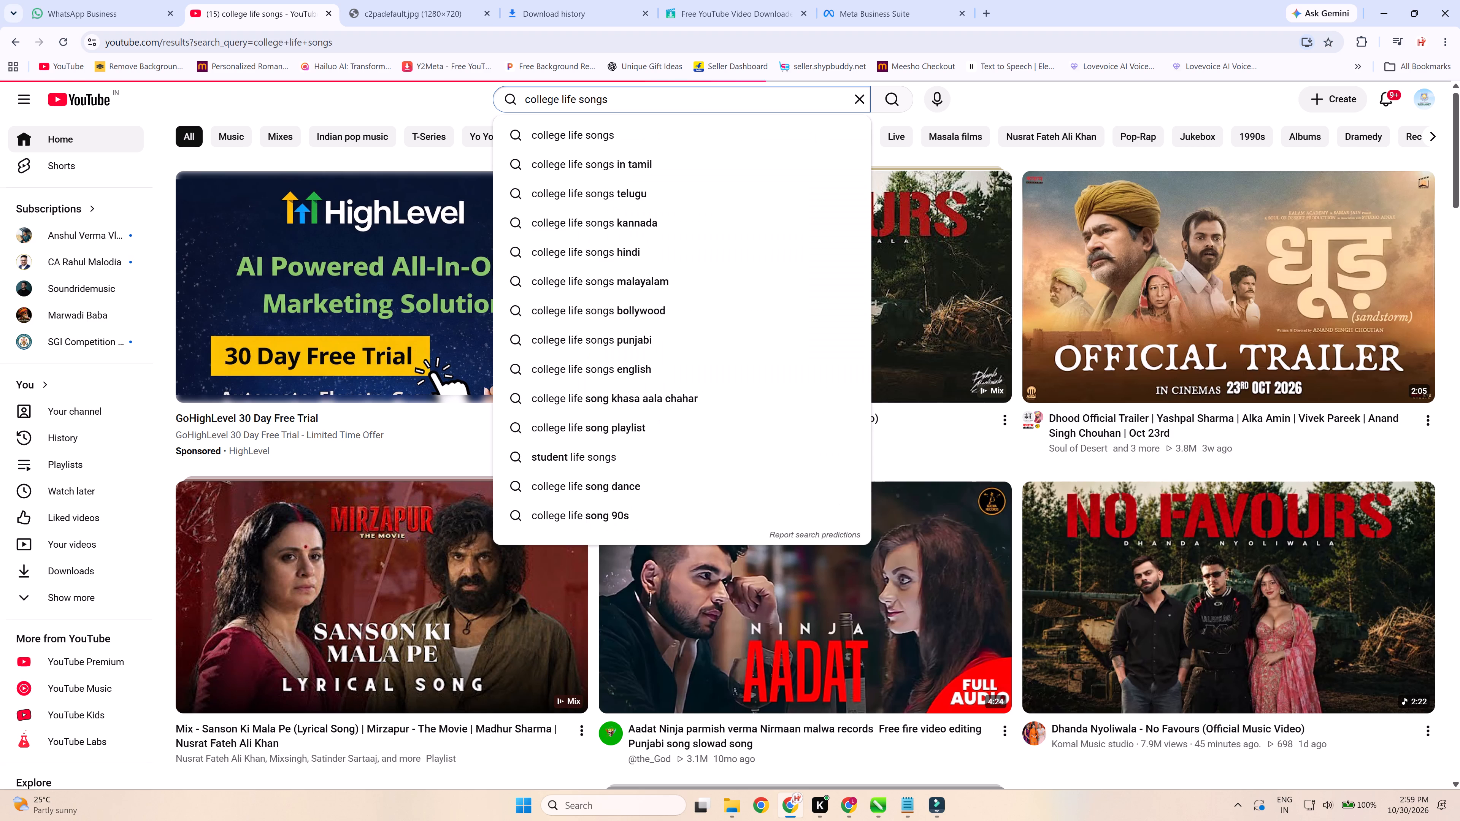
Look through the college life song results for a suitable background track, and clear the search query.
scroll(514, 402, down, 5)
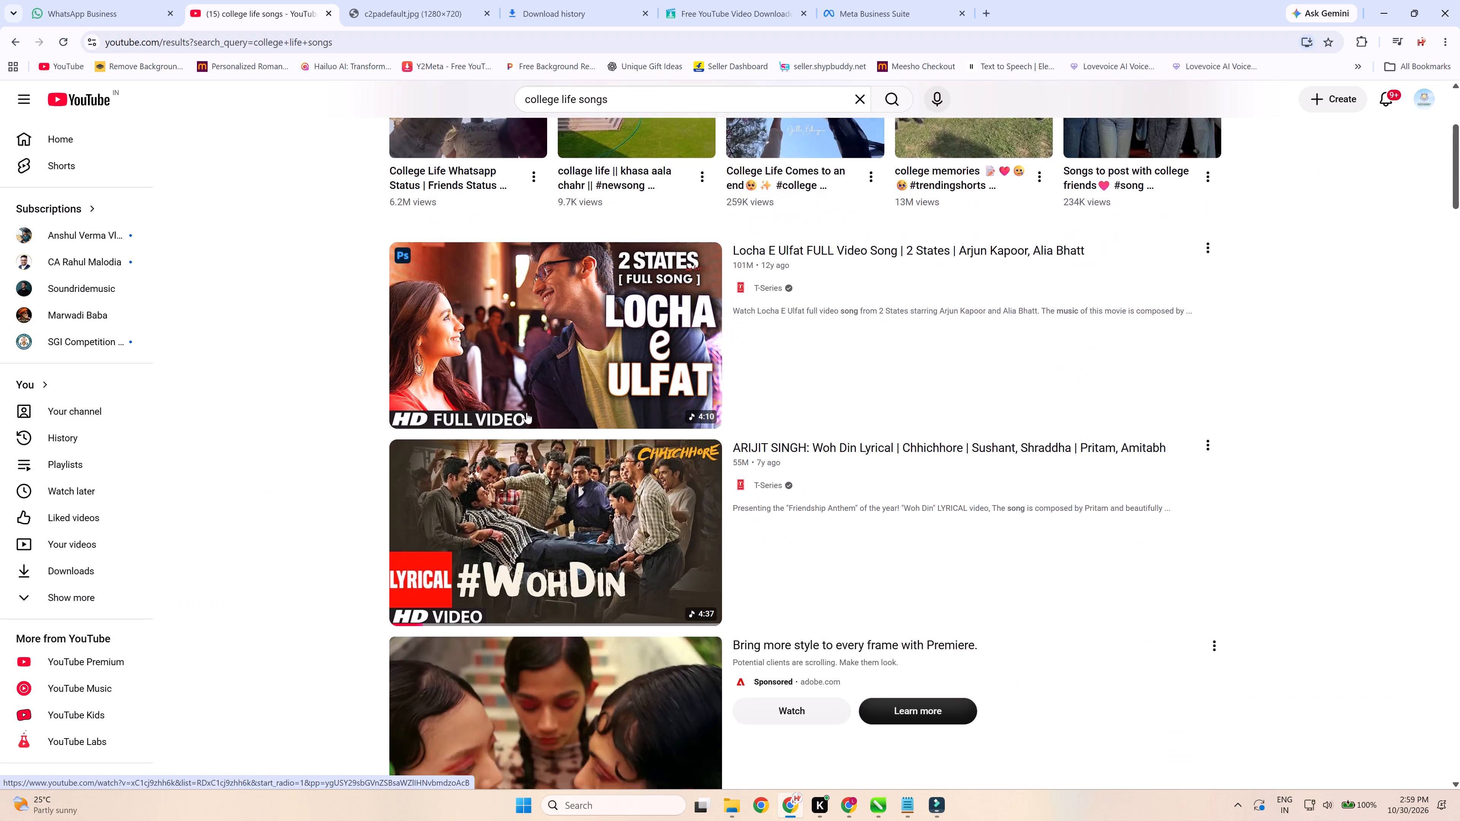
scroll(535, 430, down, 12)
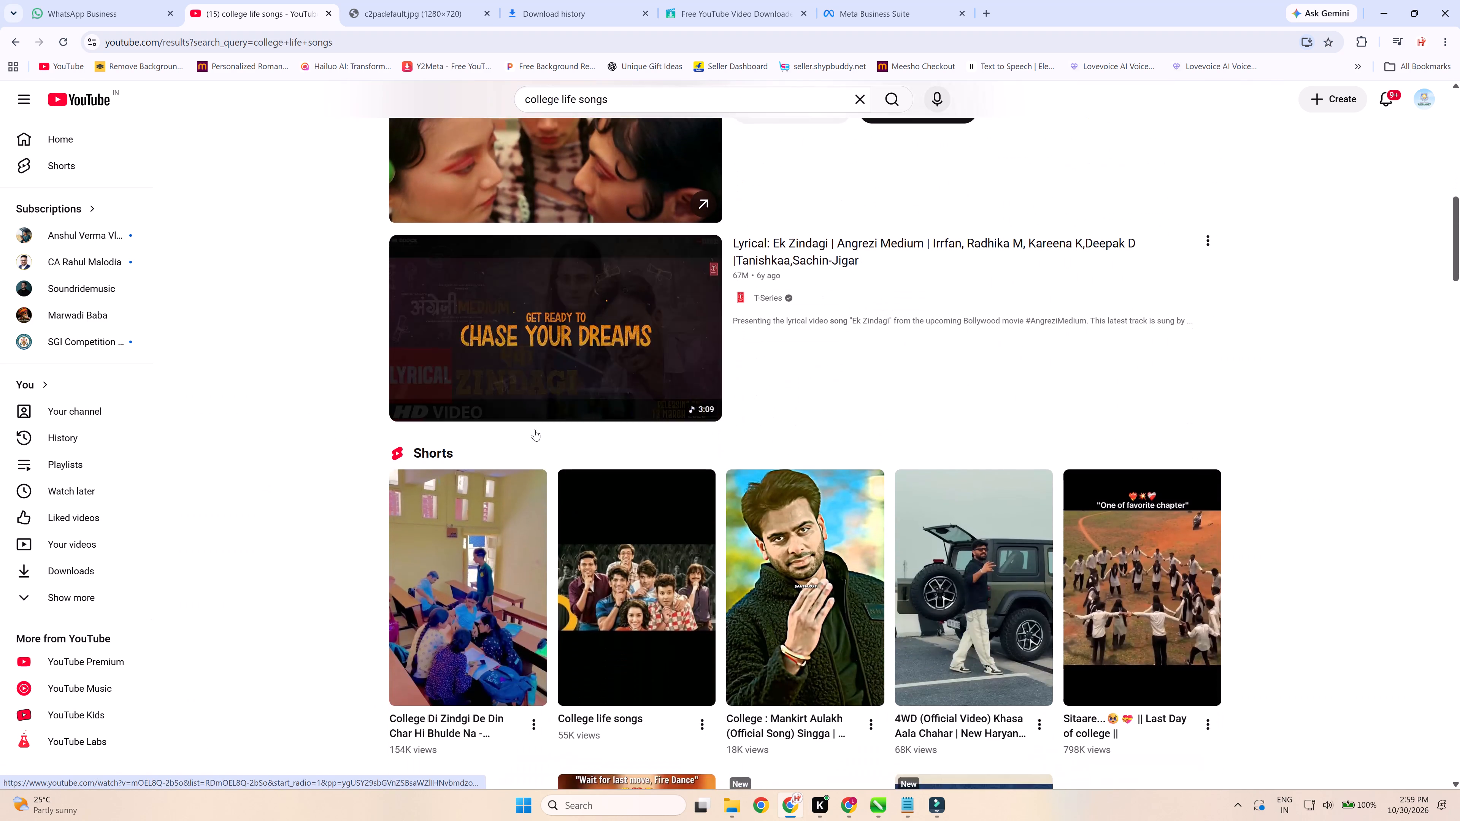
scroll(535, 430, down, 11)
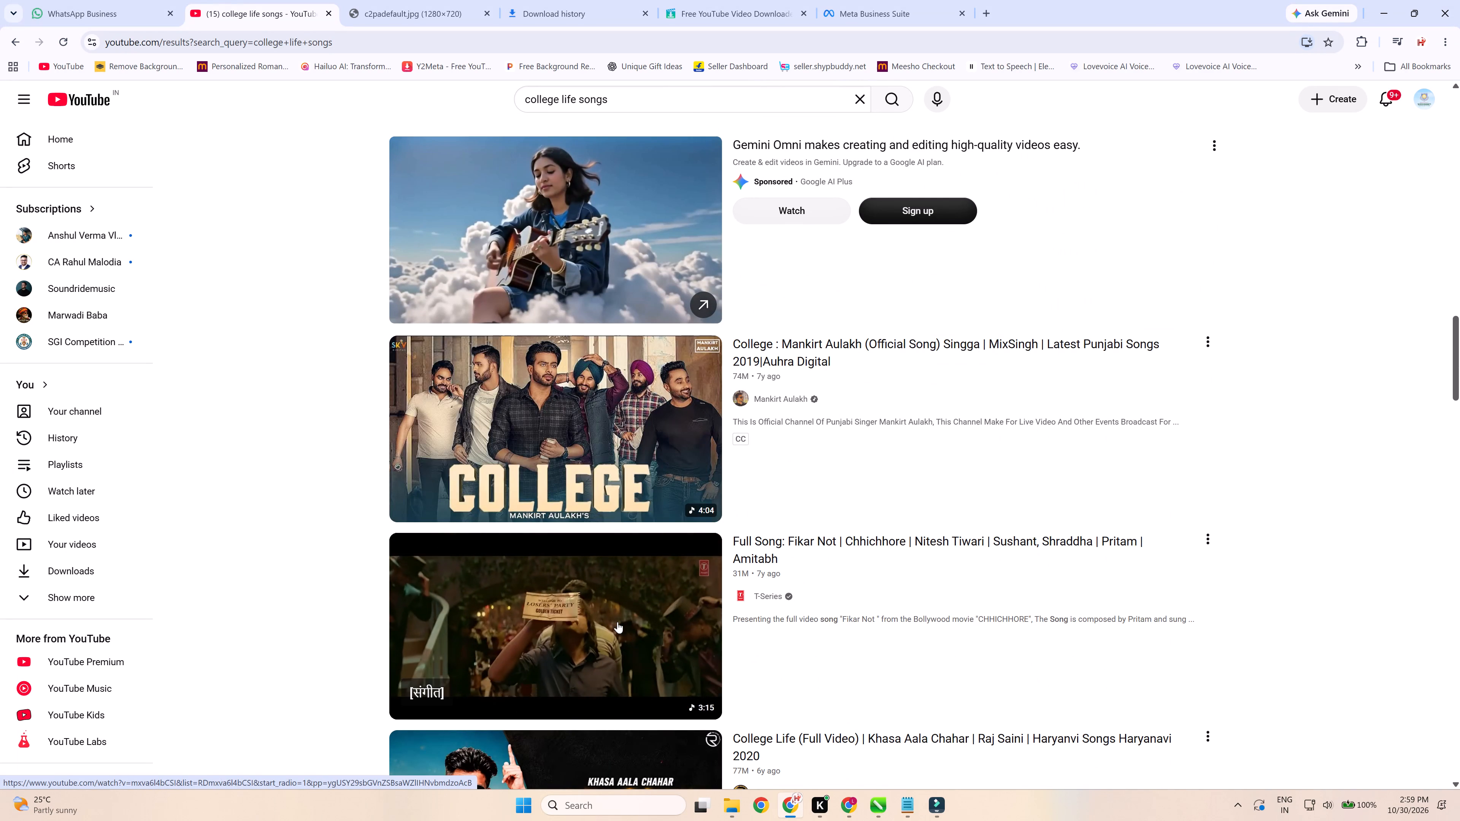
scroll(617, 622, down, 3)
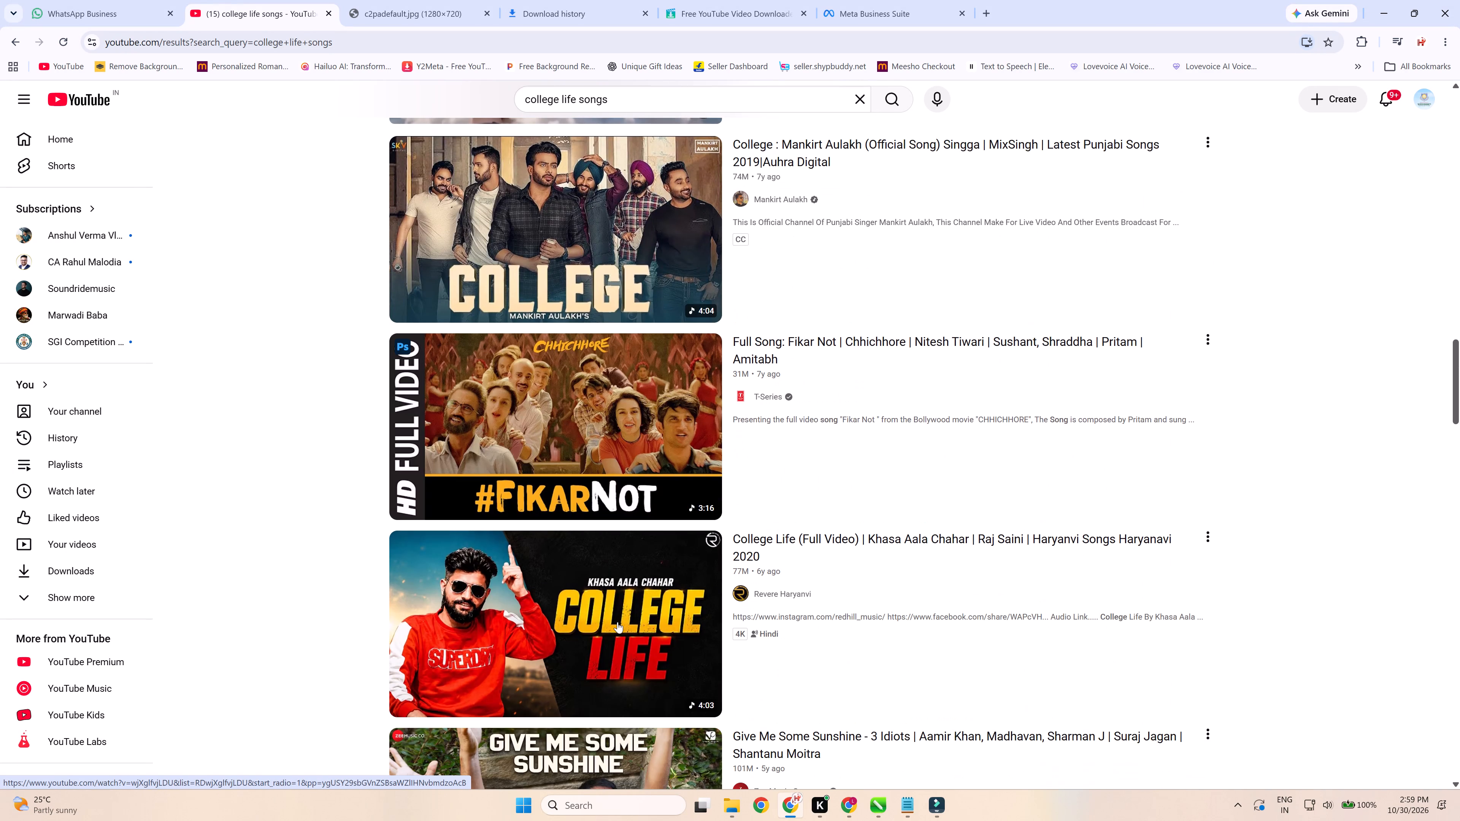
scroll(617, 622, down, 6)
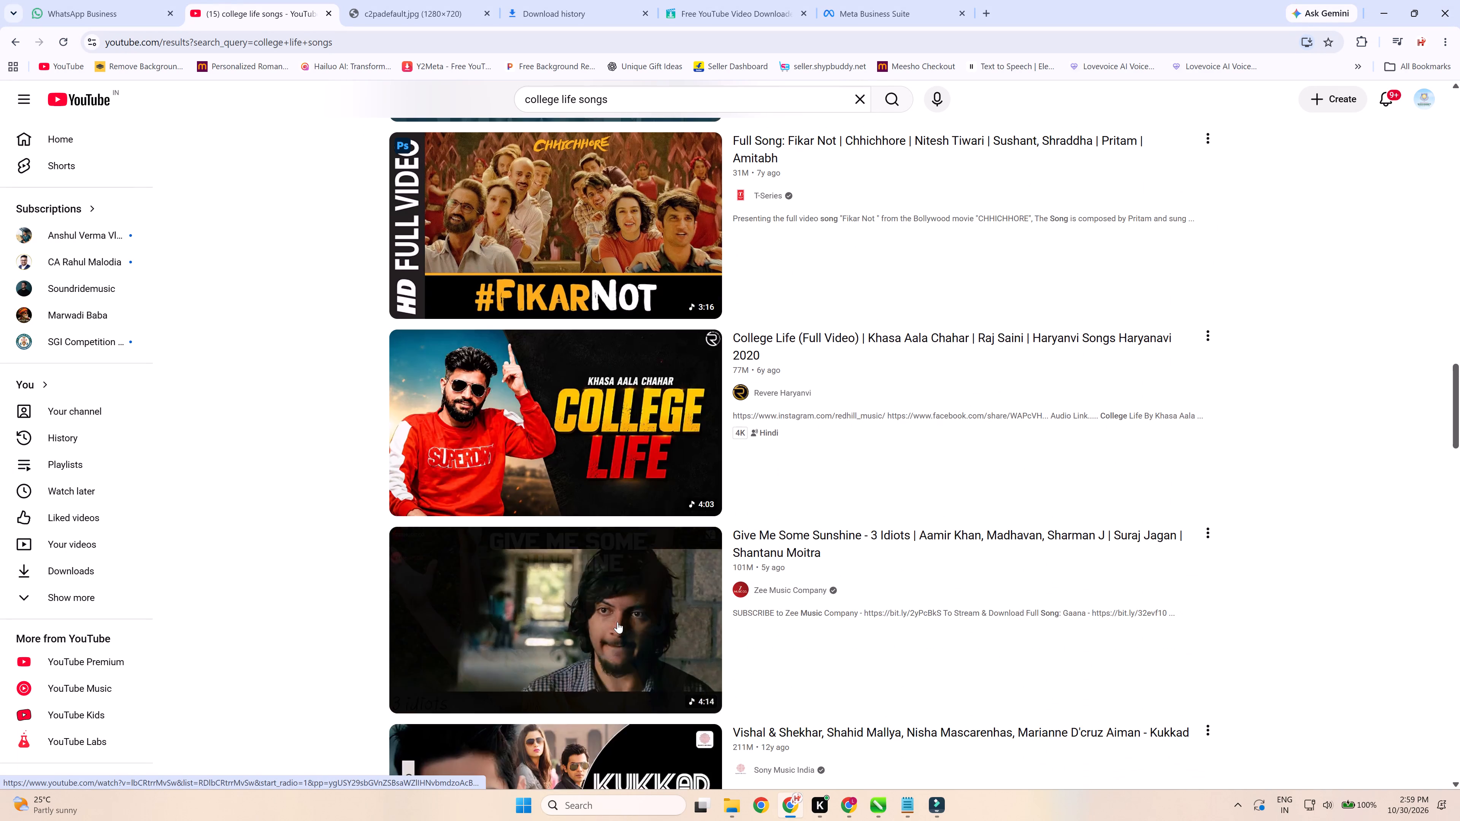
scroll(617, 622, down, 8)
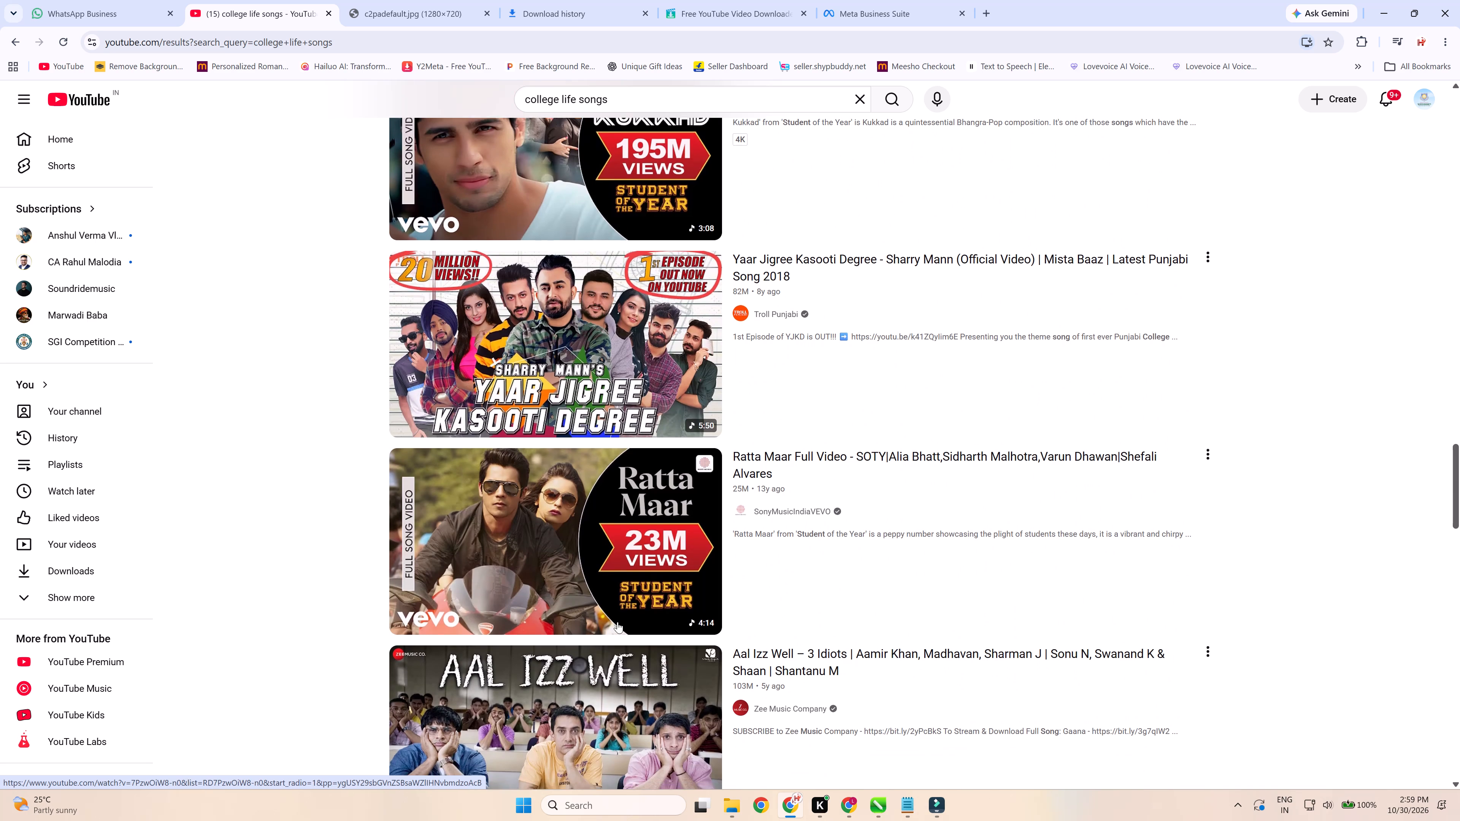
scroll(617, 622, down, 8)
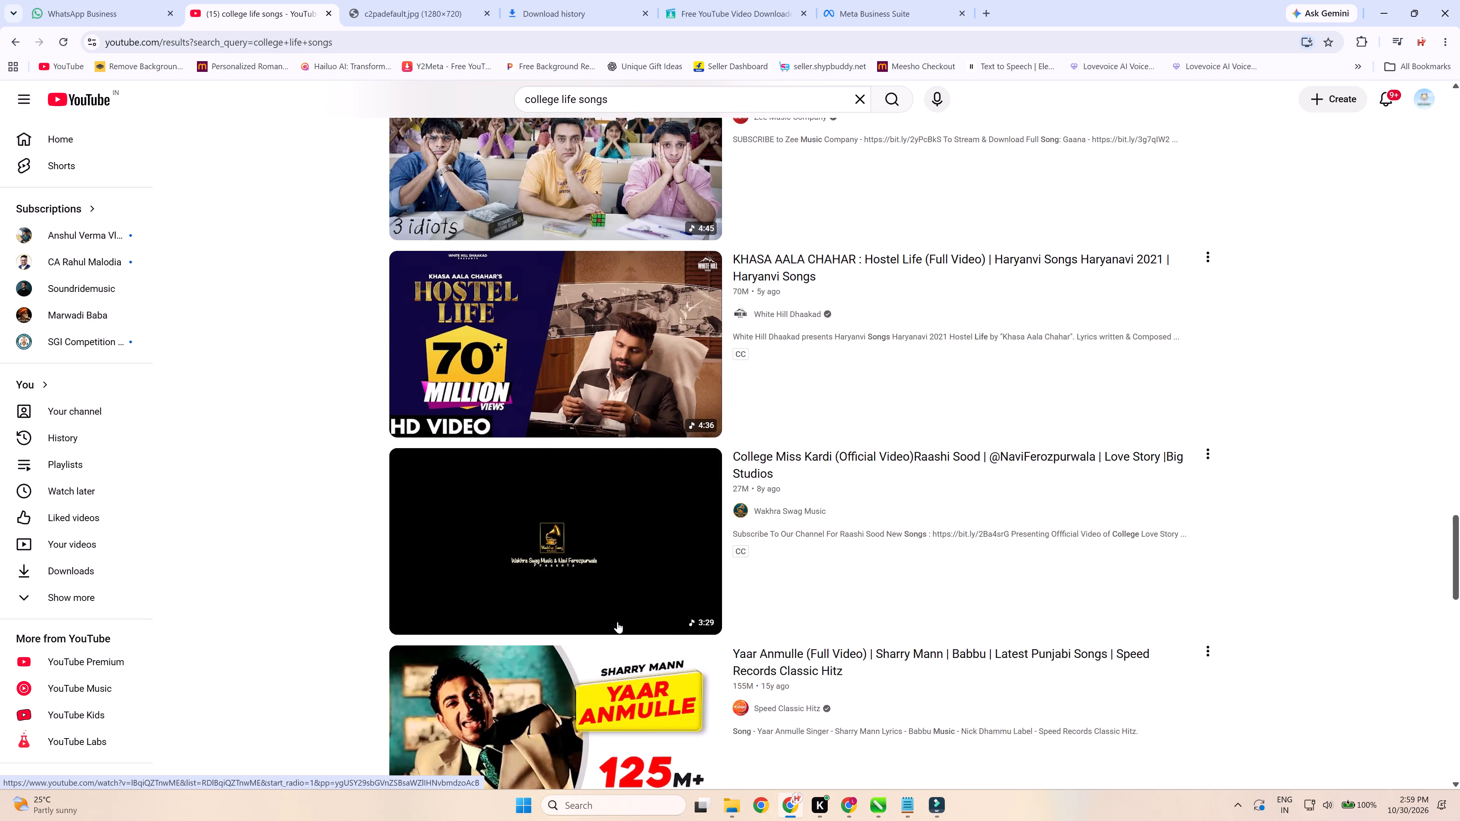
scroll(617, 622, down, 8)
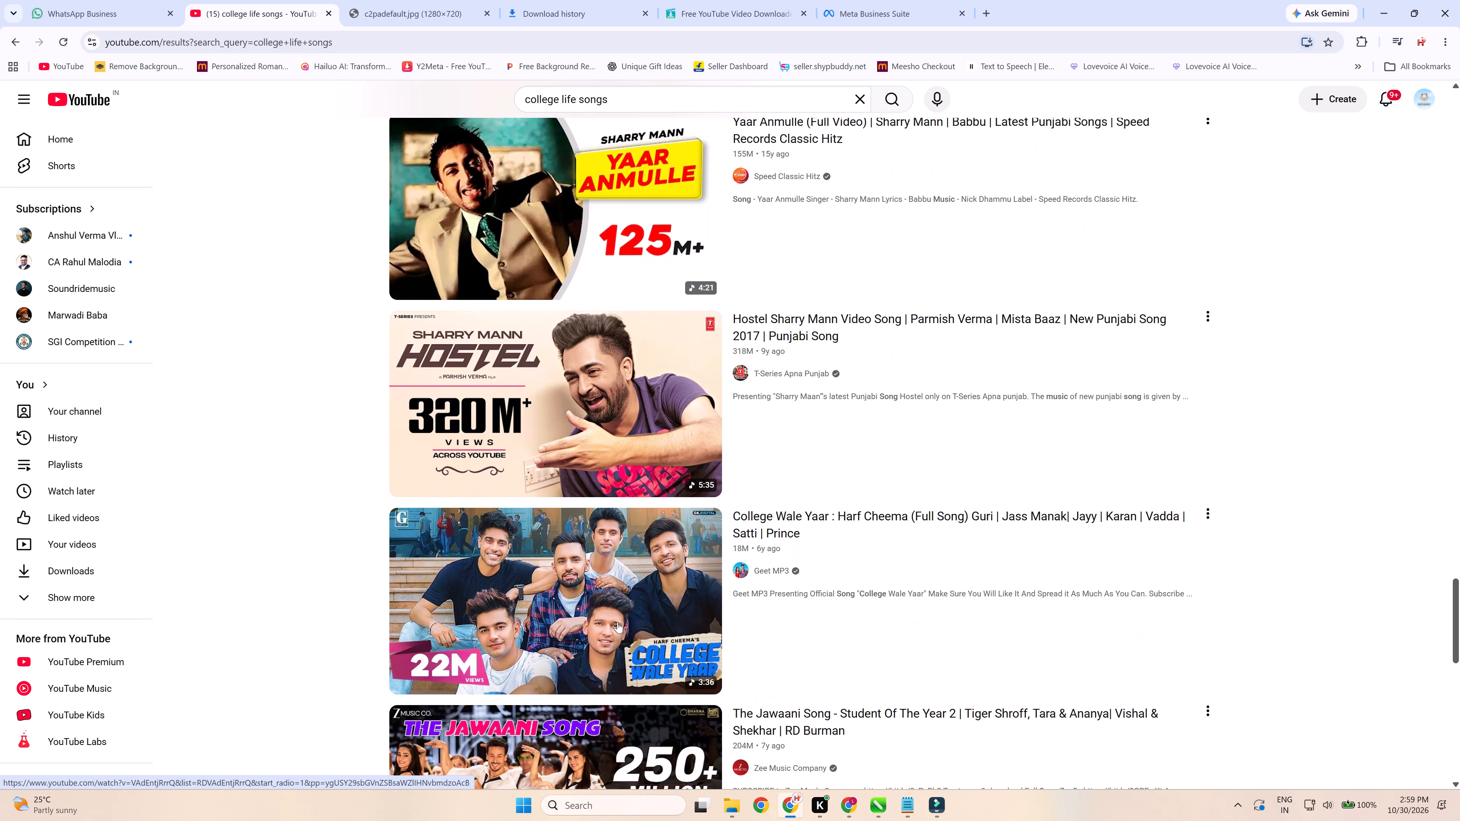
scroll(617, 622, down, 4)
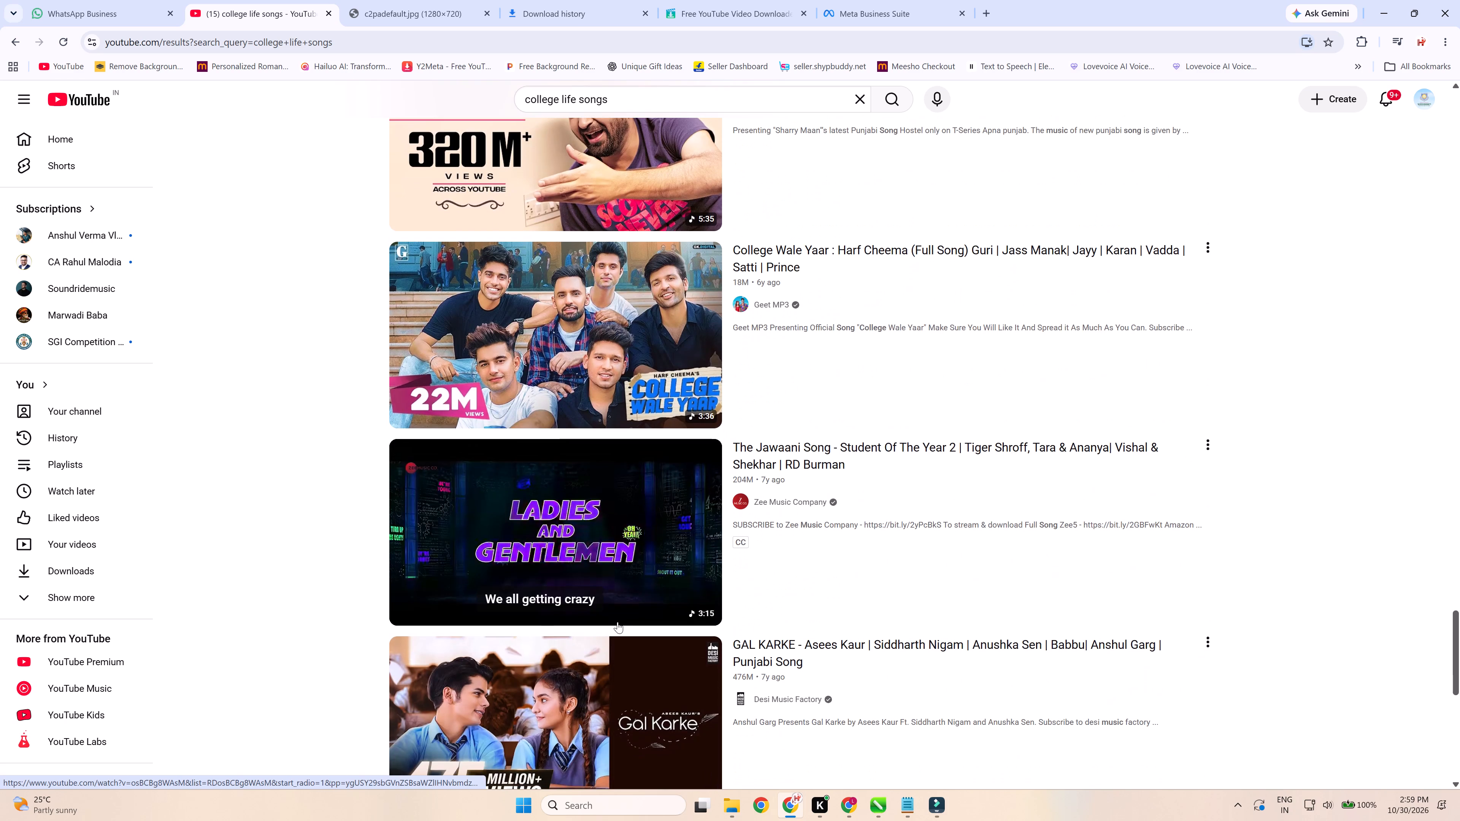
scroll(617, 622, down, 9)
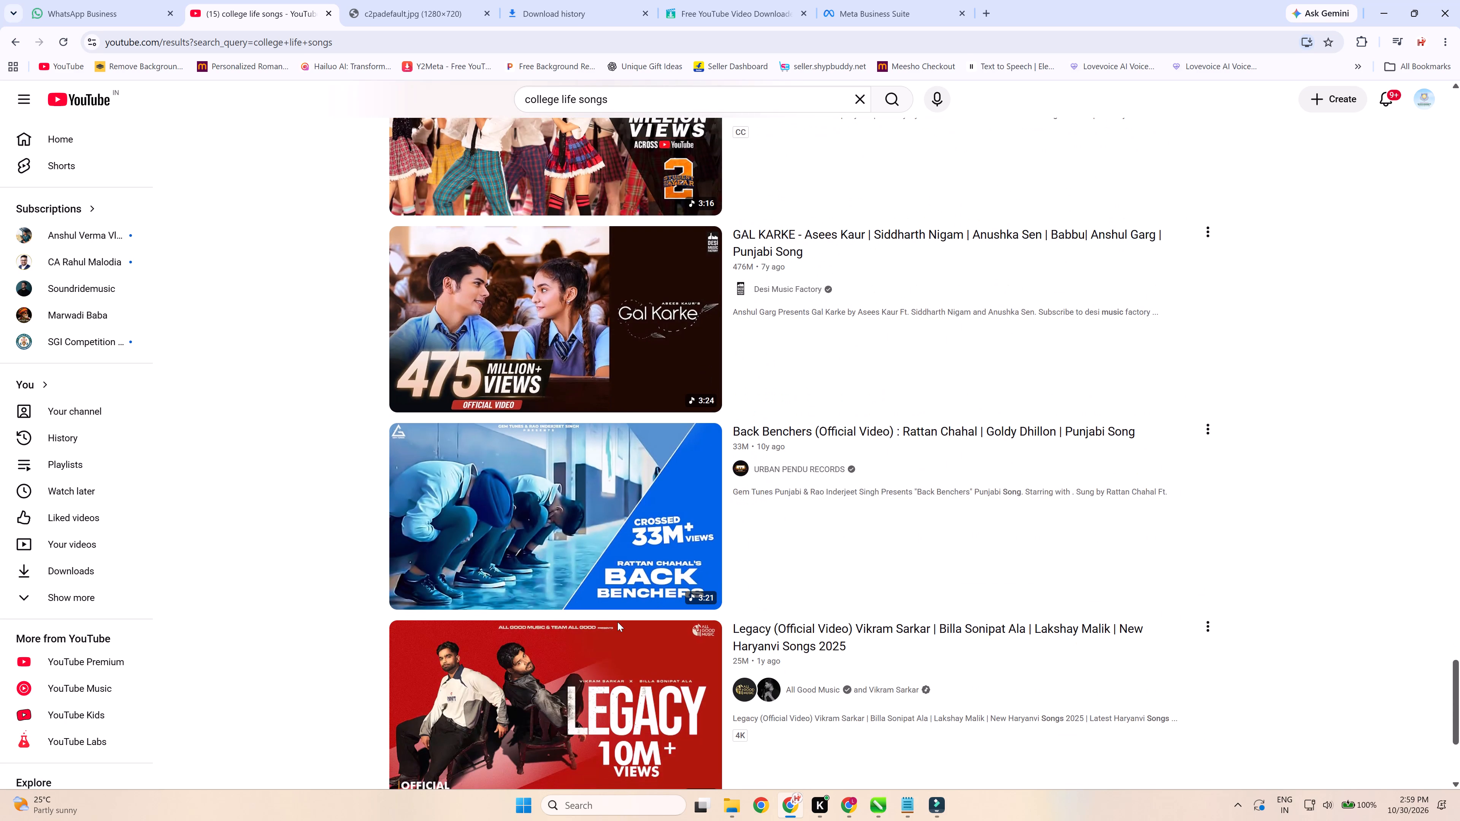
scroll(617, 622, down, 3)
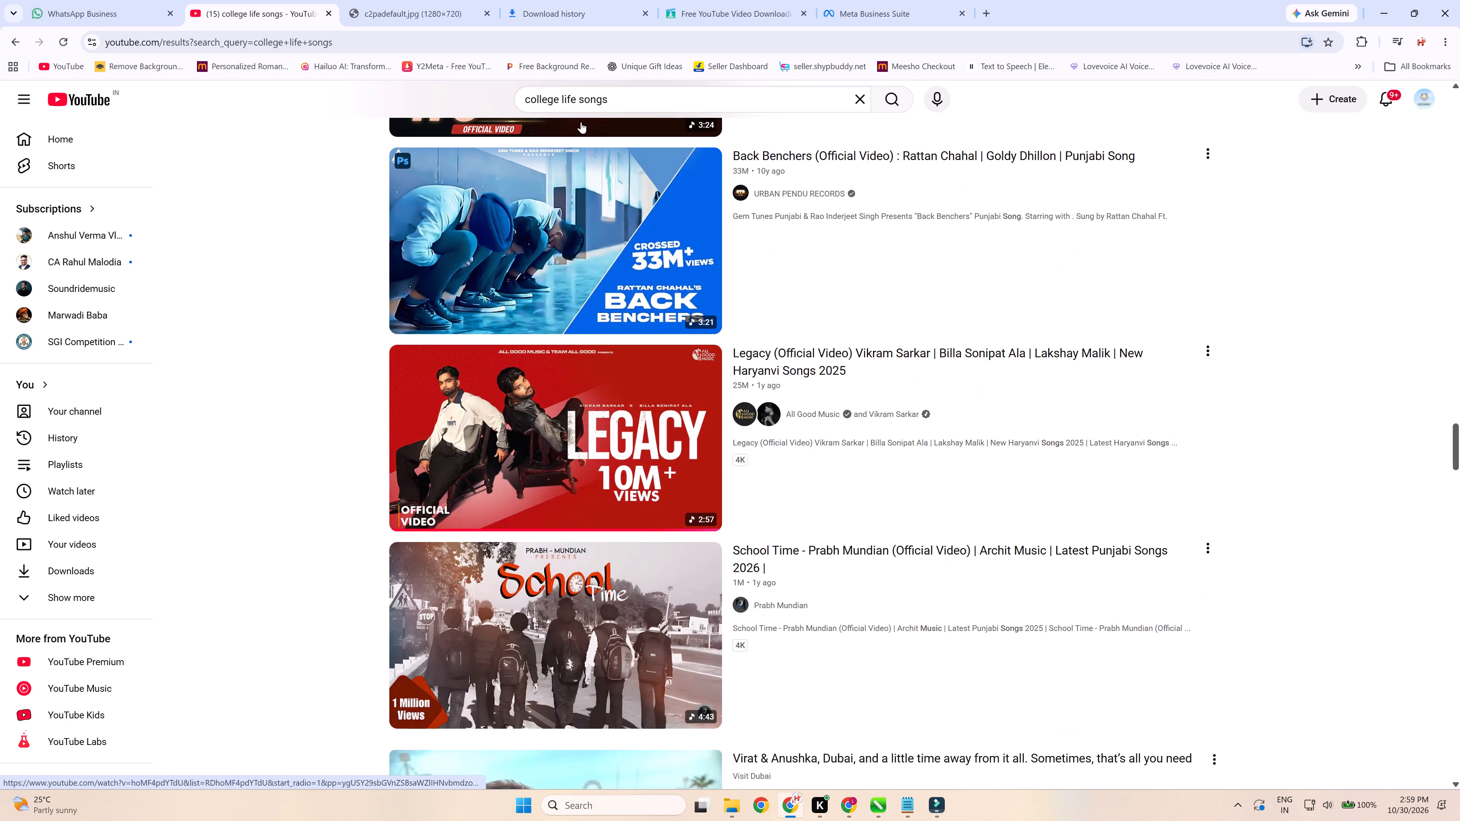
drag(619, 101, 495, 112)
key(BackSpace)
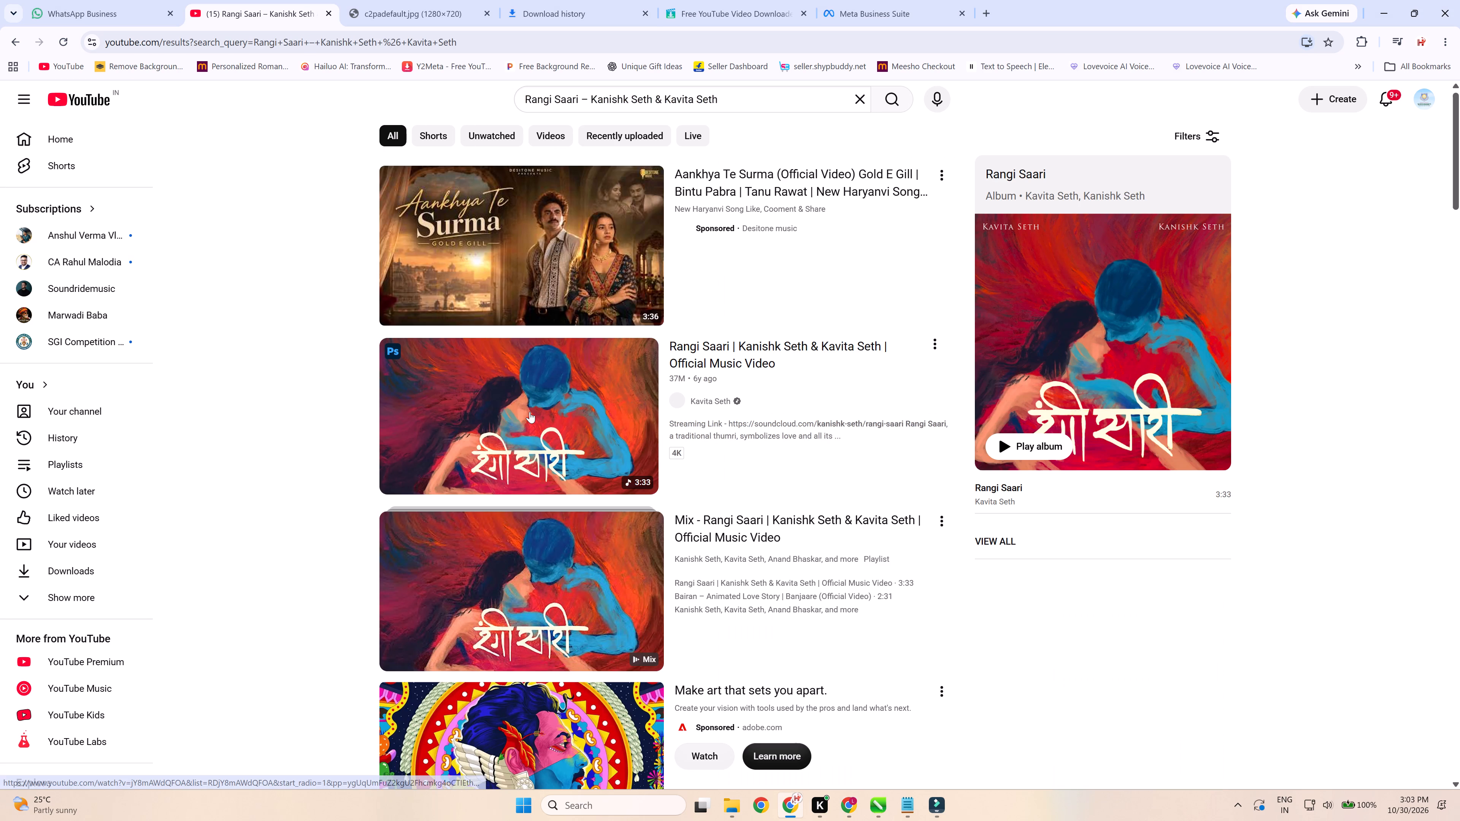
Open the Rangi Saari official music video, sample it from the most replayed part to about 0:51, and pause playback.
click(530, 401)
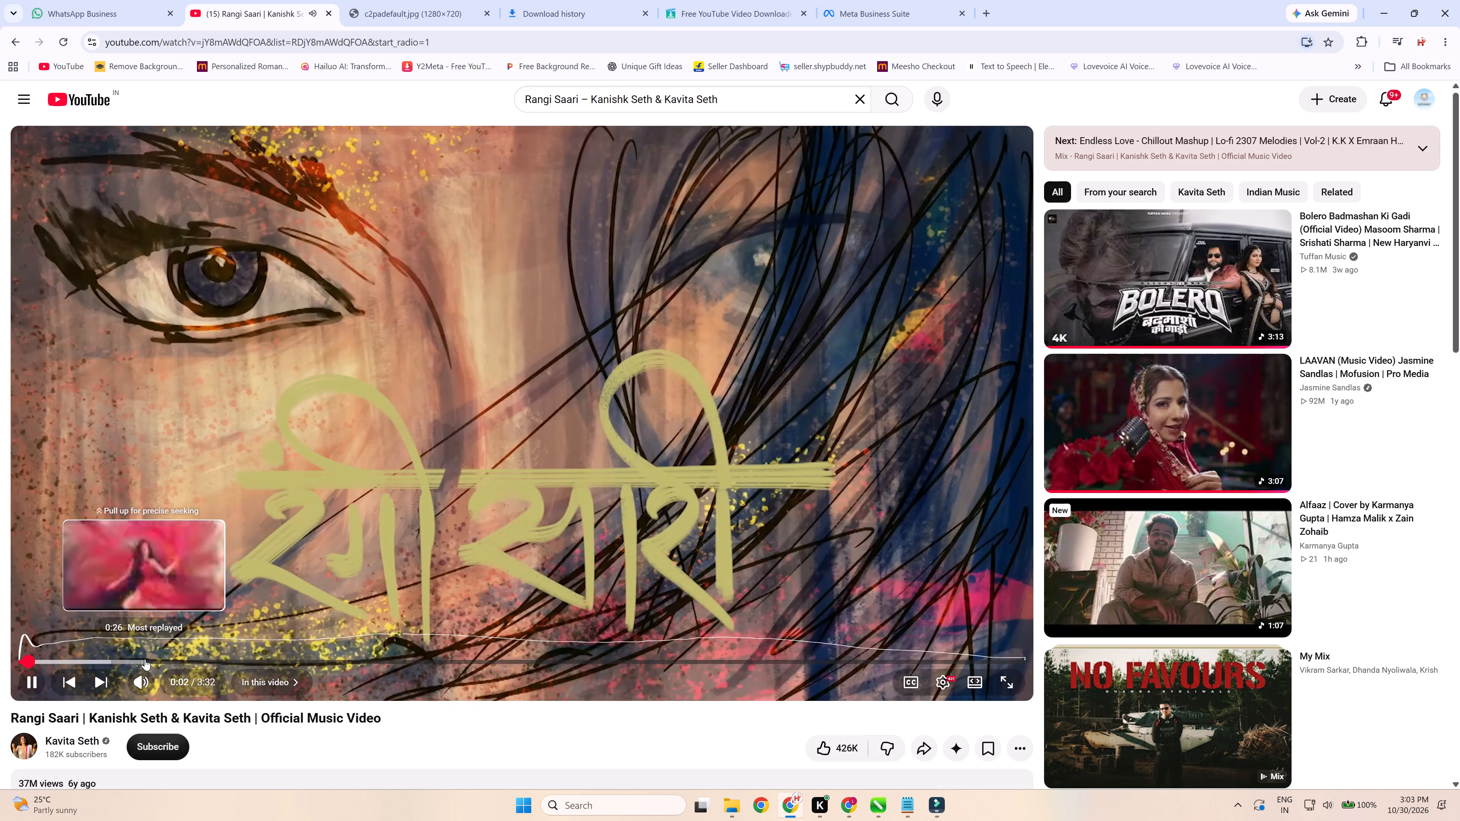
click(145, 659)
click(257, 658)
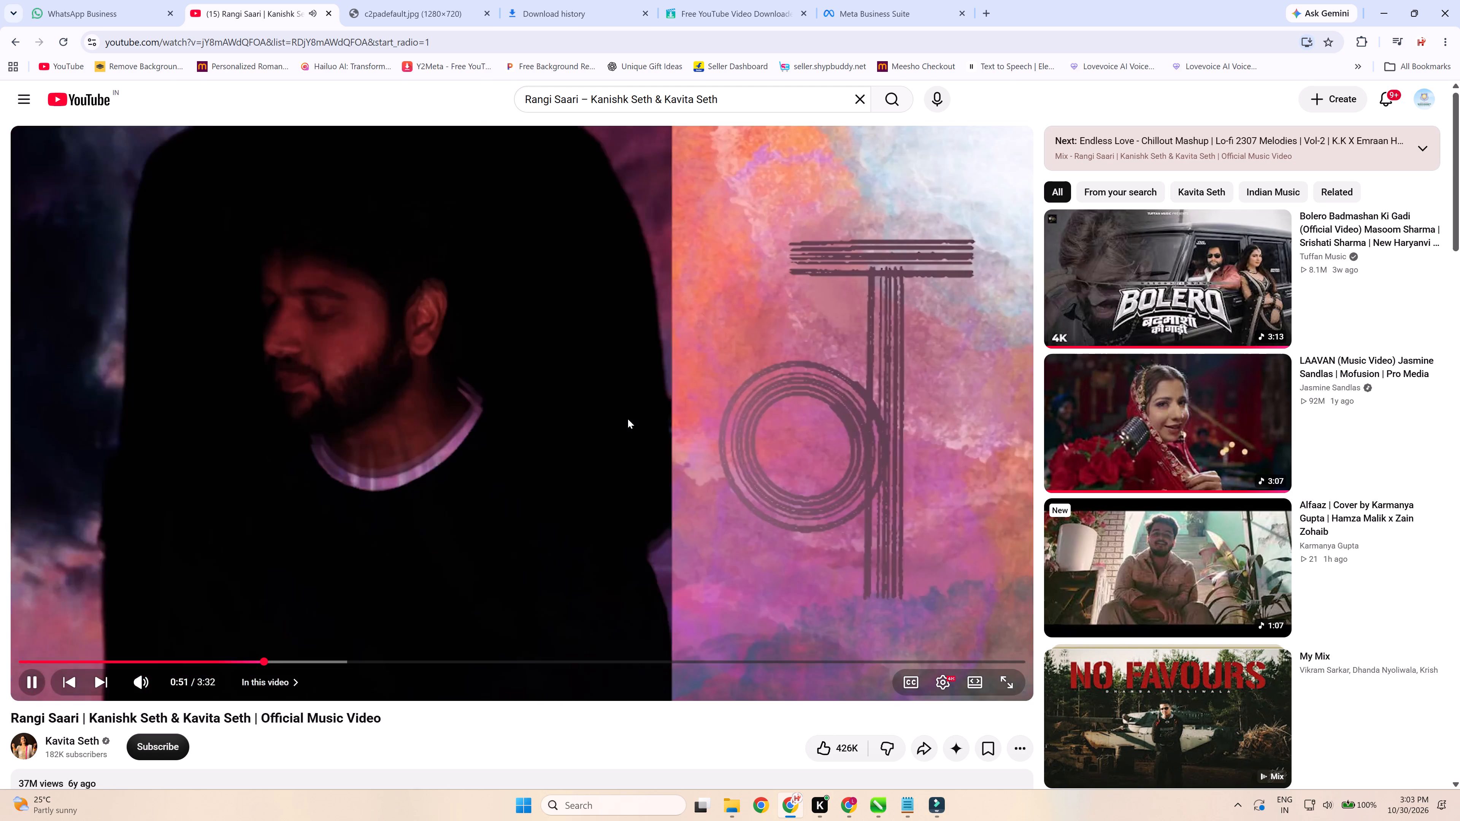
click(628, 418)
Copy the Rangi Saari video's share link and paste it into the open vidssave YouTube downloader in place of the old link.
click(920, 751)
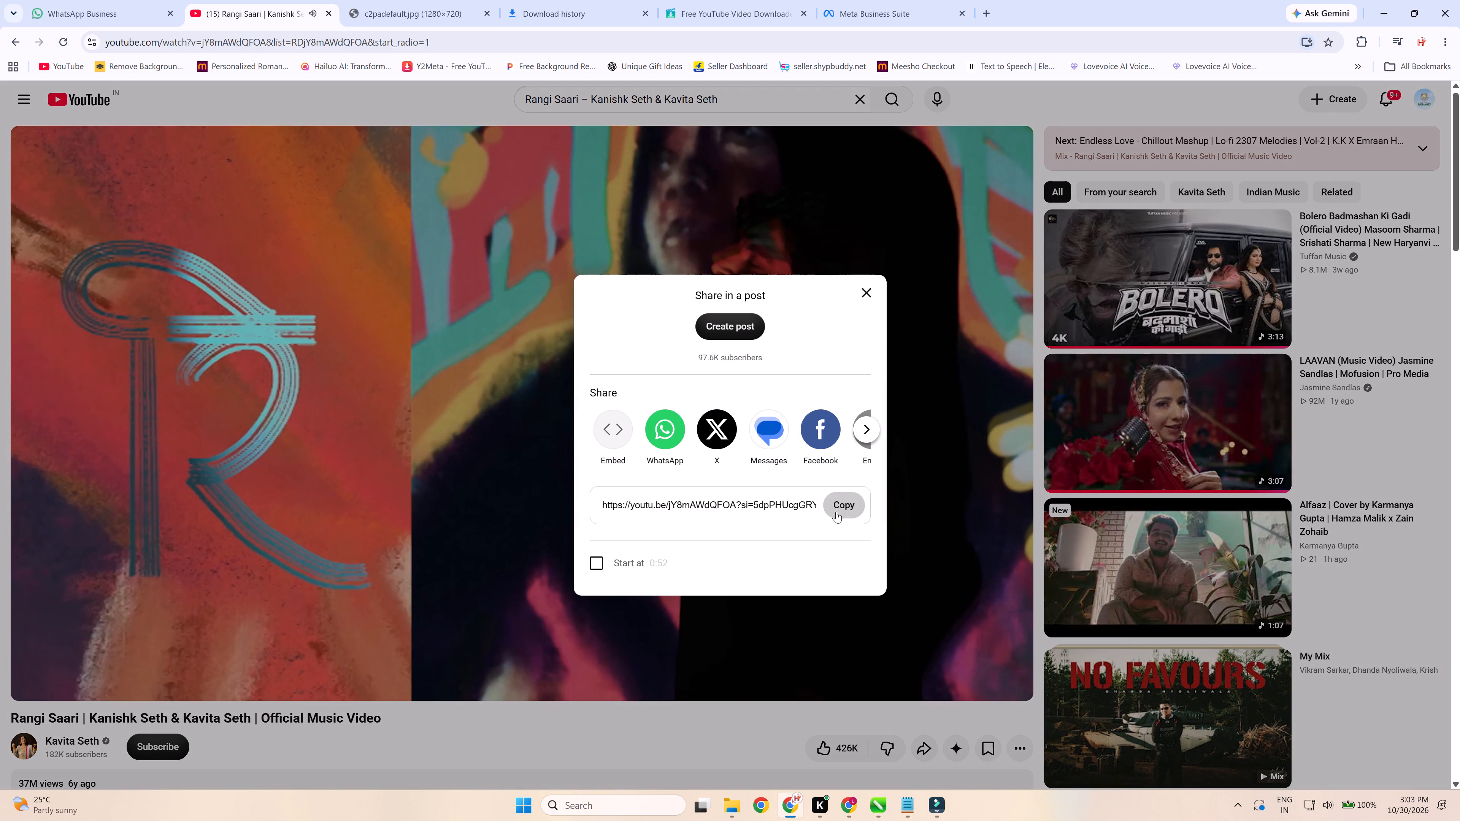
click(849, 503)
click(849, 507)
click(582, 0)
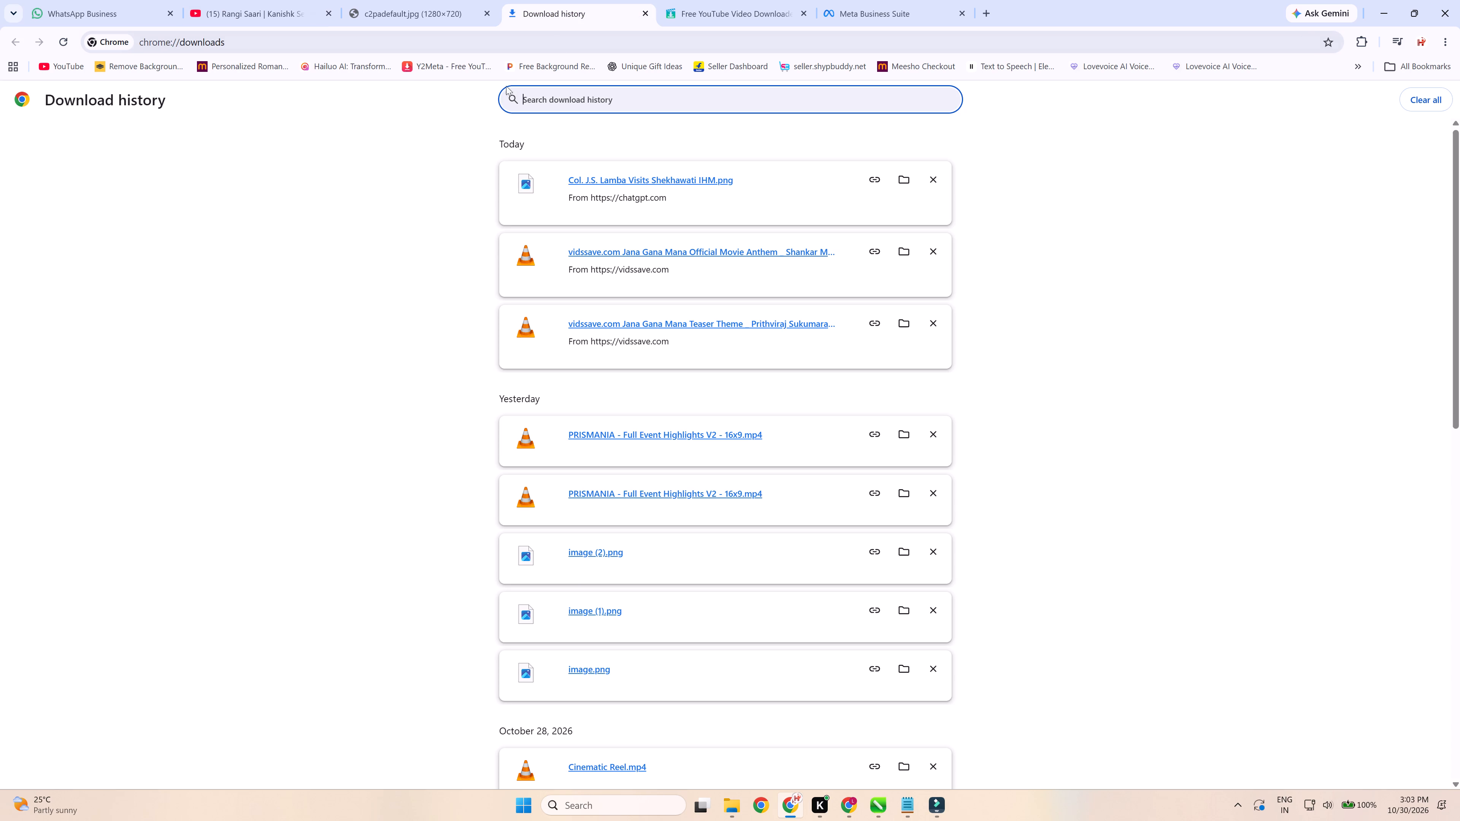
click(727, 2)
click(639, 122)
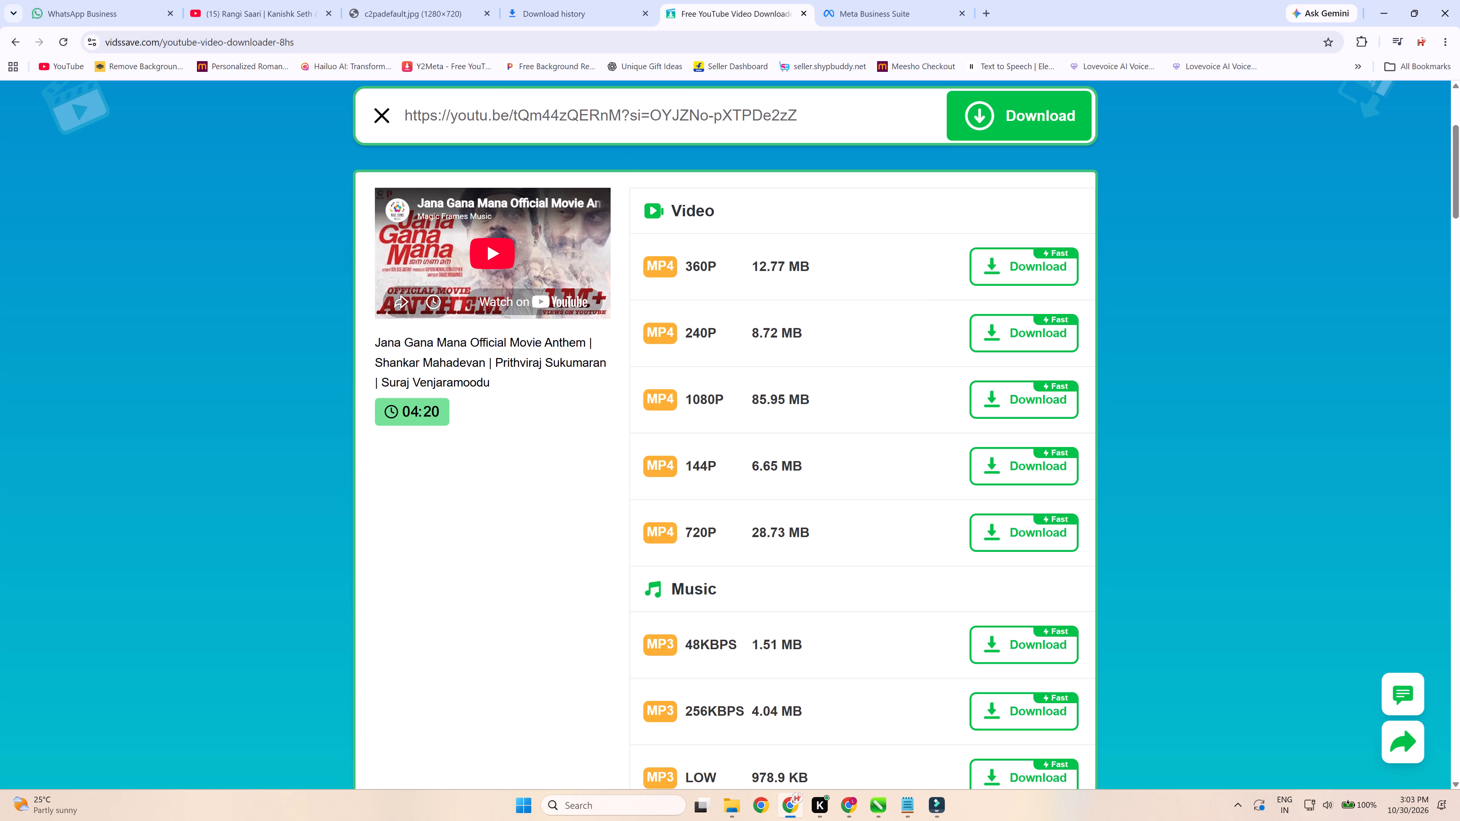
key(ctrl+a)
key(BackSpace)
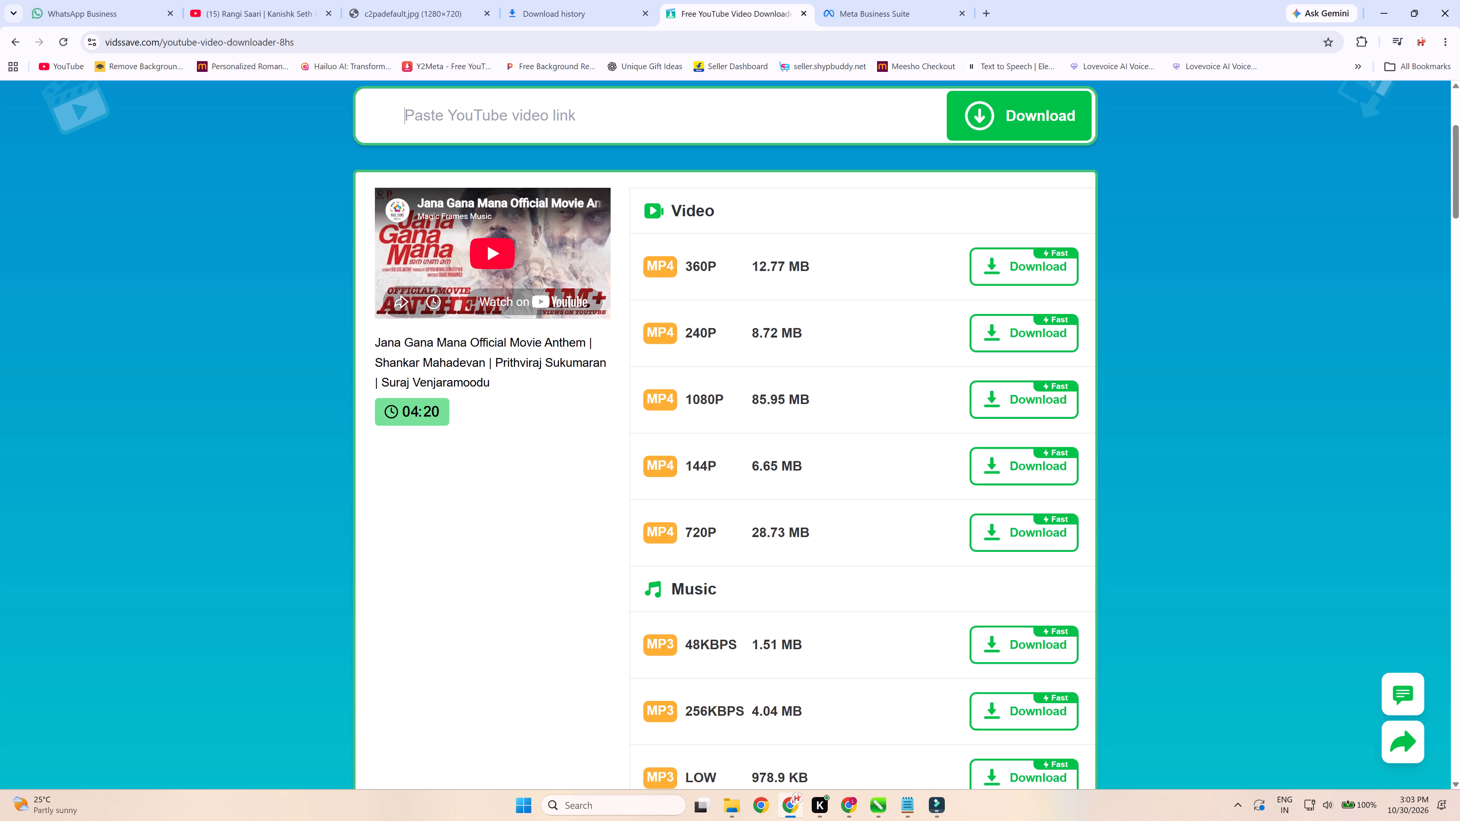
key(ctrl+v)
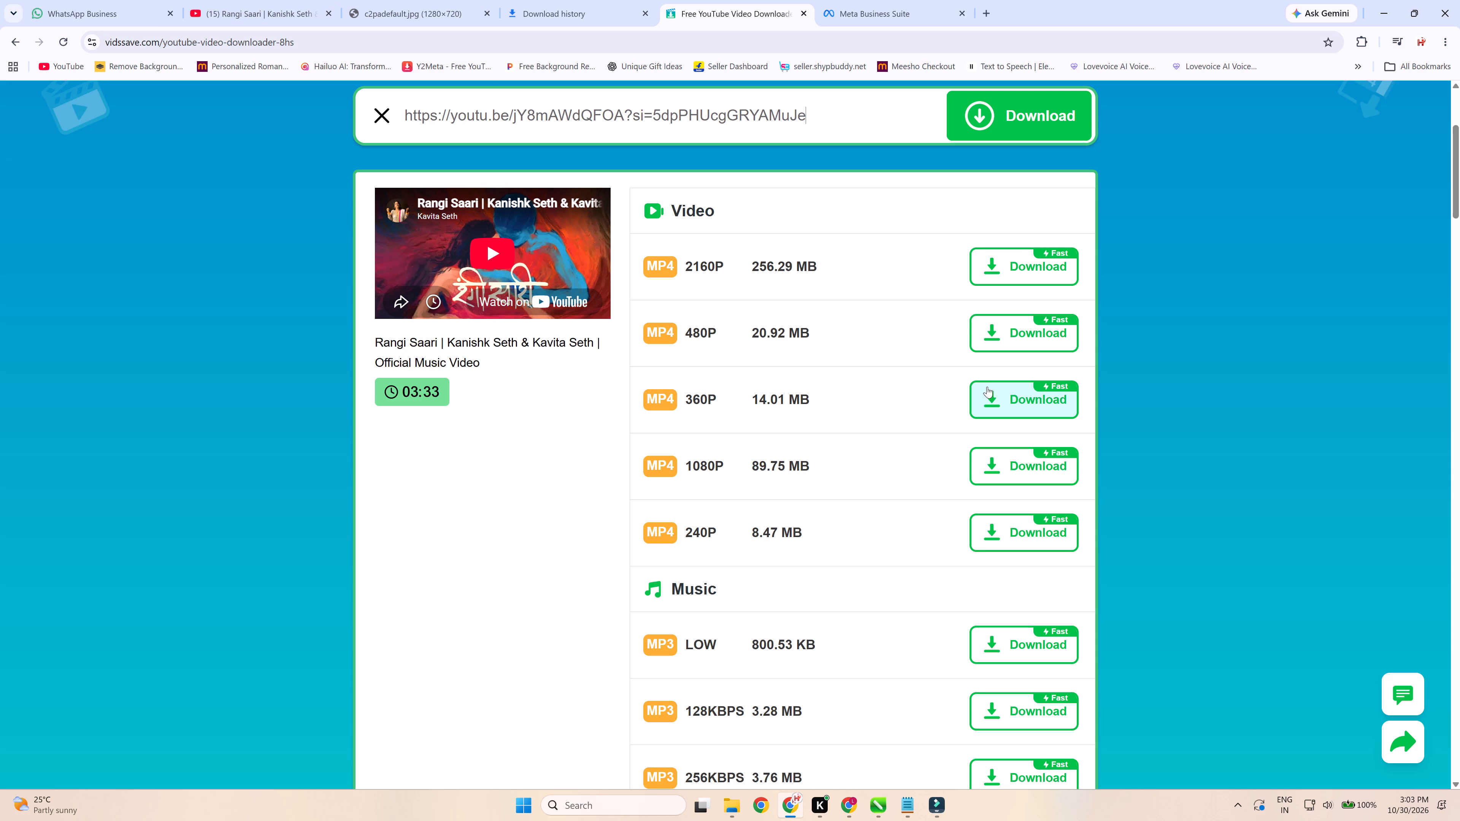
Close the browser tab showing the c2padefault.jpg thumbnail image.
click(303, 0)
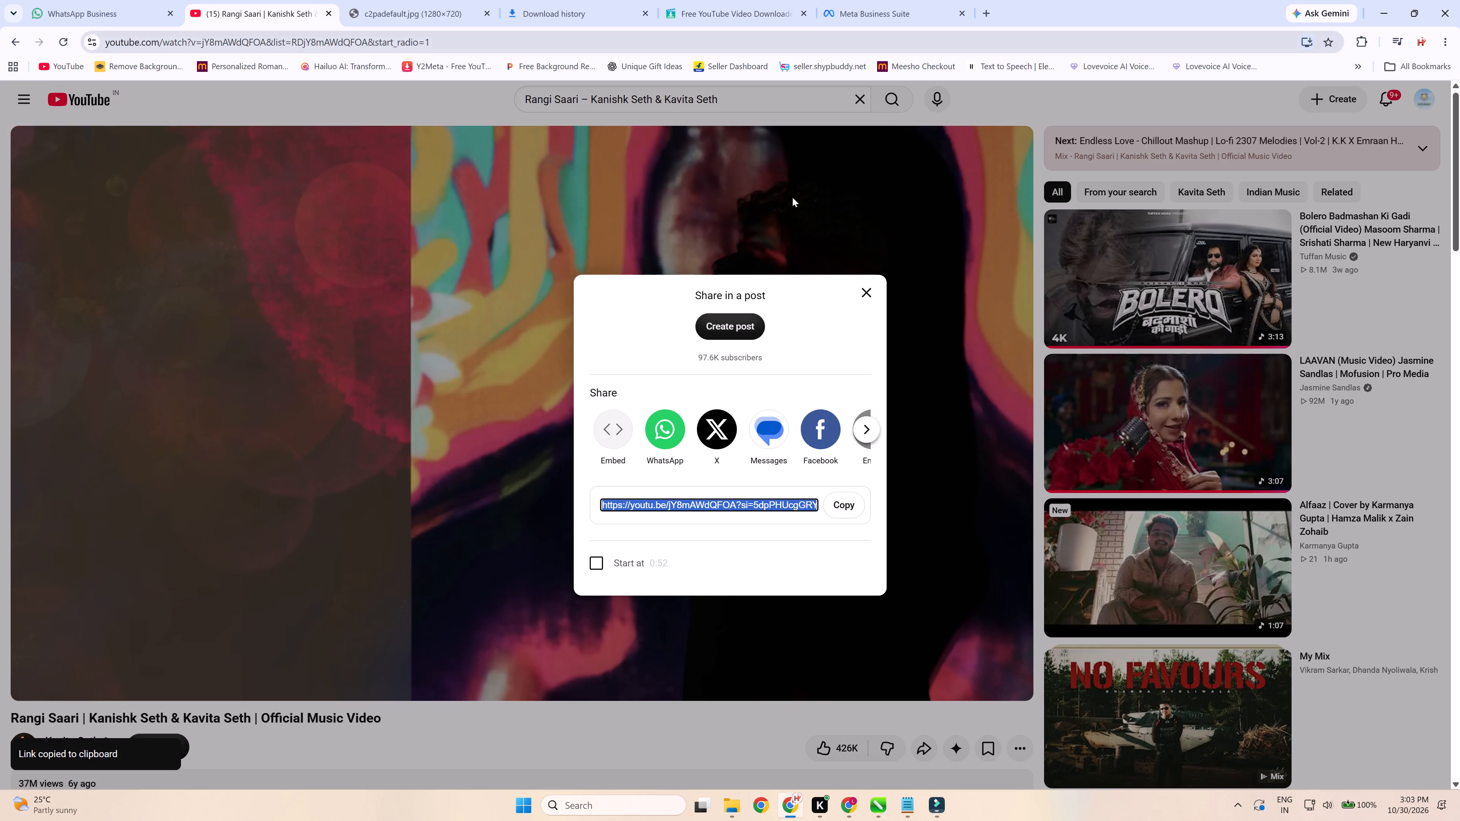
click(446, 0)
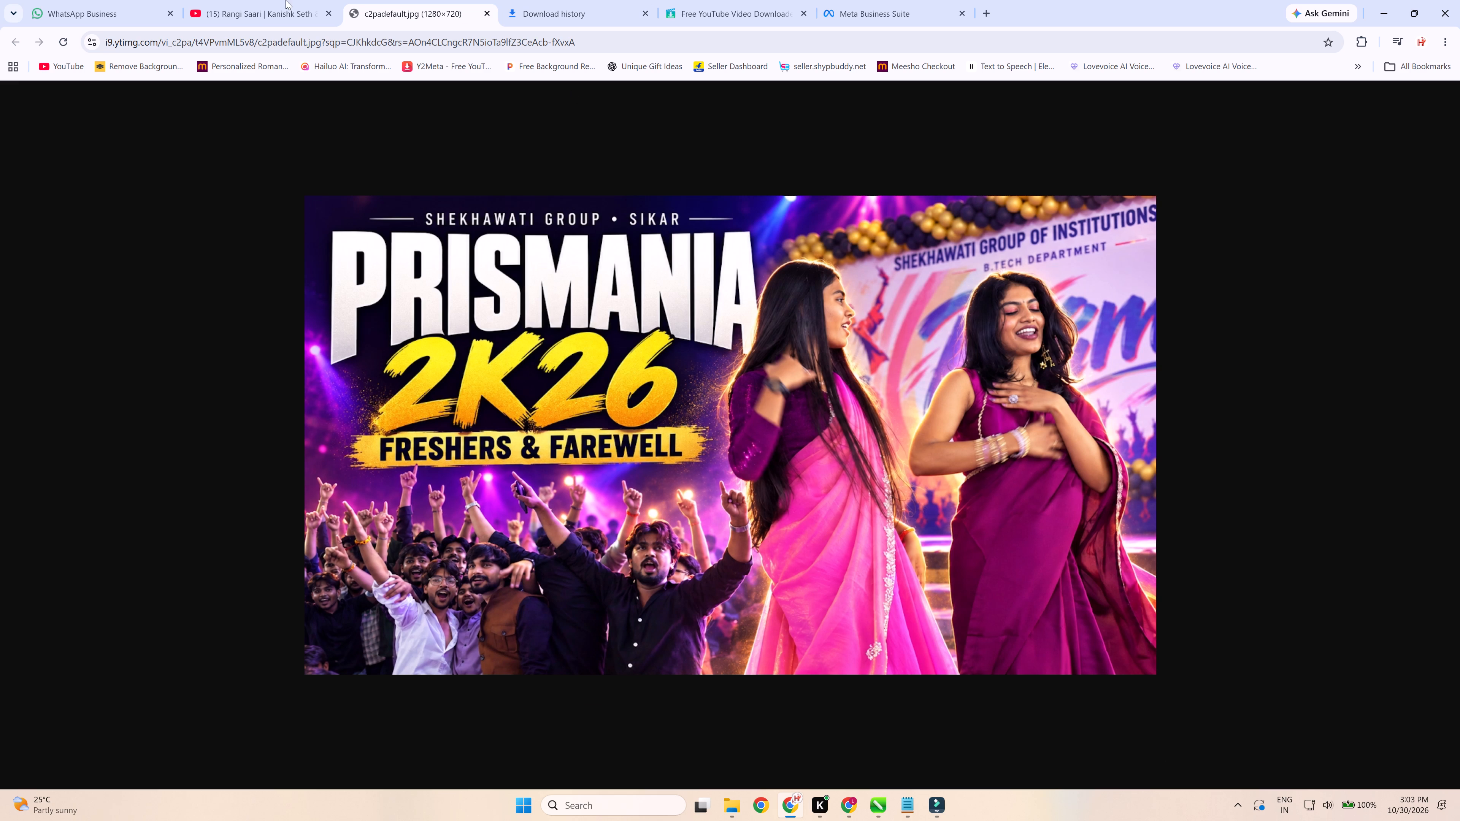
click(487, 13)
click(224, 3)
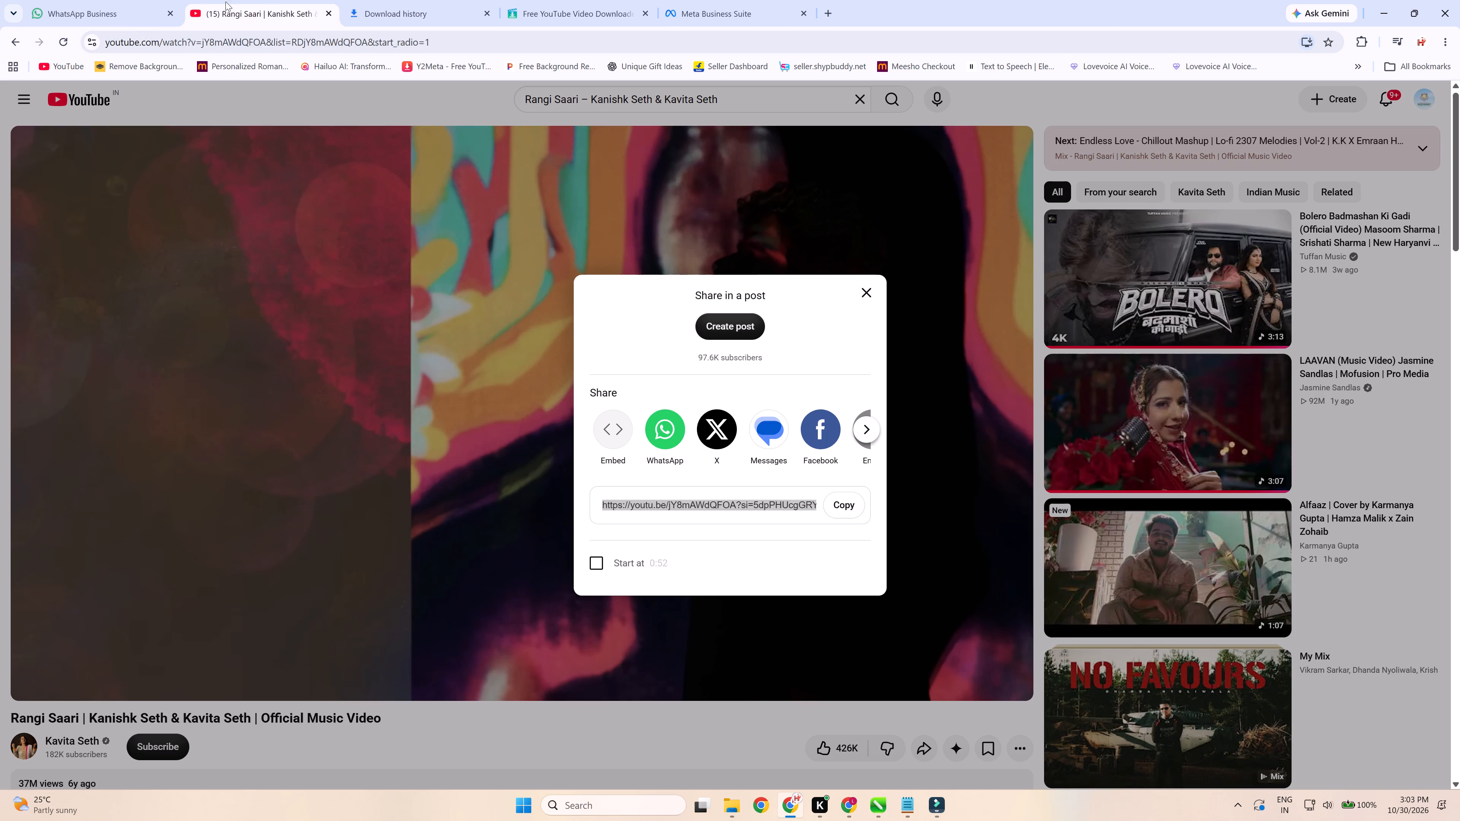
Return to the vidssave downloader and download the Rangi Saari video as a 240P MP4.
click(413, 4)
click(527, 13)
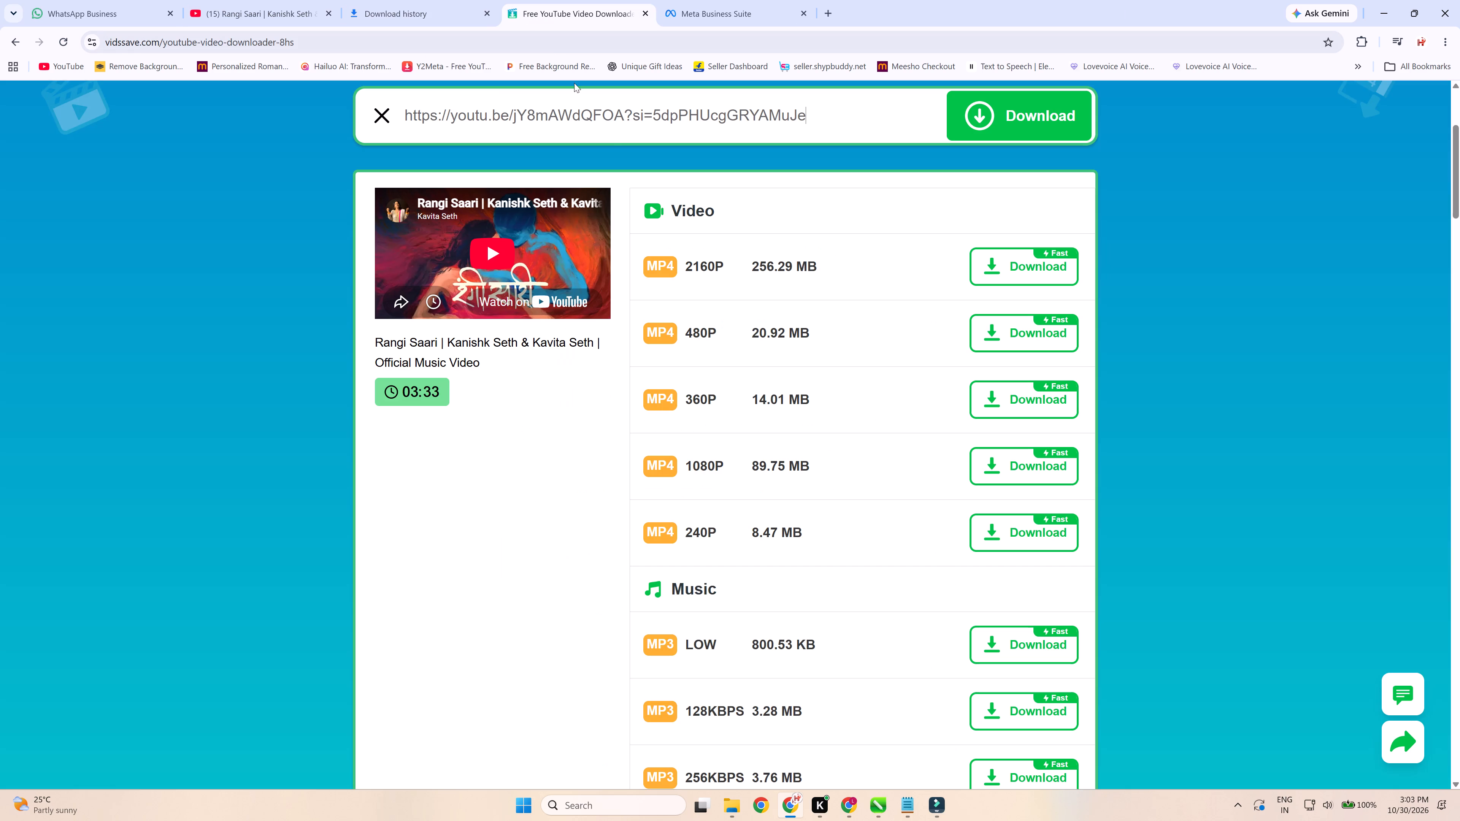
click(1019, 537)
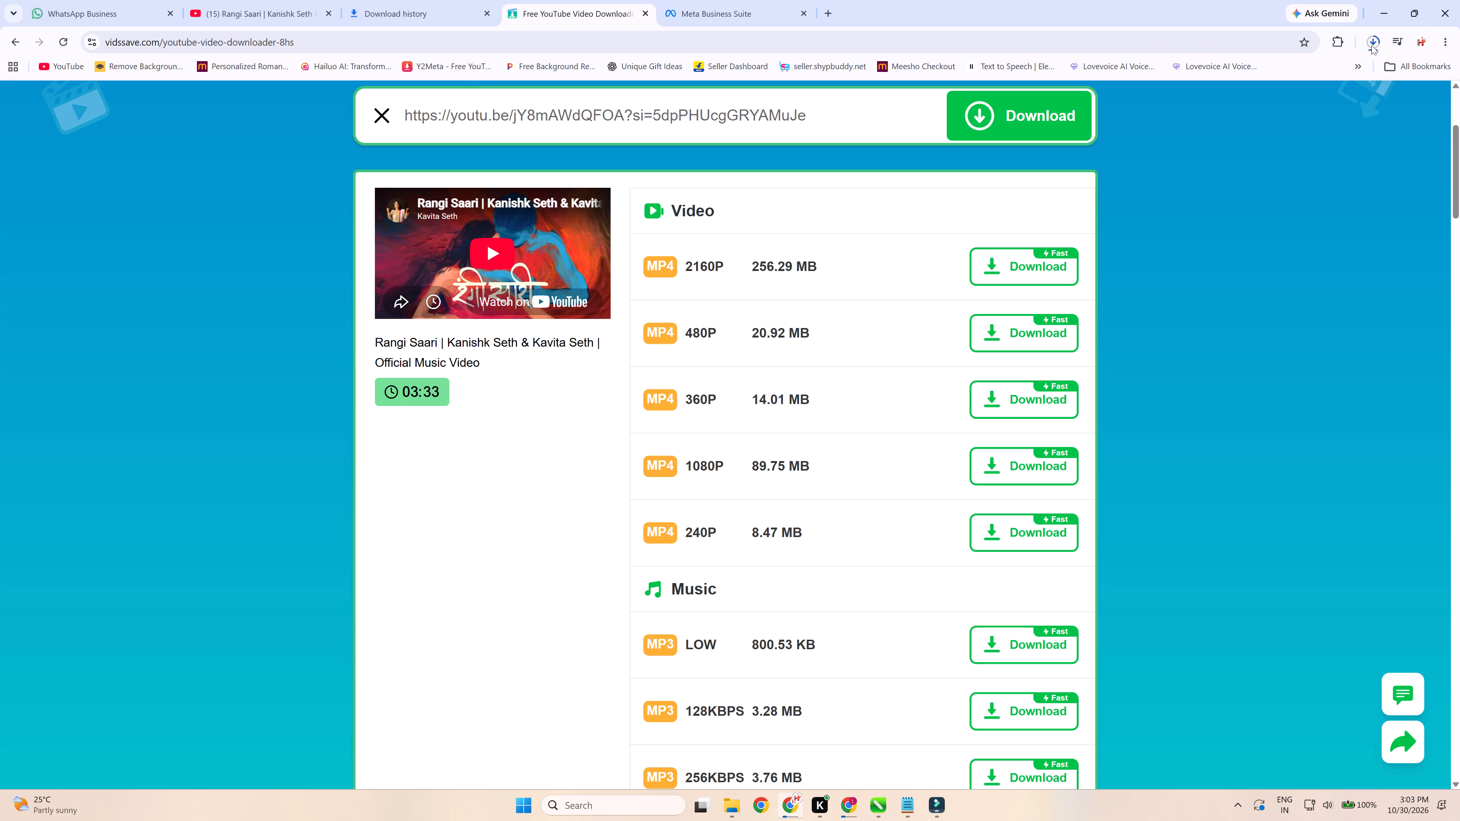
Bring the downloaded Rangi Saari 240p file from the browser's recent downloads into Filmora, at the start of the Video 3 track.
click(1374, 43)
click(1373, 45)
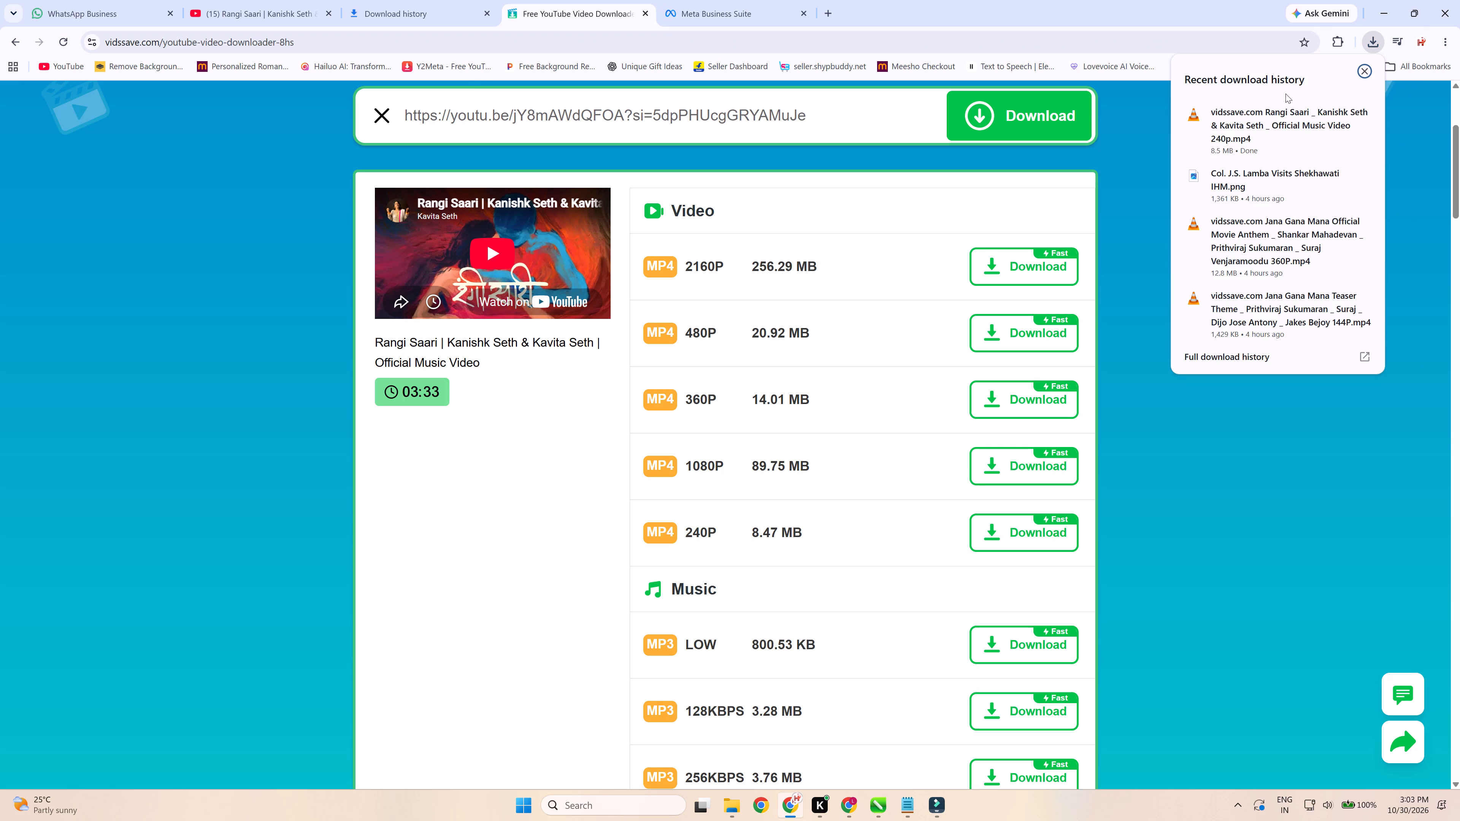
drag(1280, 123, 937, 456)
key(alt+Tab)
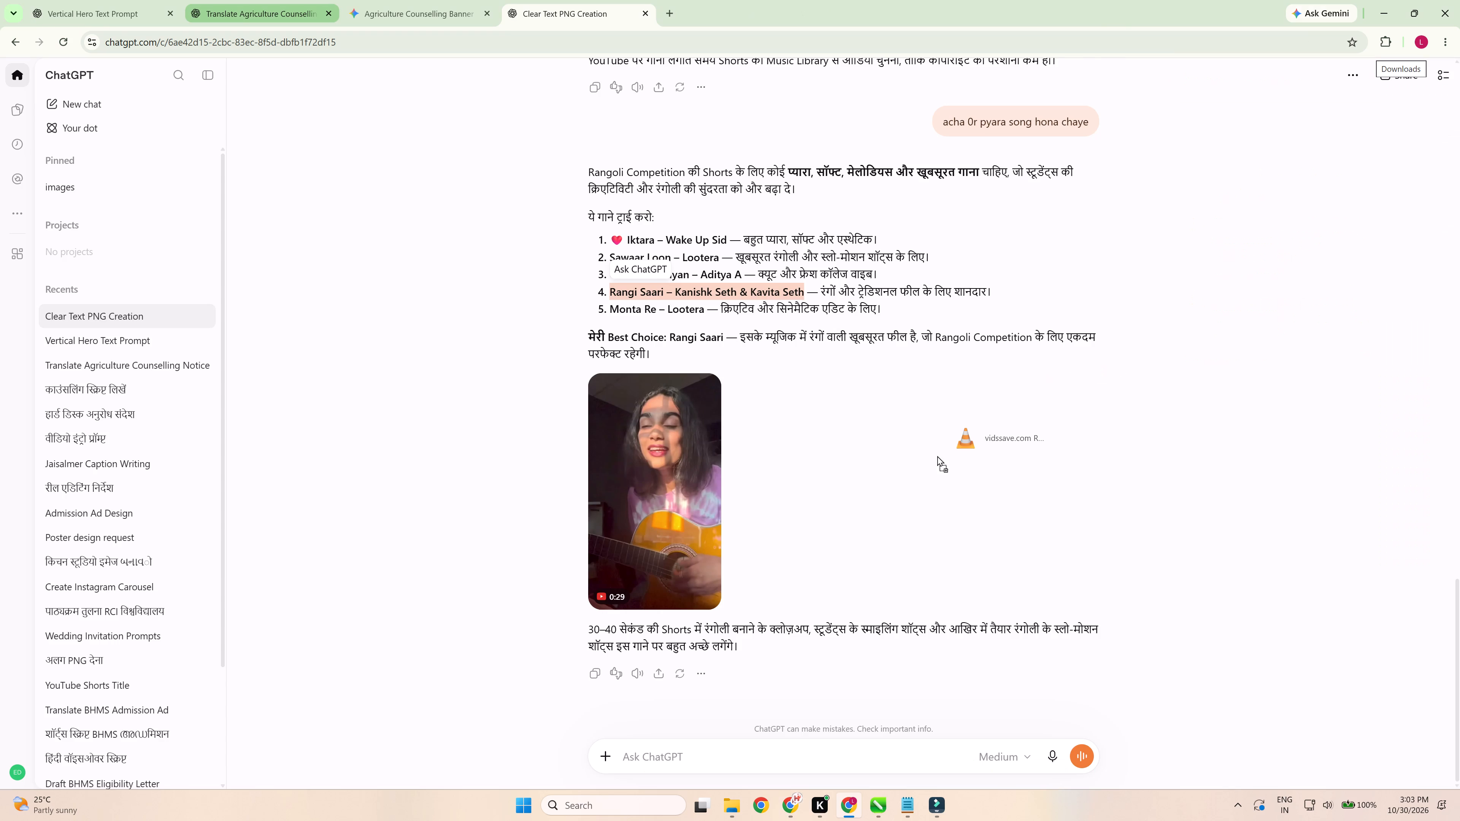
drag(937, 456, 790, 602)
key(alt+Tab)
key(alt+Tab)
key(alt+Tab)
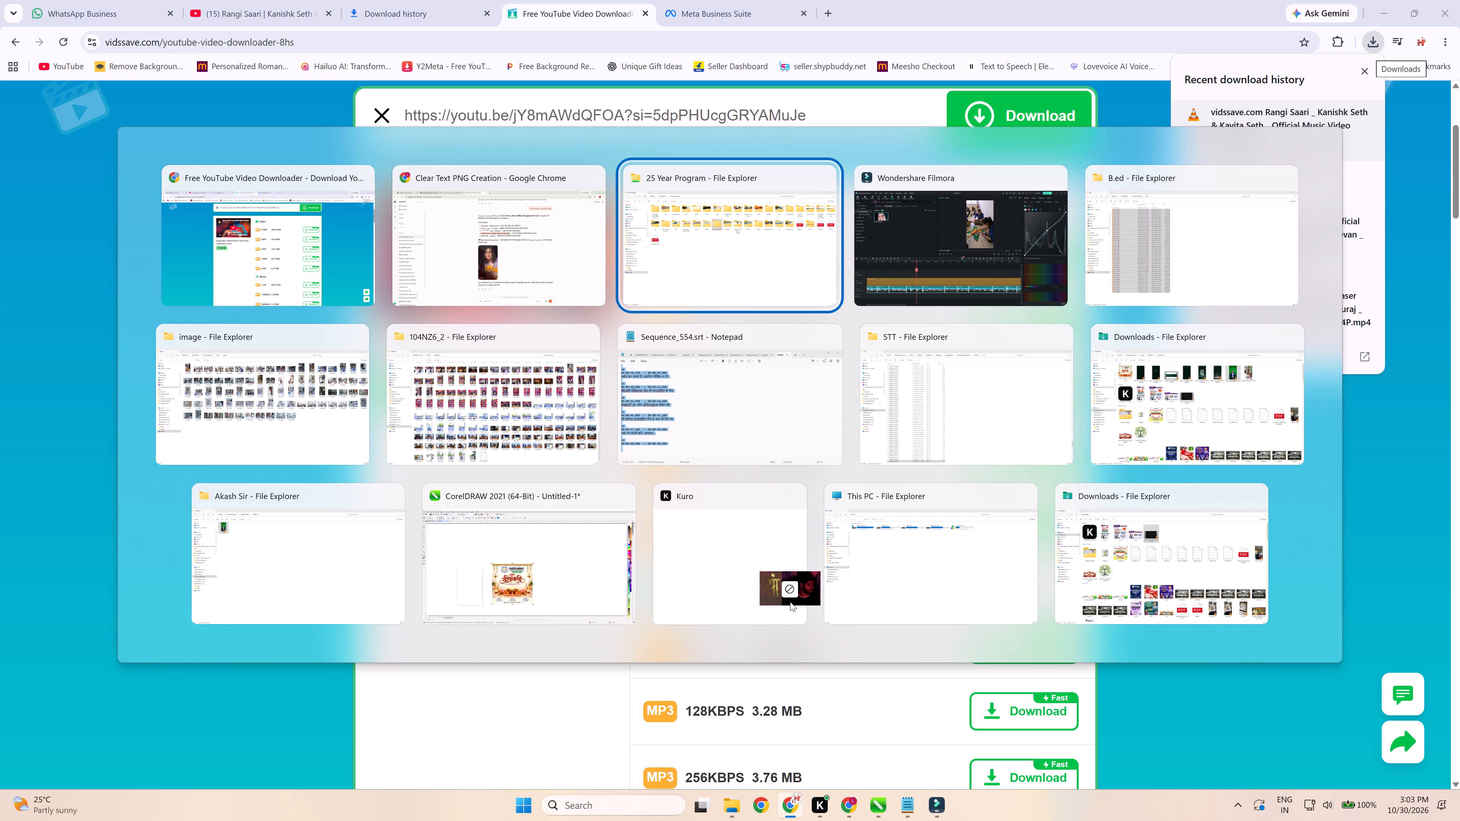
drag(790, 602, 94, 578)
key(alt+Tab)
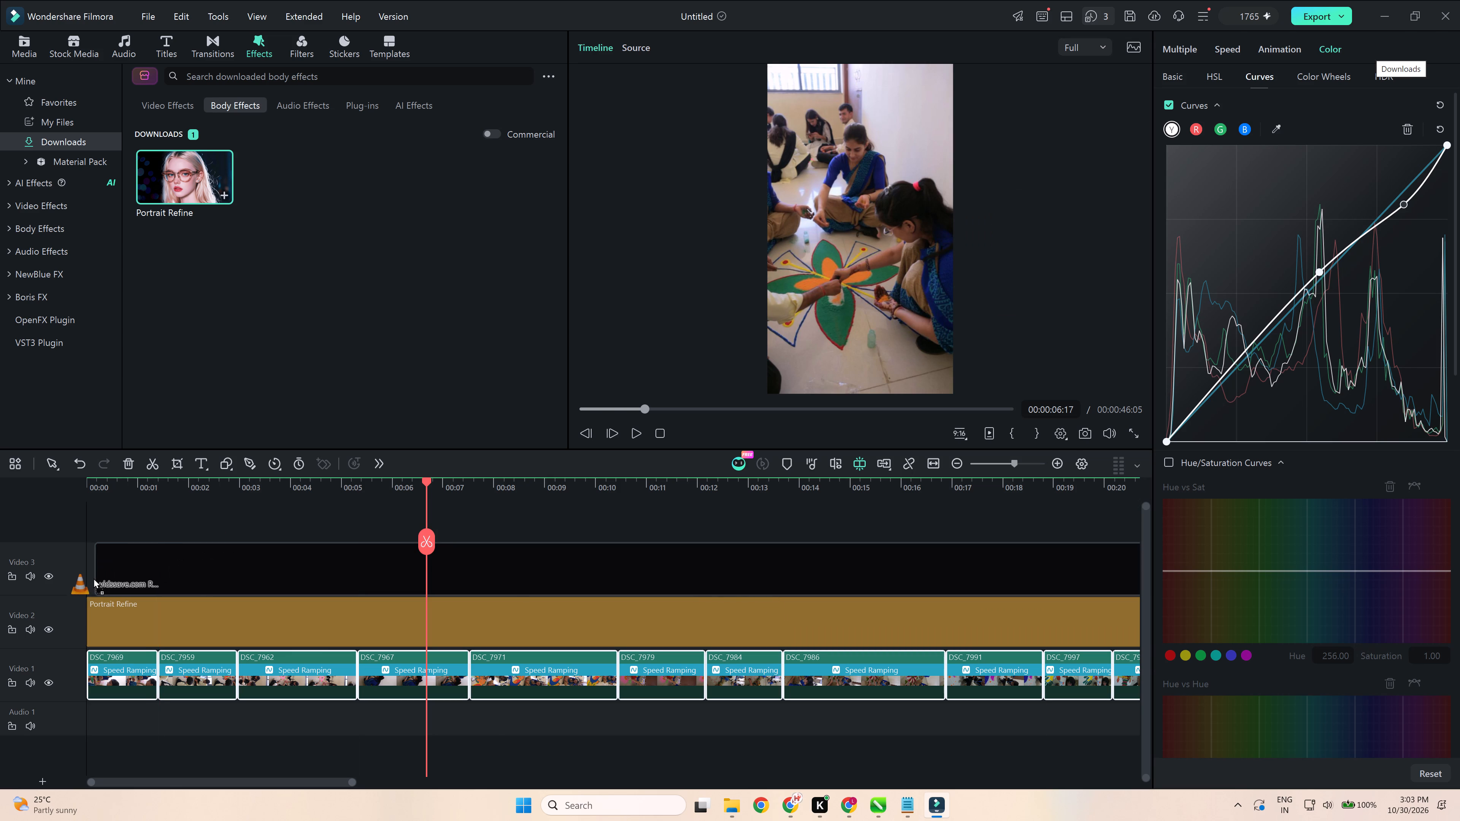
drag(94, 578, 89, 578)
Detach the audio from the Rangi Saari clip and delete its video part from the Video 3 track.
ctrl+scroll(726, 526, down, 3)
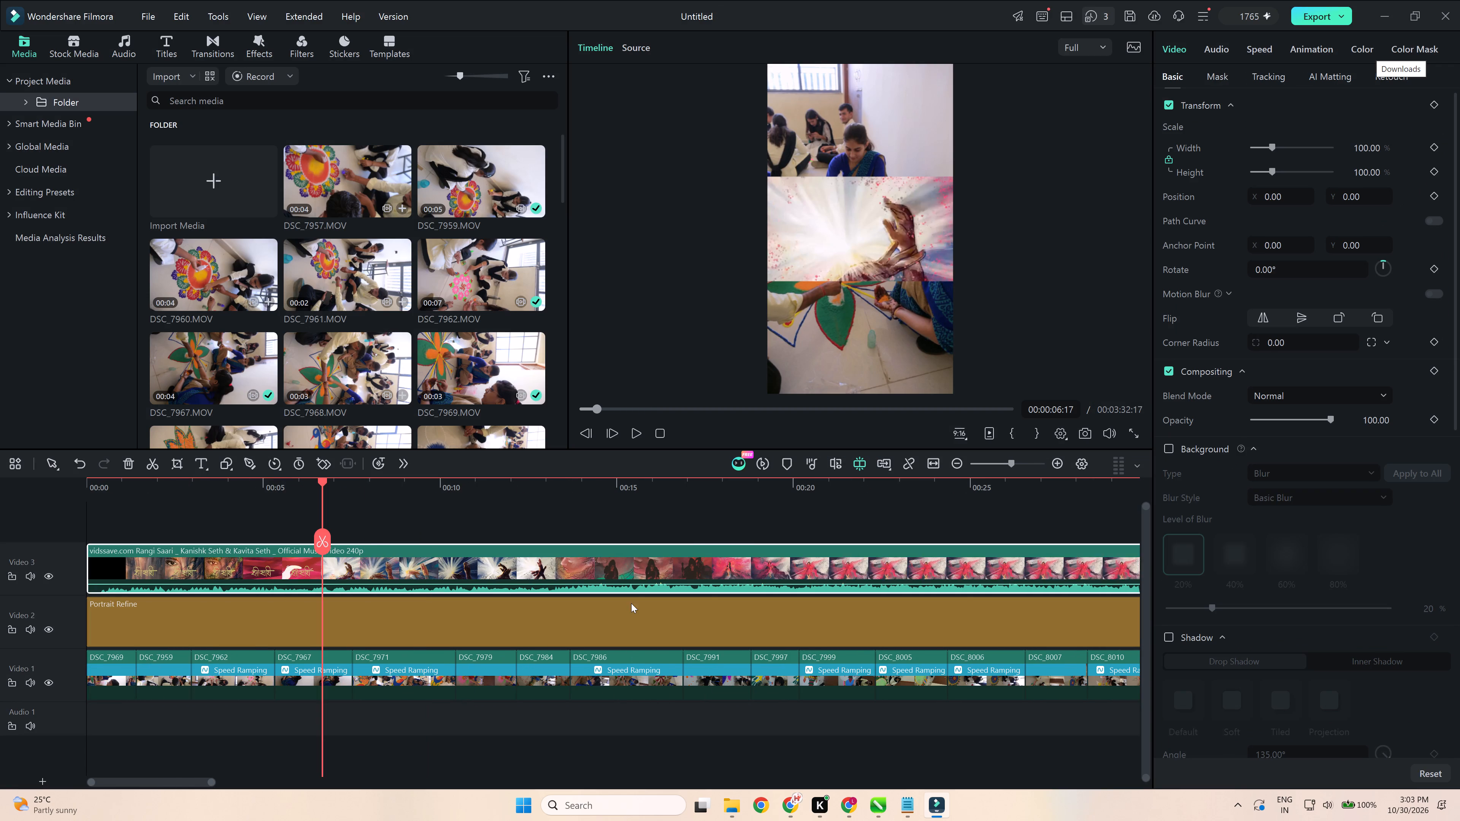
right_click(632, 562)
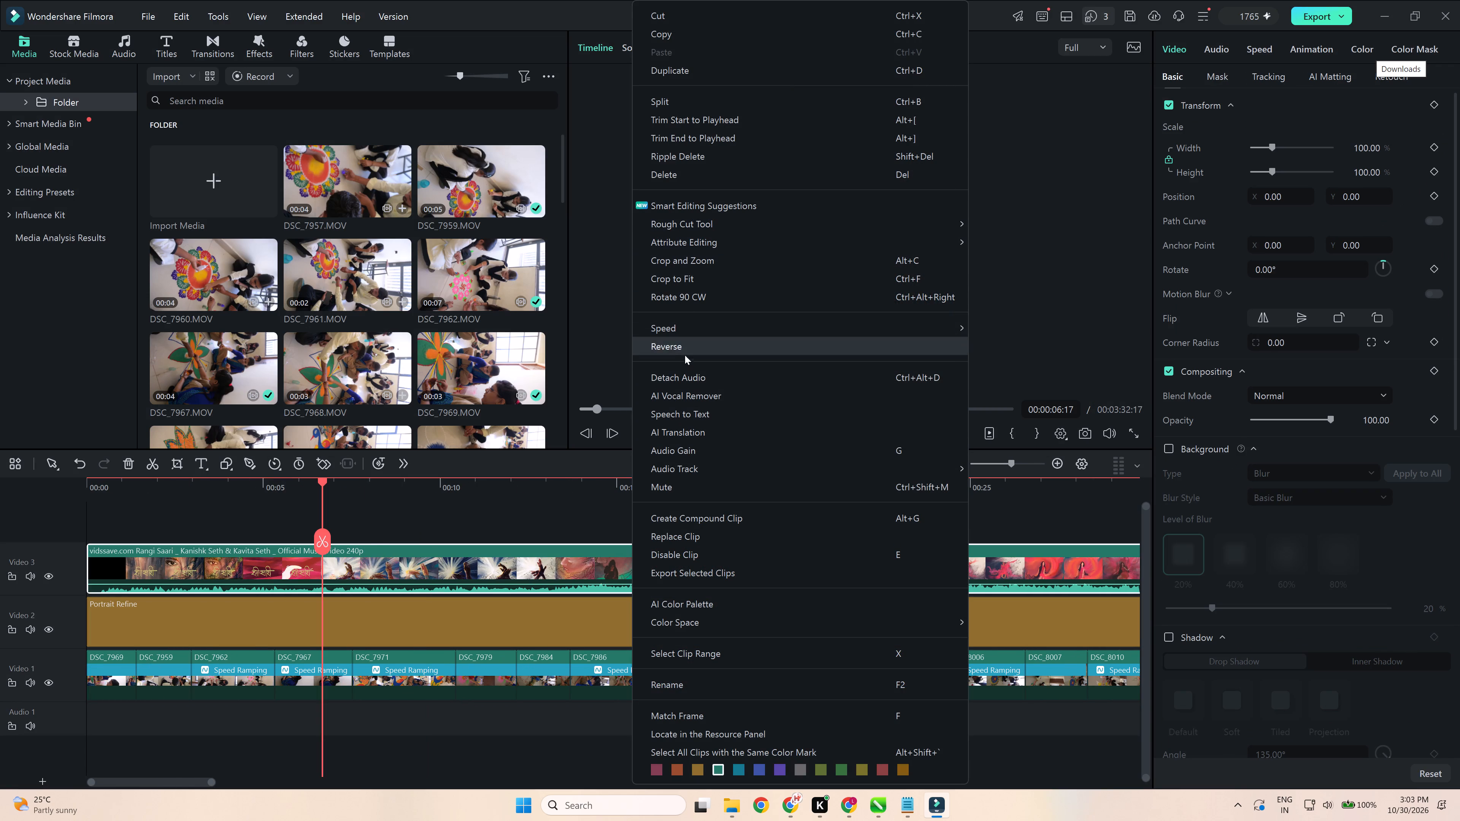
click(684, 381)
click(514, 570)
key(Delete)
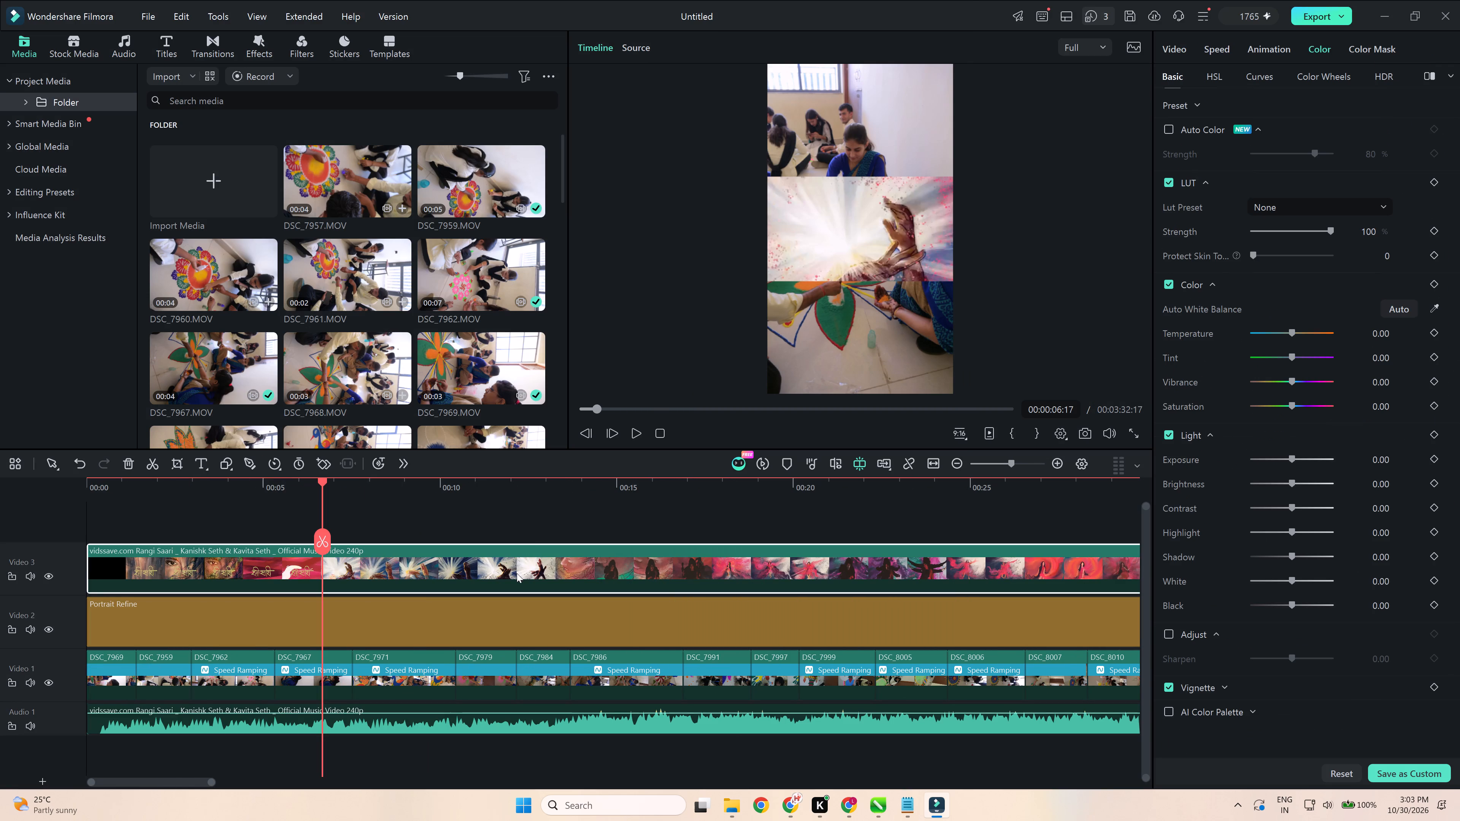
Trim about 4.4 s off the beginning of the song audio and close the gap so it starts at 00:00.
drag(325, 487, 0, 509)
ctrl+scroll(291, 617, up, 2)
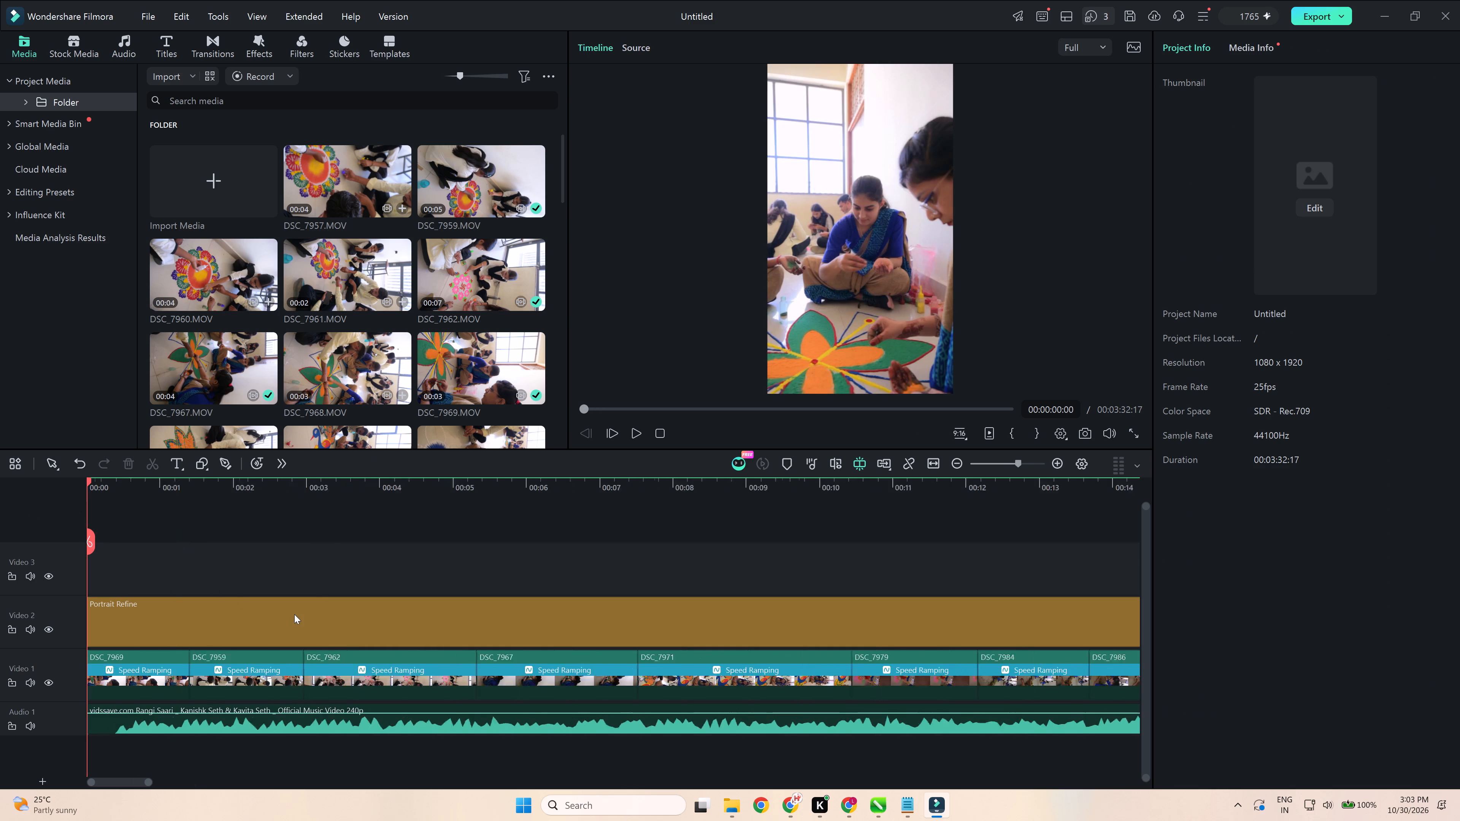
ctrl+scroll(294, 614, up, 4)
drag(88, 730, 132, 734)
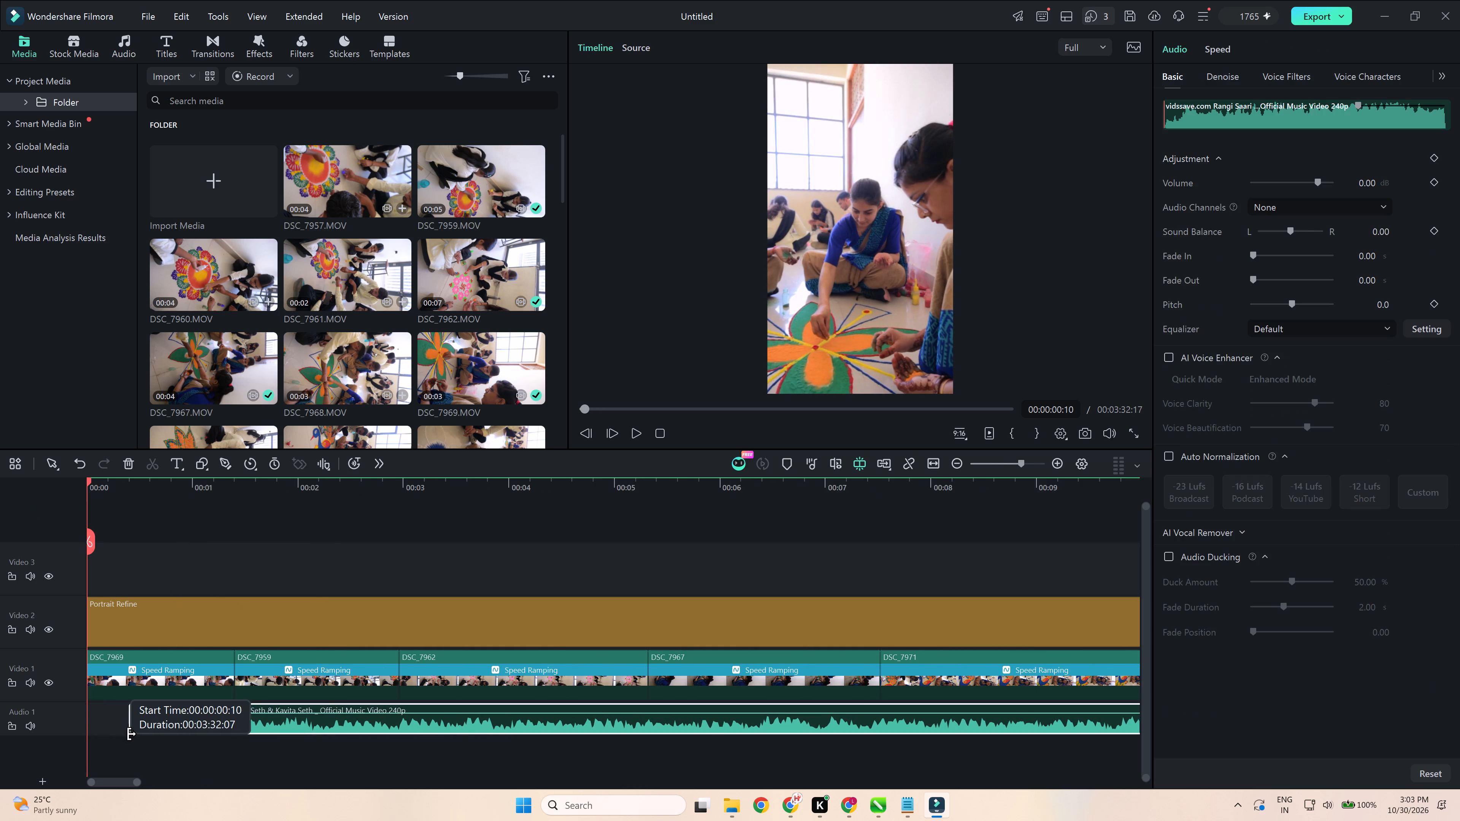
drag(132, 734, 551, 757)
click(533, 735)
click(541, 713)
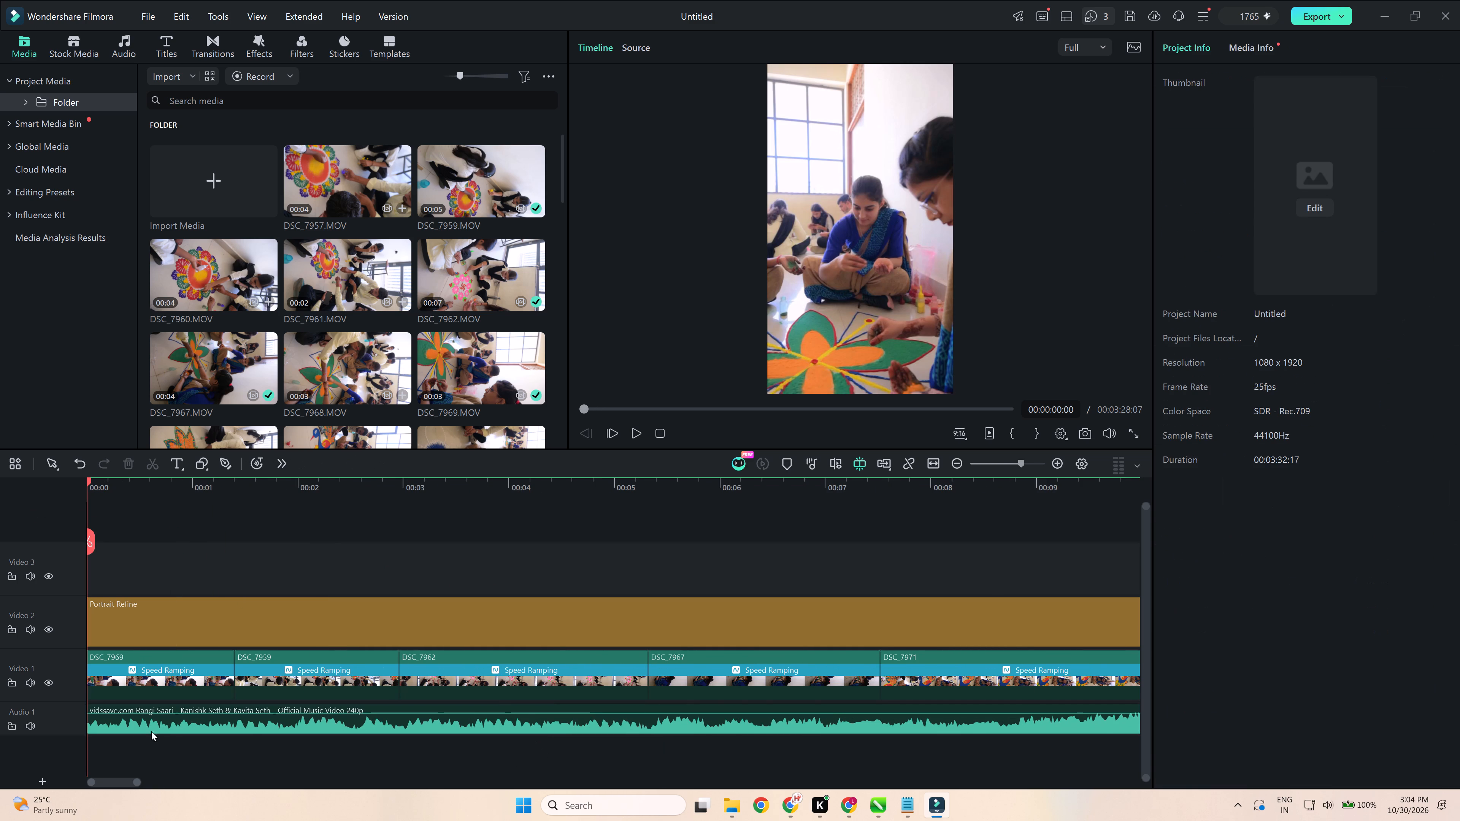
Add a short fade-in at the start of the song audio and close the gap in front of it.
drag(94, 704, 113, 704)
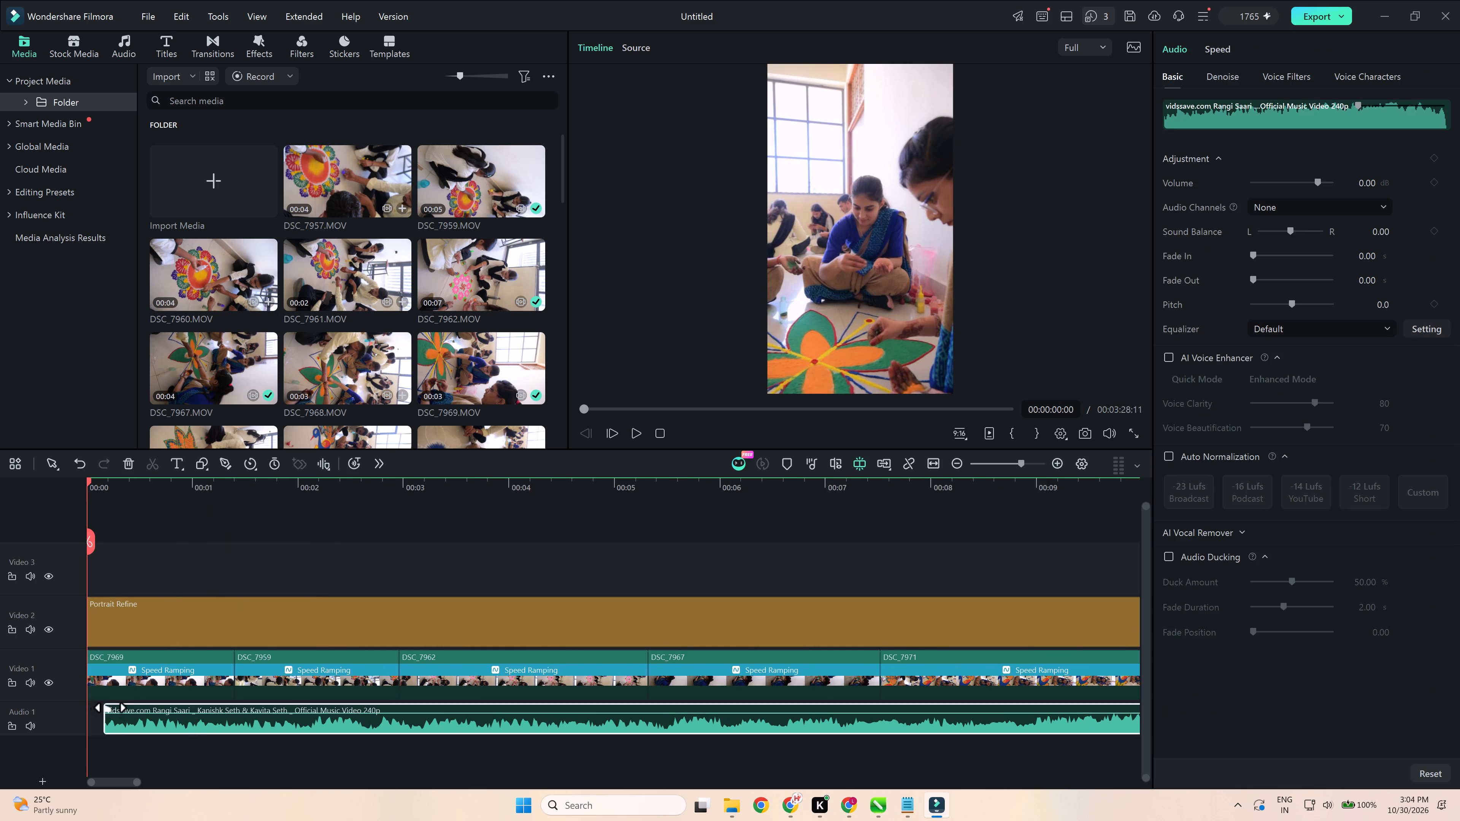
drag(111, 709, 128, 709)
click(97, 714)
click(97, 708)
Play the opening of the timeline to check the clips against the trimmed song.
key(space)
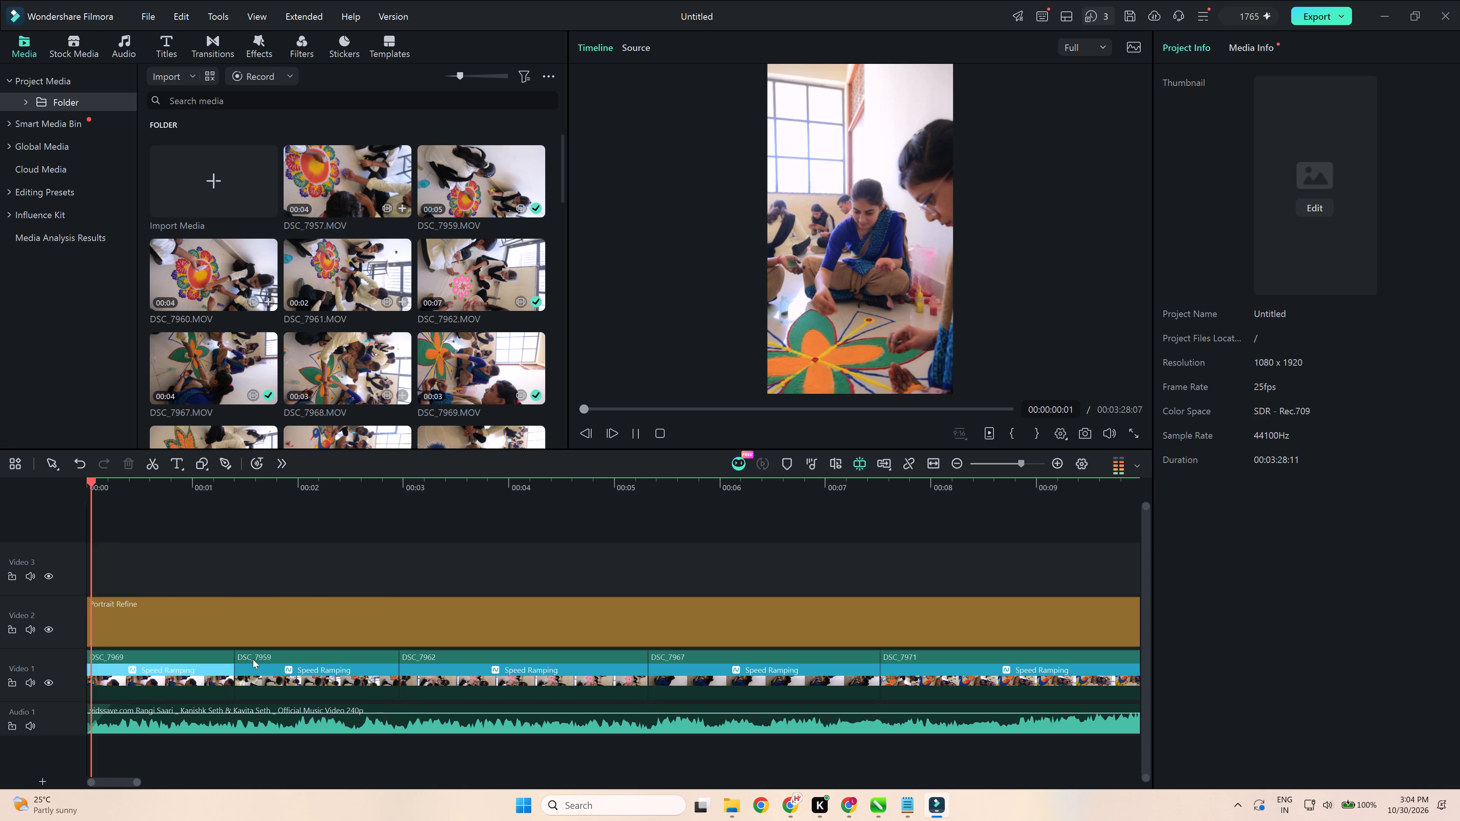
ctrl+scroll(301, 675, up, 3)
key(space)
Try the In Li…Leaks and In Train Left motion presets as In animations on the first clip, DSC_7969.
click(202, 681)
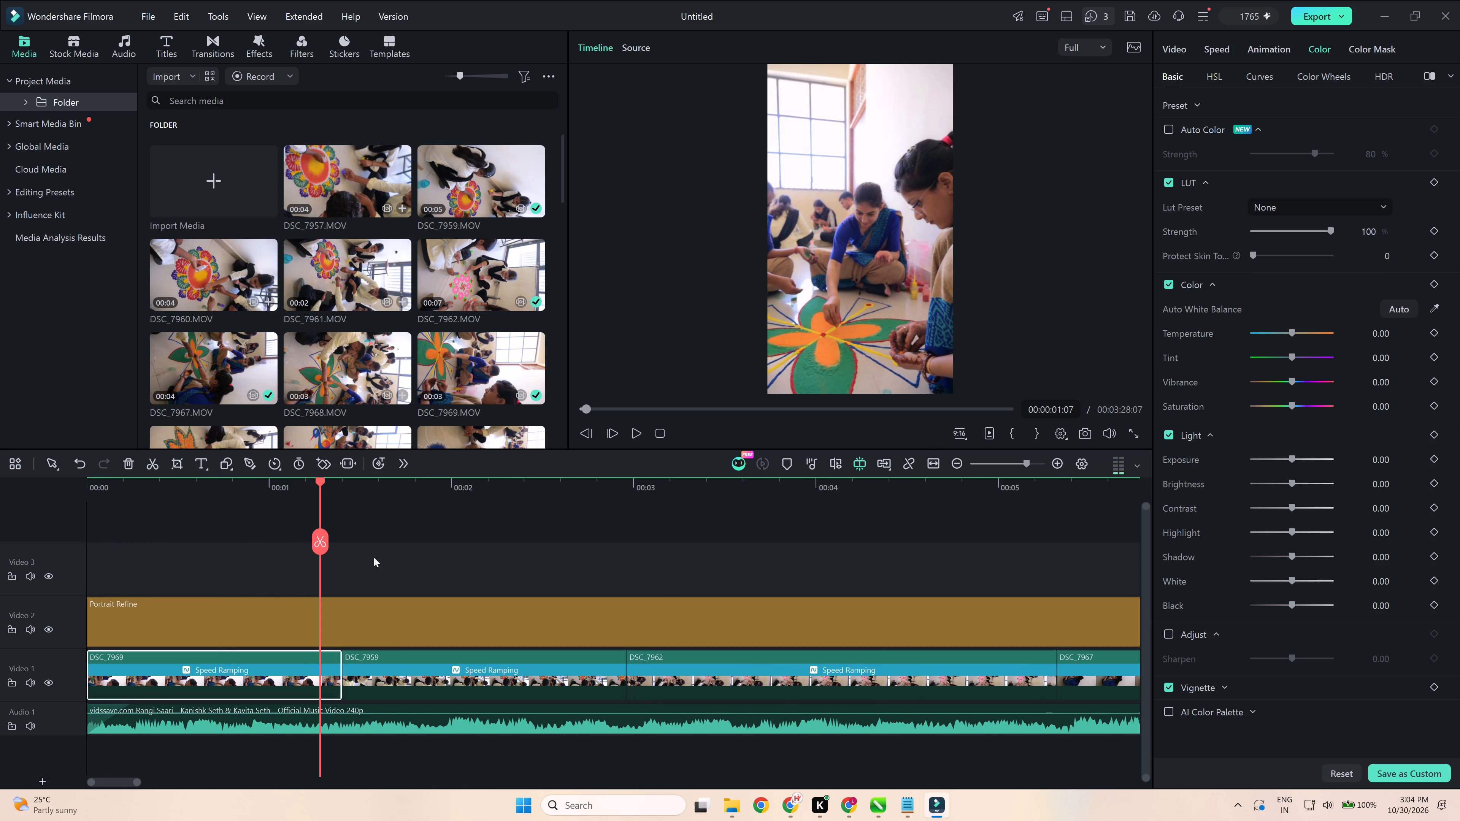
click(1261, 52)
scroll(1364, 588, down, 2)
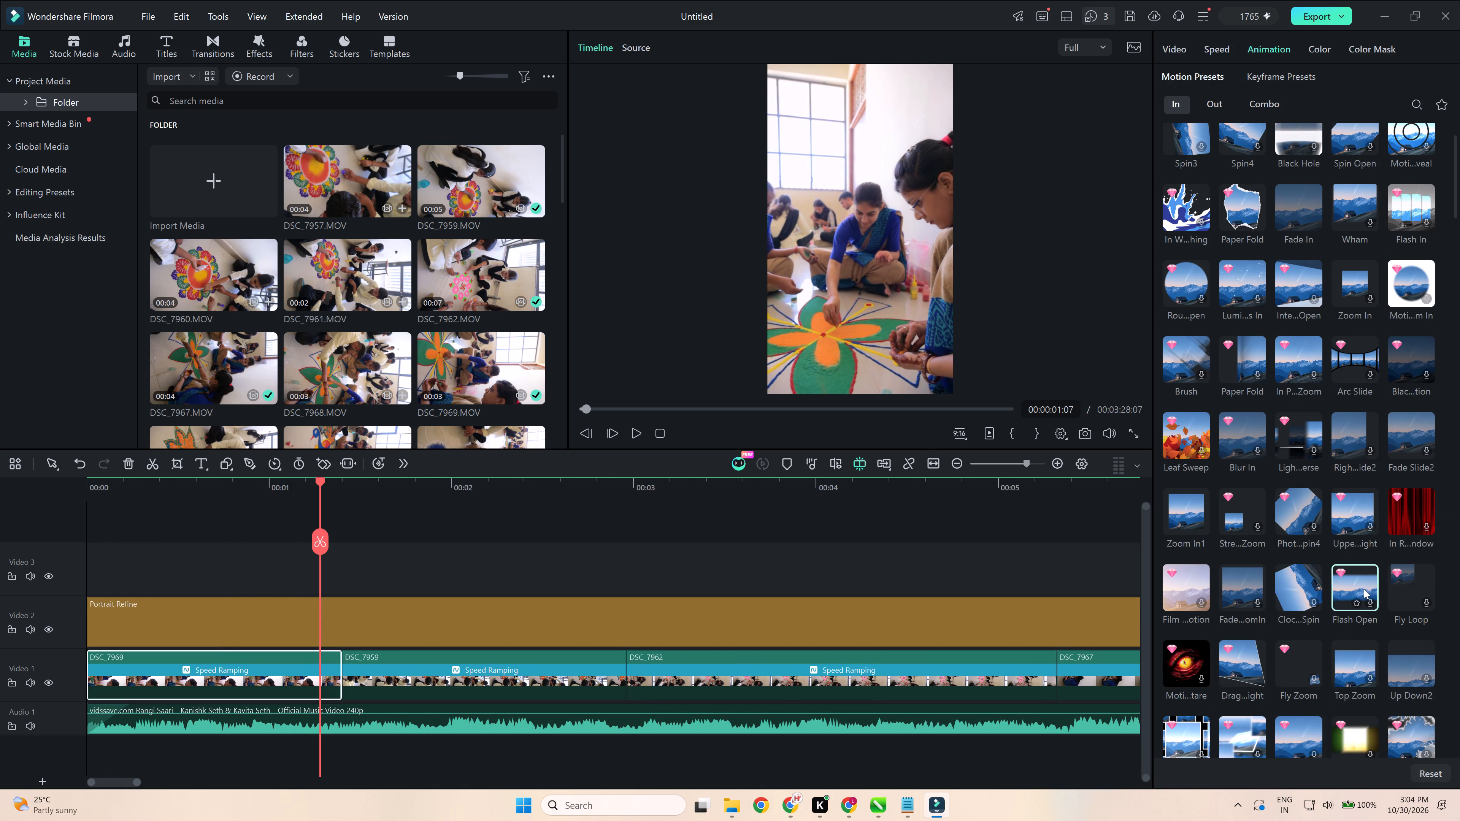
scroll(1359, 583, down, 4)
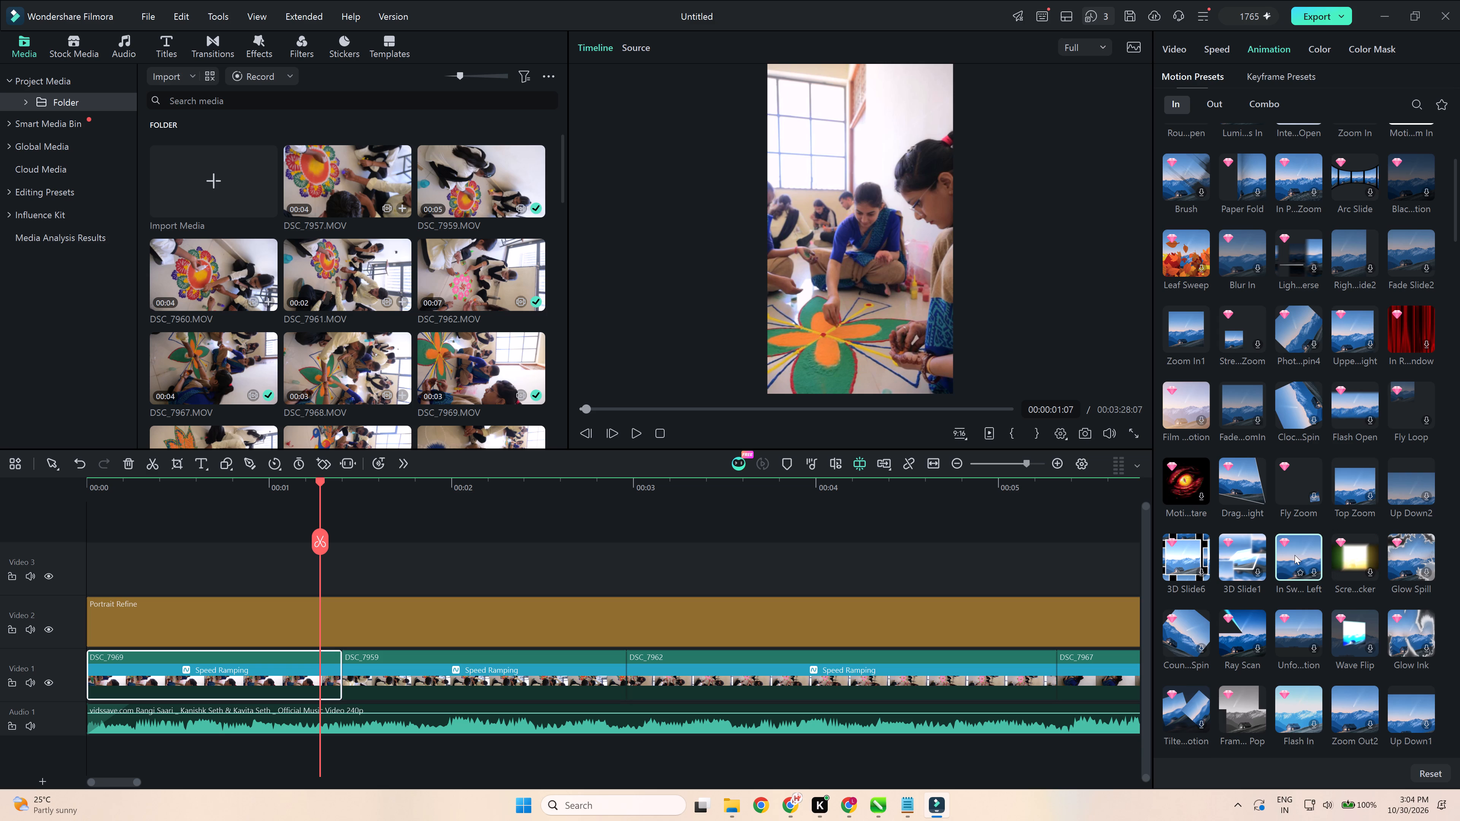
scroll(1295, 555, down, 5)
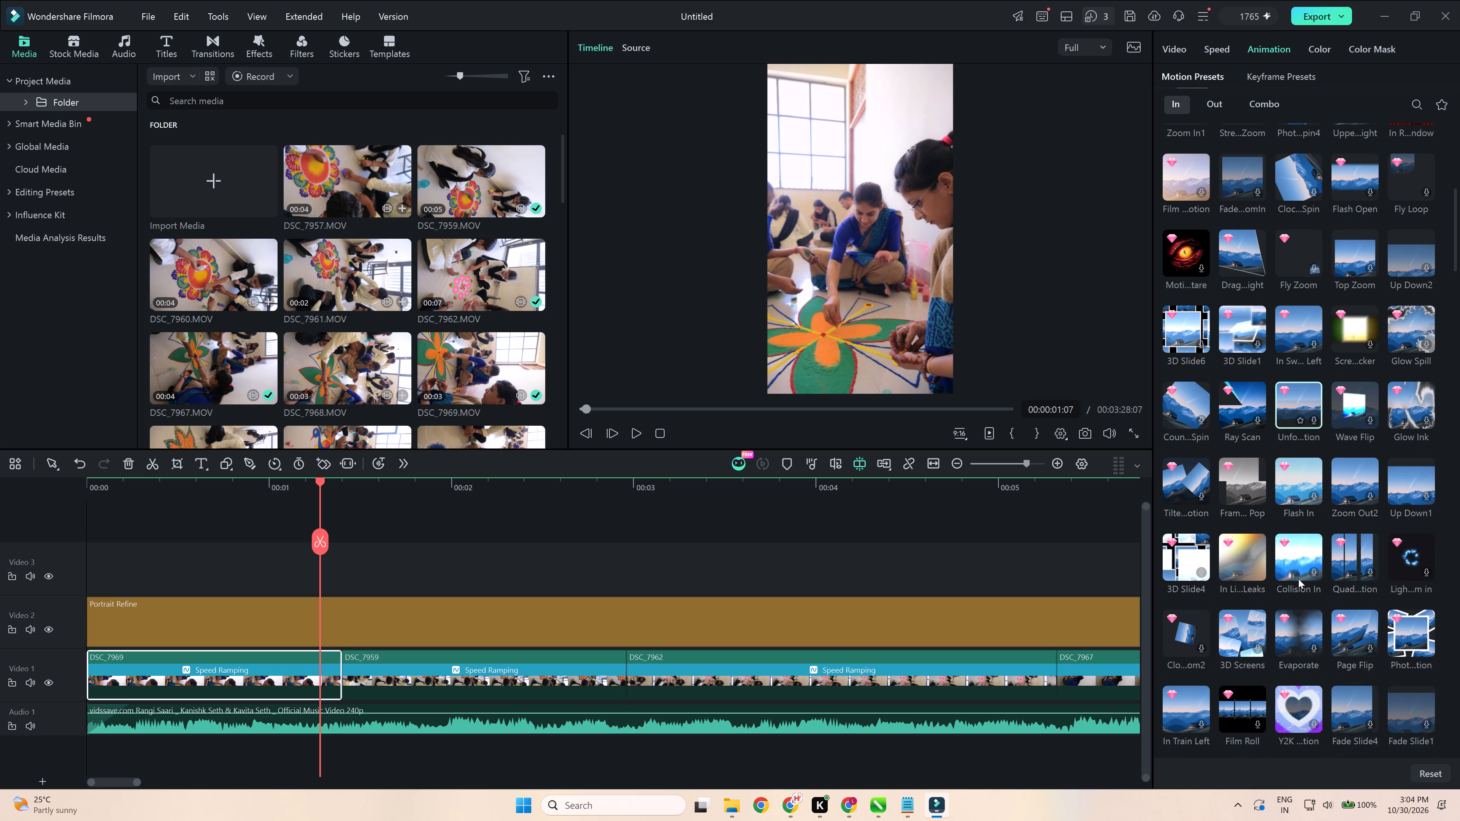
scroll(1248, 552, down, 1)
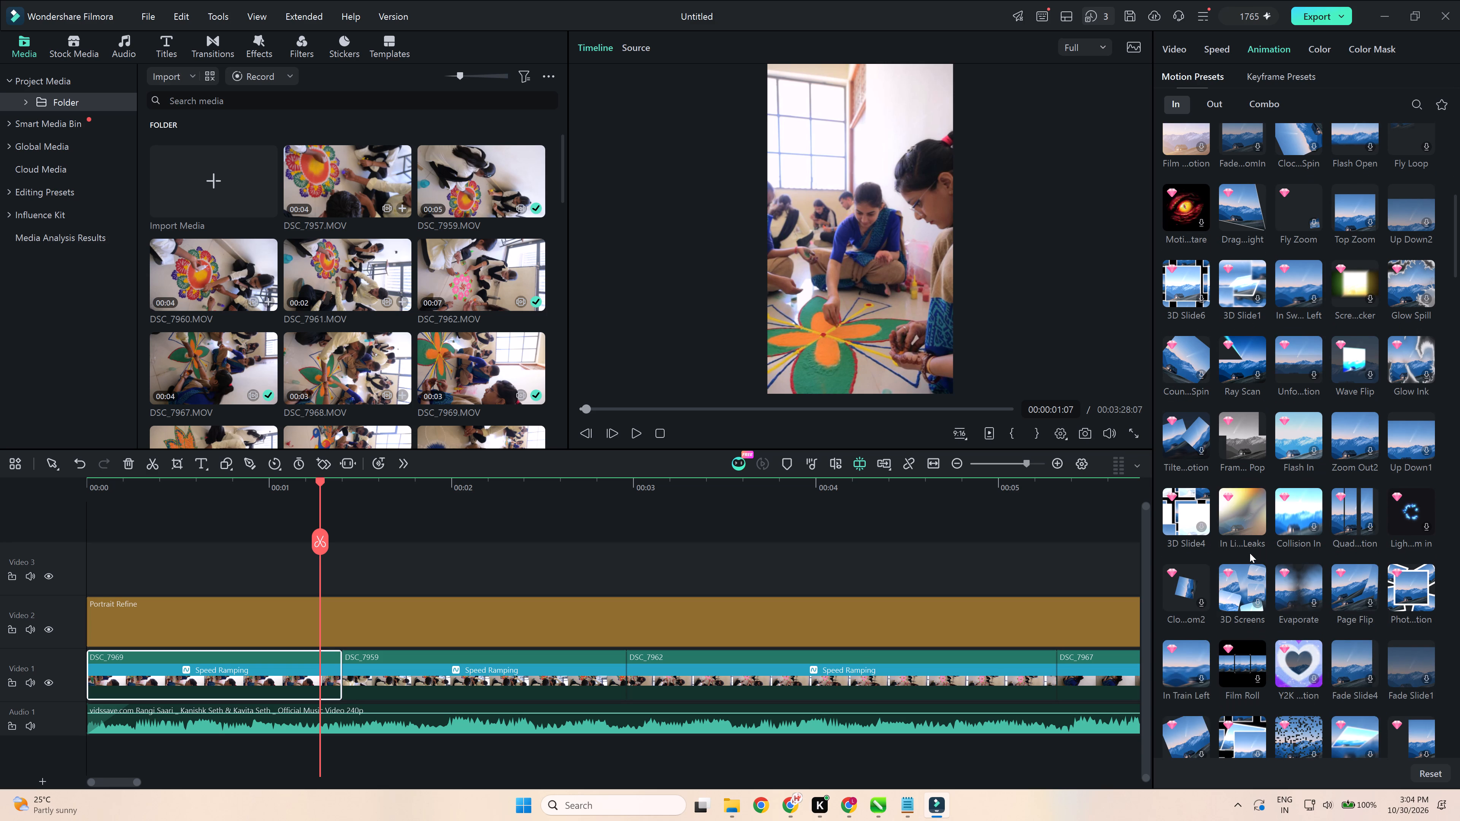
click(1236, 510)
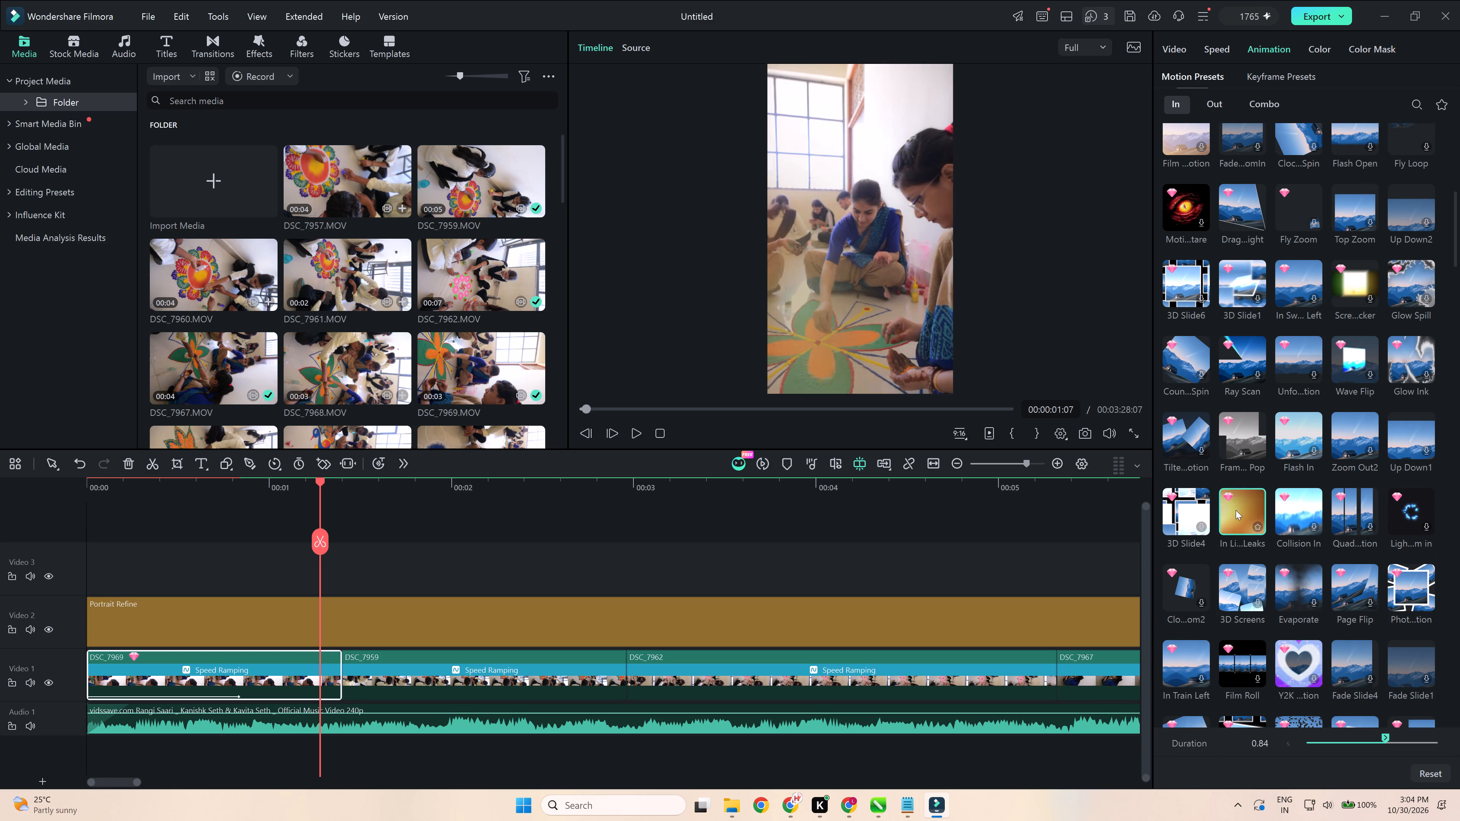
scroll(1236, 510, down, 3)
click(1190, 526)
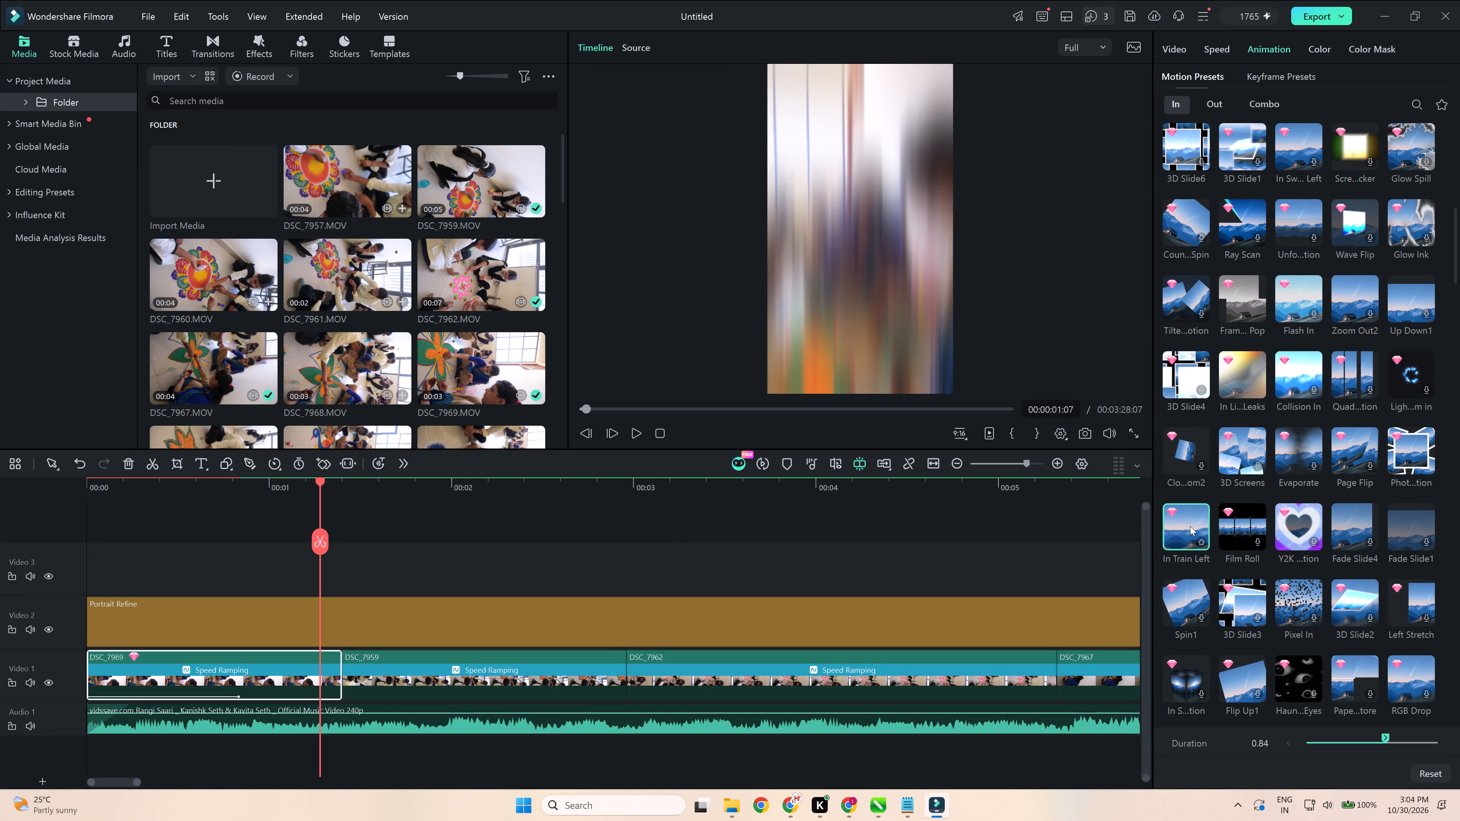
Apply the Sha…ave In motion preset to clip DSC_7969 and set its duration to 0.50.
scroll(1191, 523, down, 2)
scroll(1229, 525, down, 3)
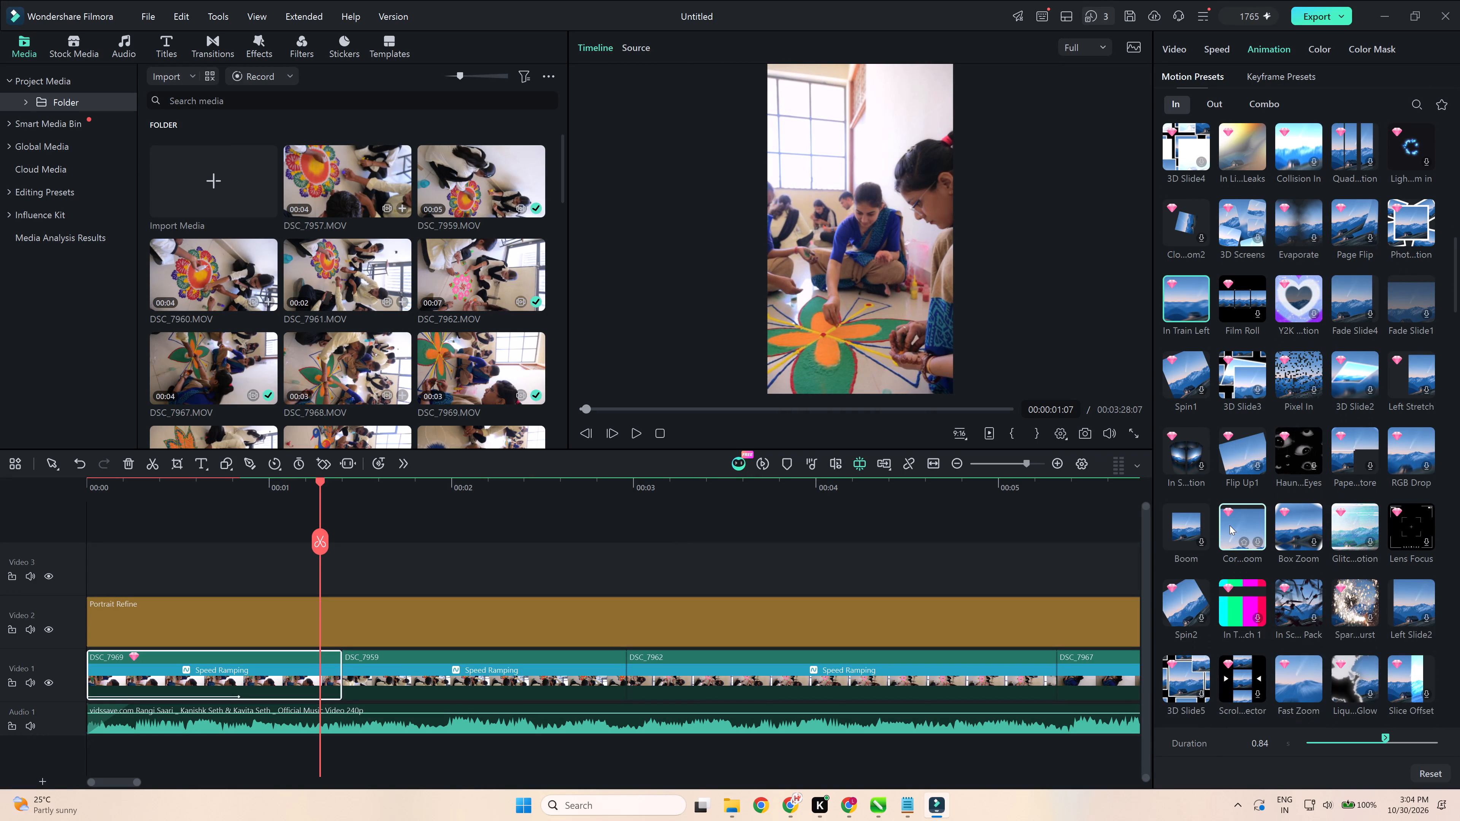
scroll(1308, 528, down, 3)
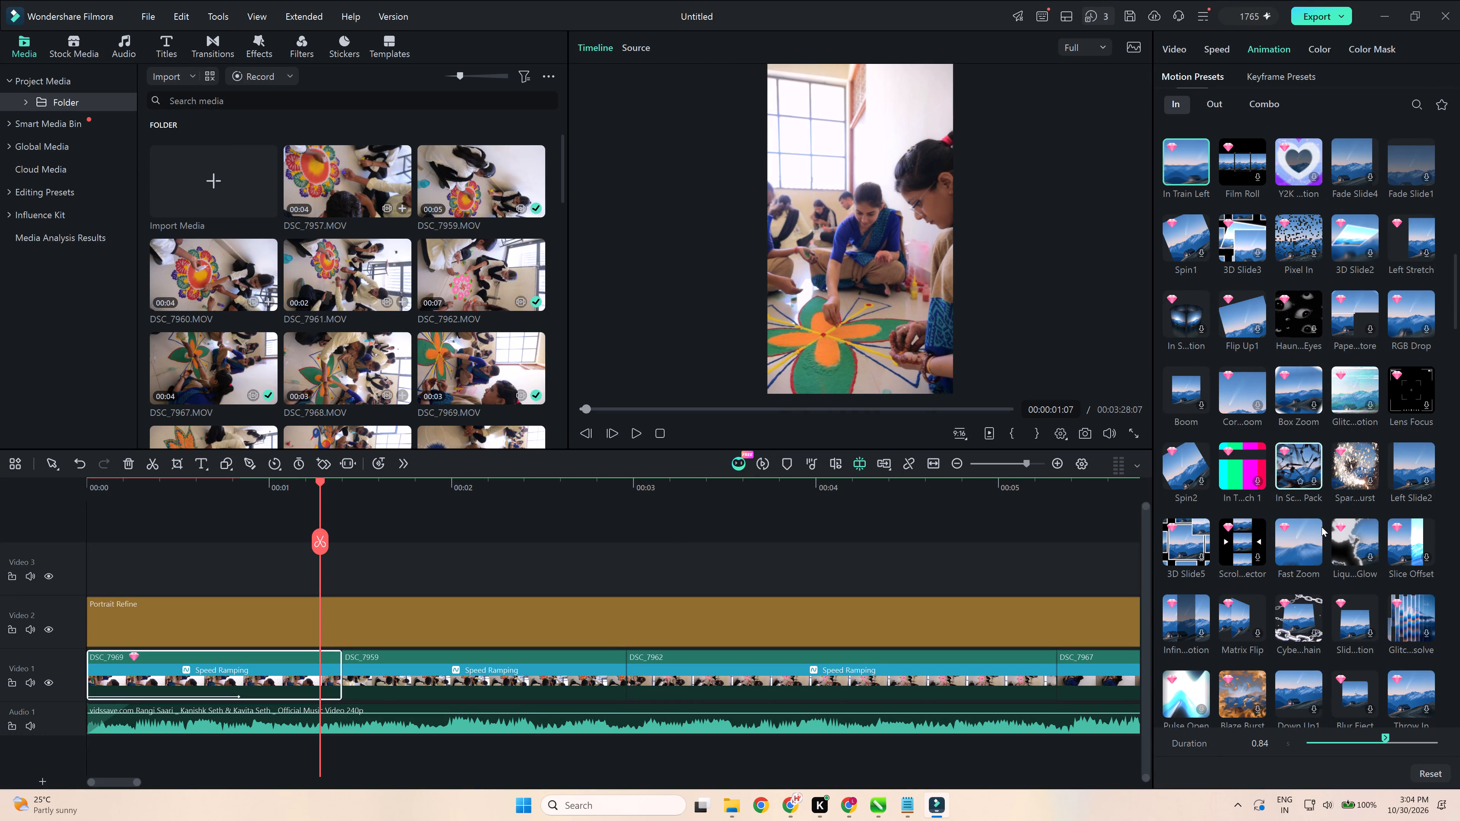
scroll(1322, 527, down, 4)
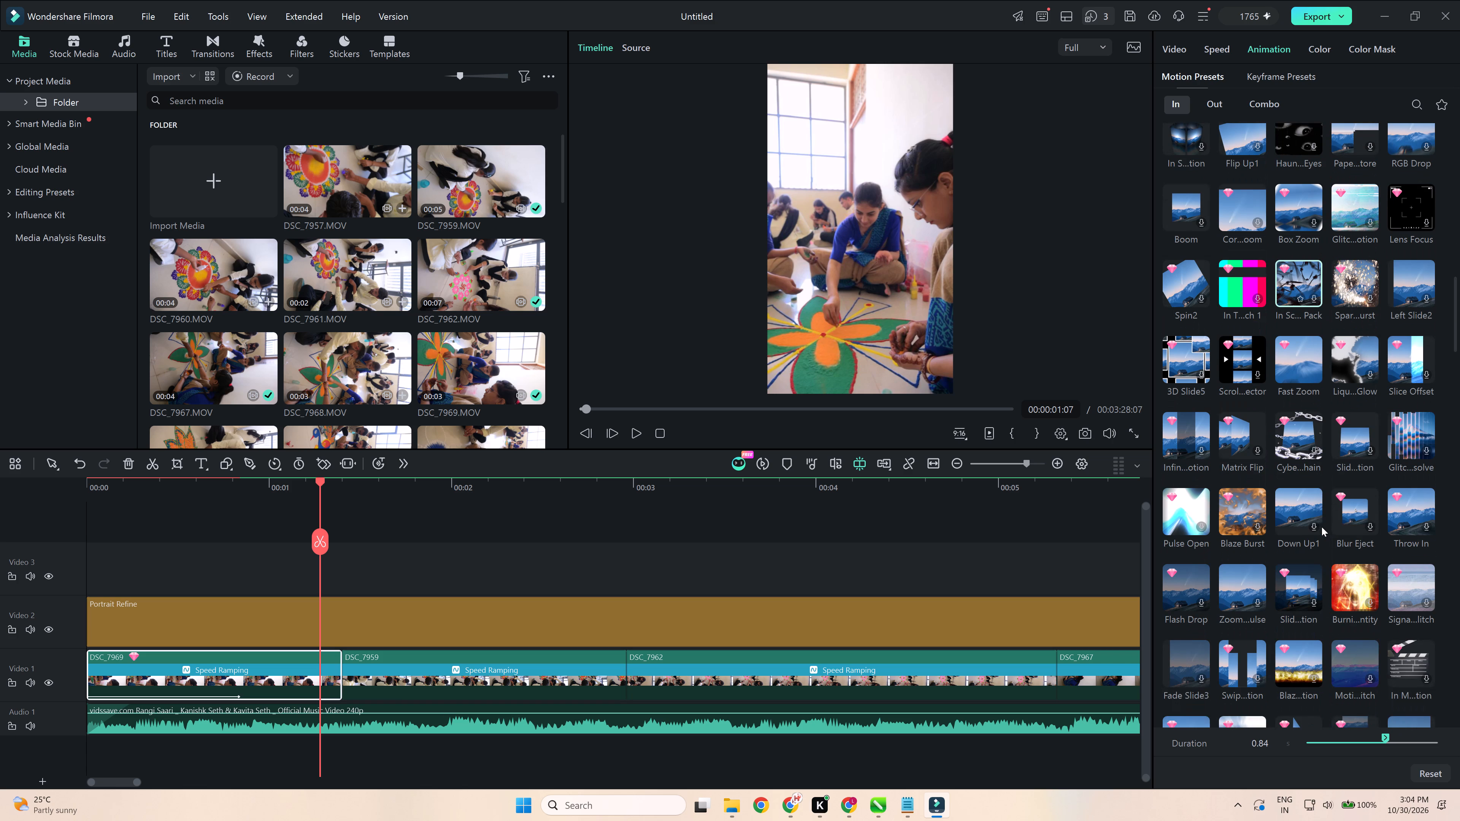
scroll(1322, 527, down, 3)
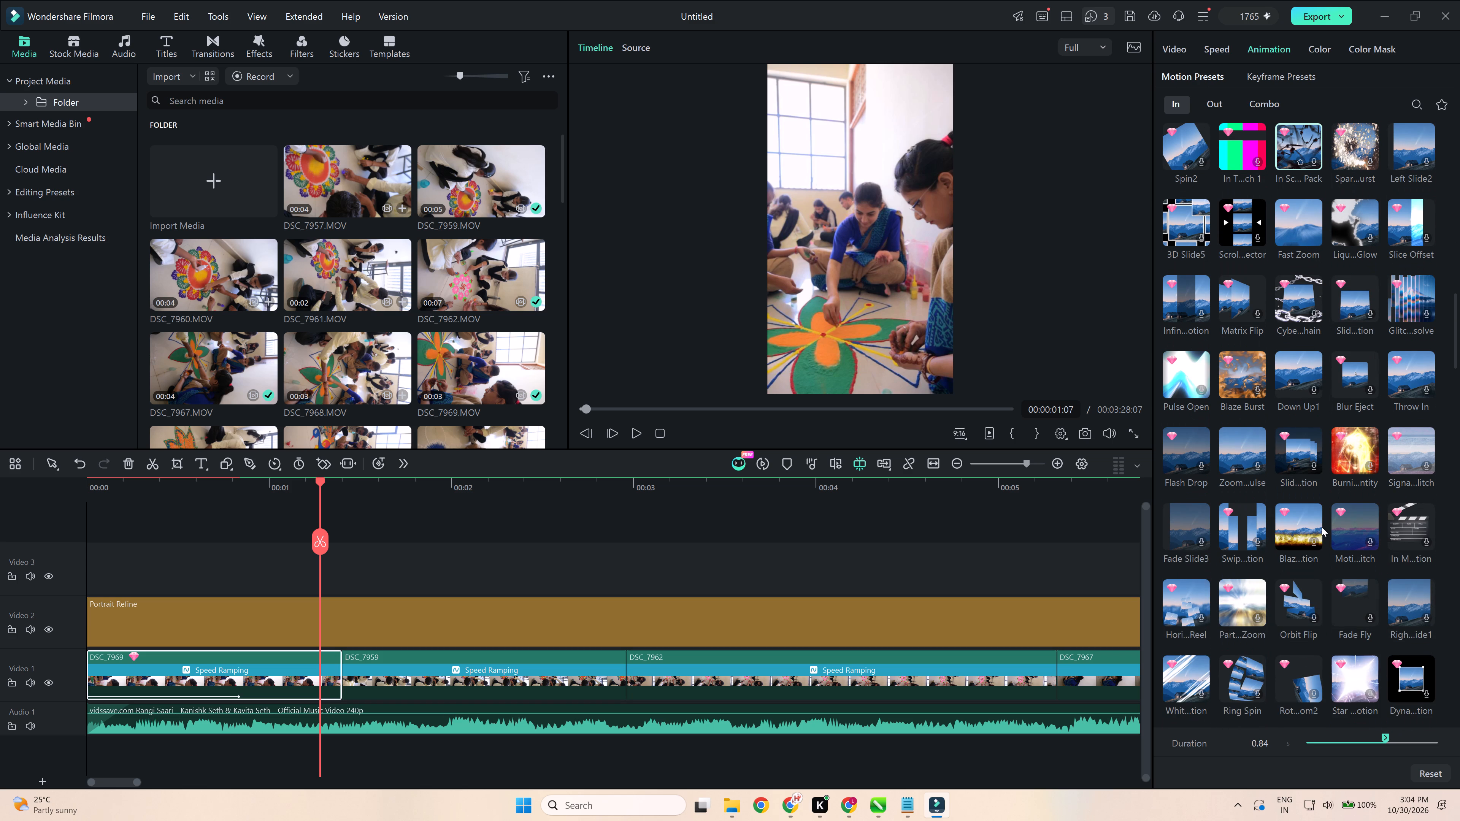
scroll(1322, 527, down, 3)
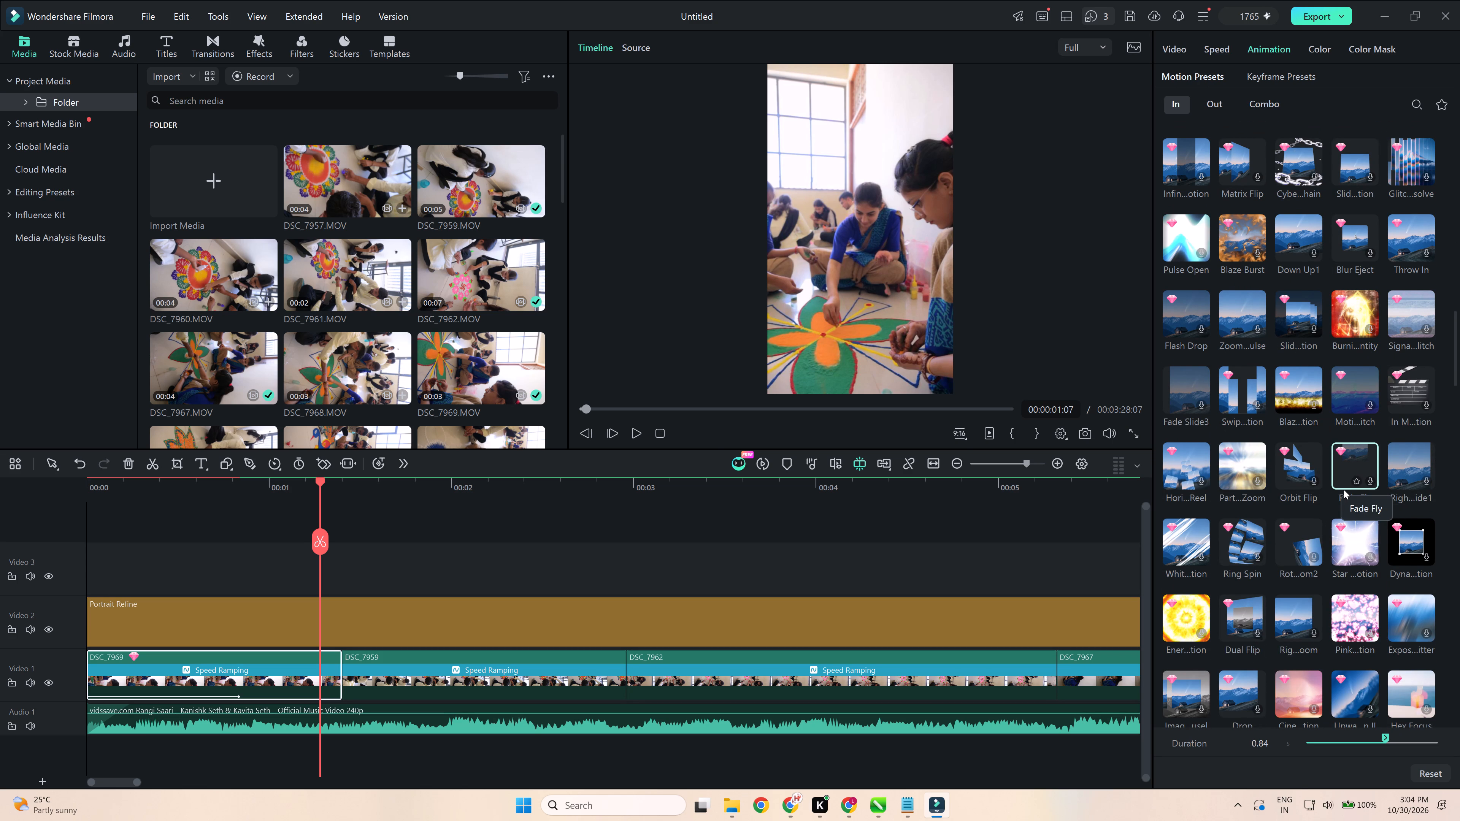
scroll(1344, 485, down, 4)
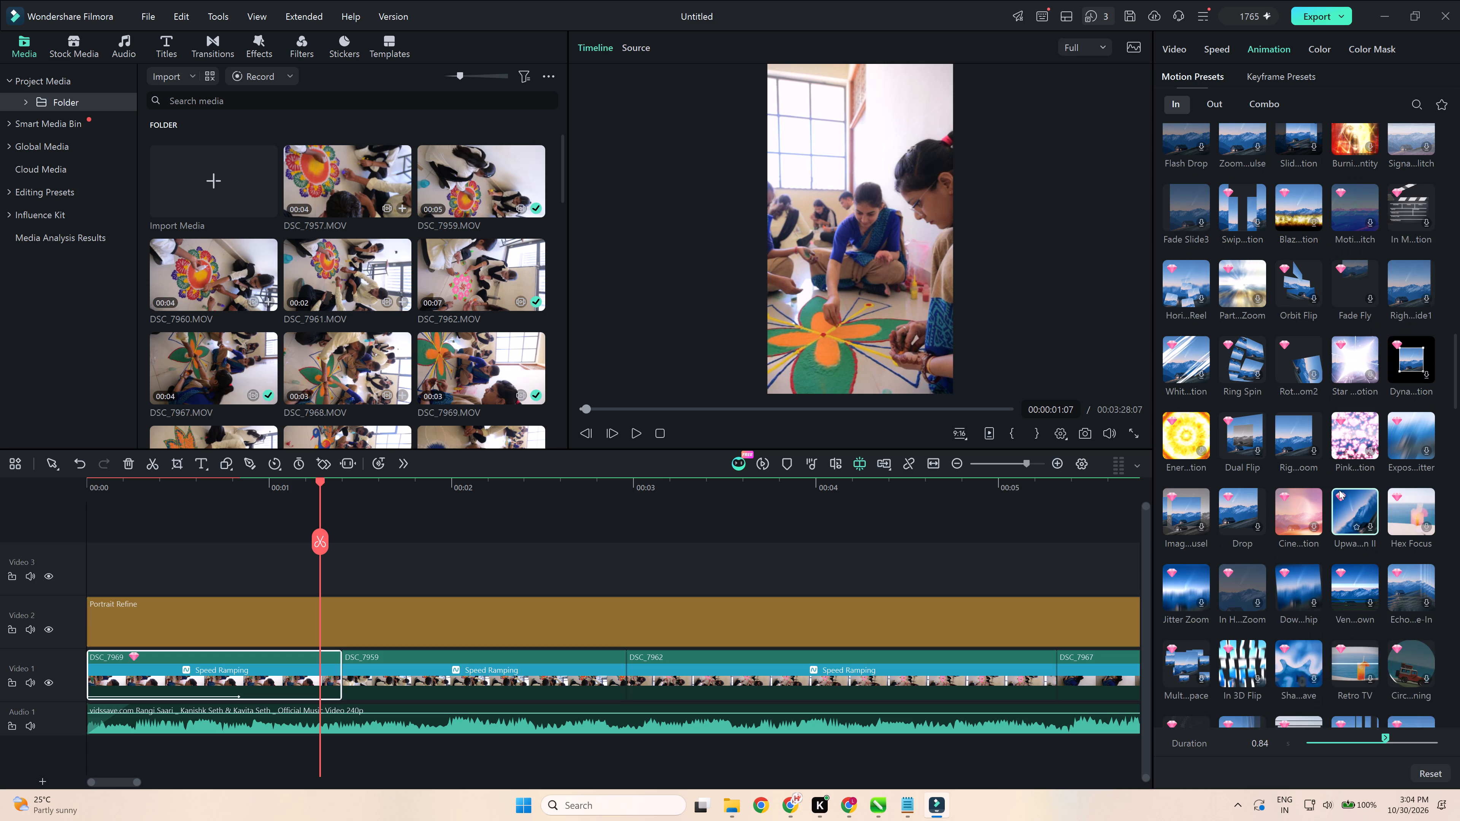
scroll(1339, 490, down, 5)
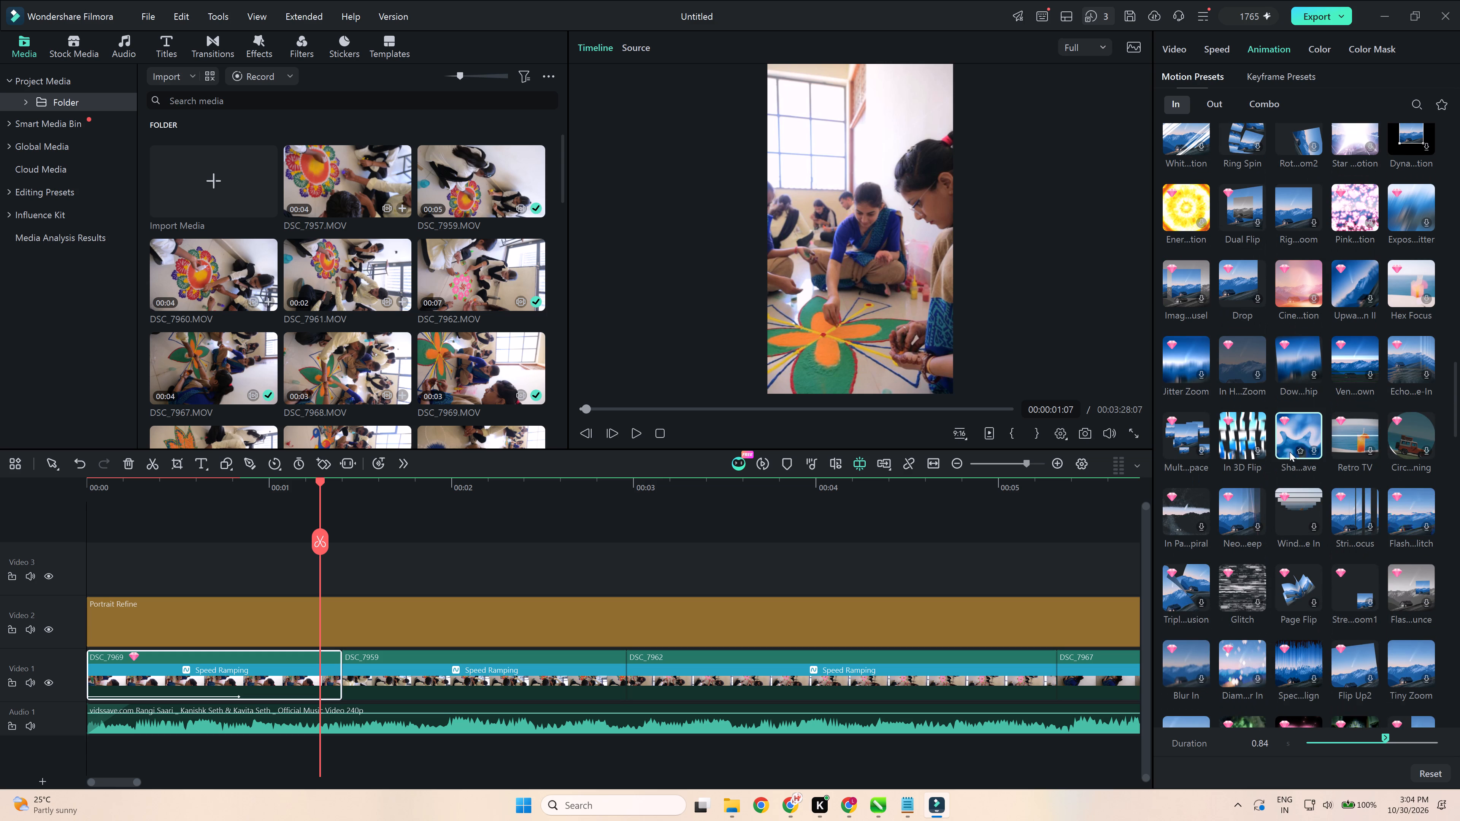
click(1303, 435)
click(1304, 427)
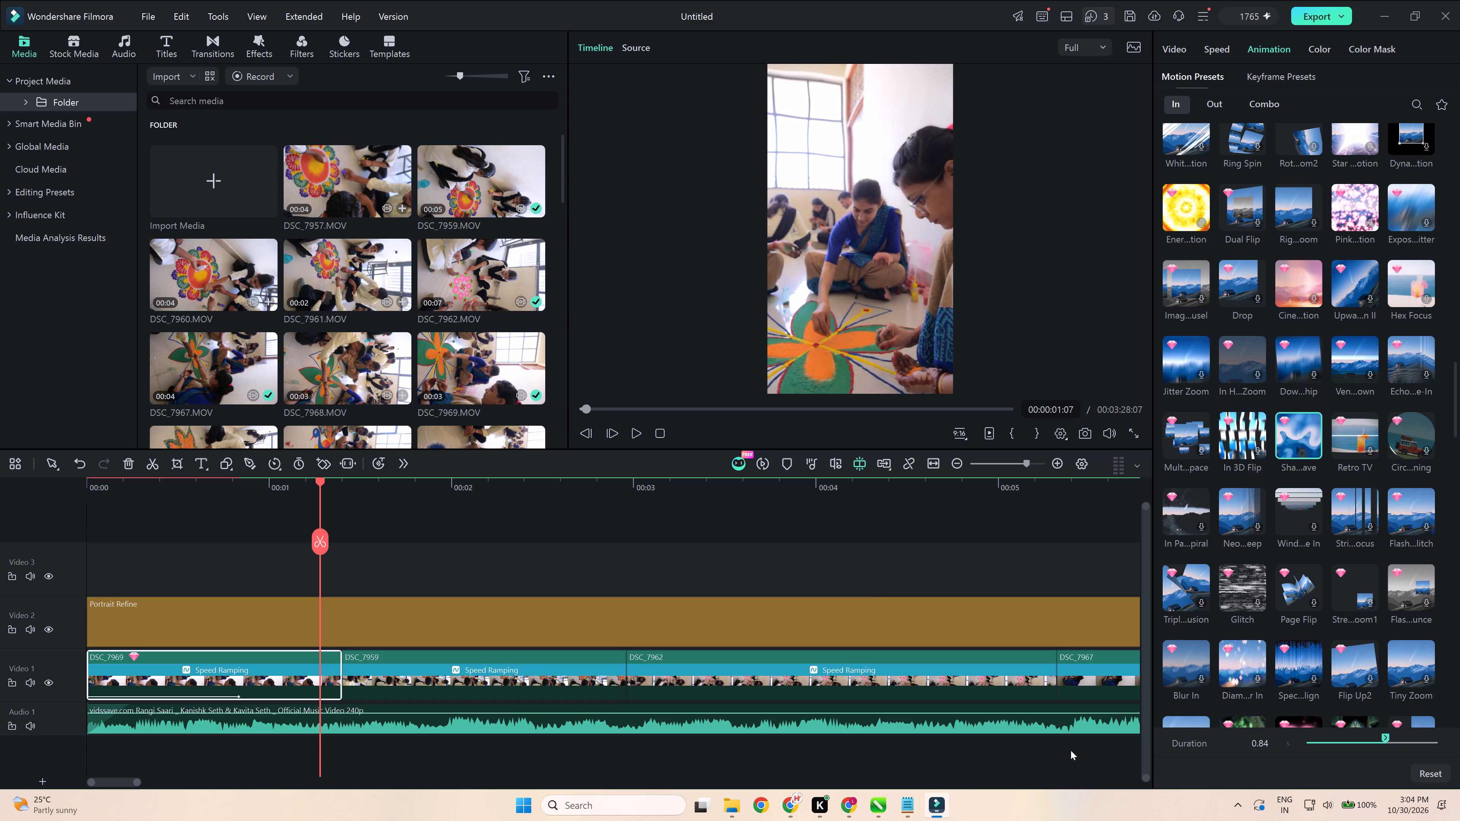
click(1352, 742)
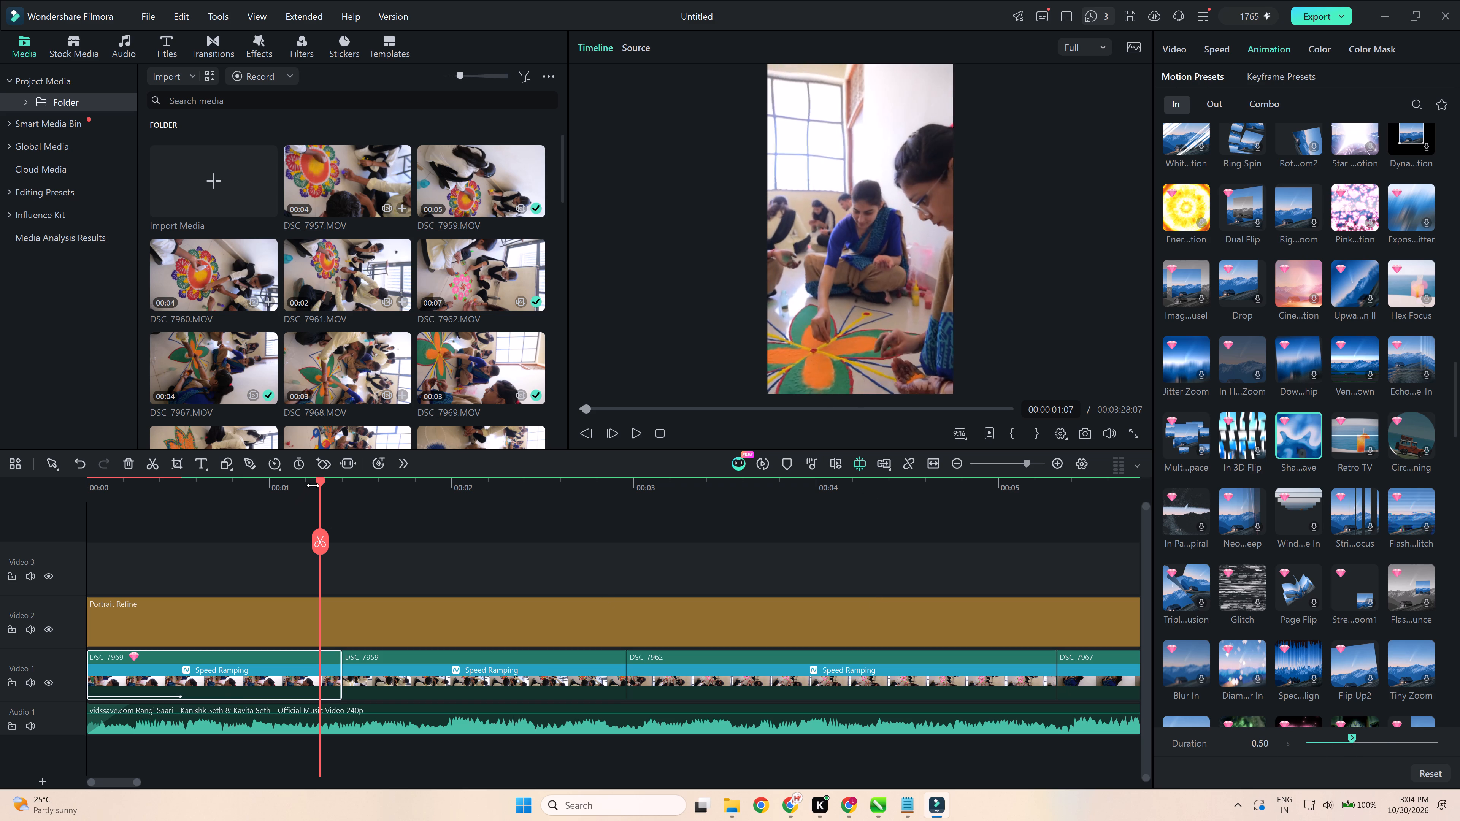
Play the start of the timeline to check the In animation on clip DSC_7969.
drag(316, 480, 0, 499)
key(Return)
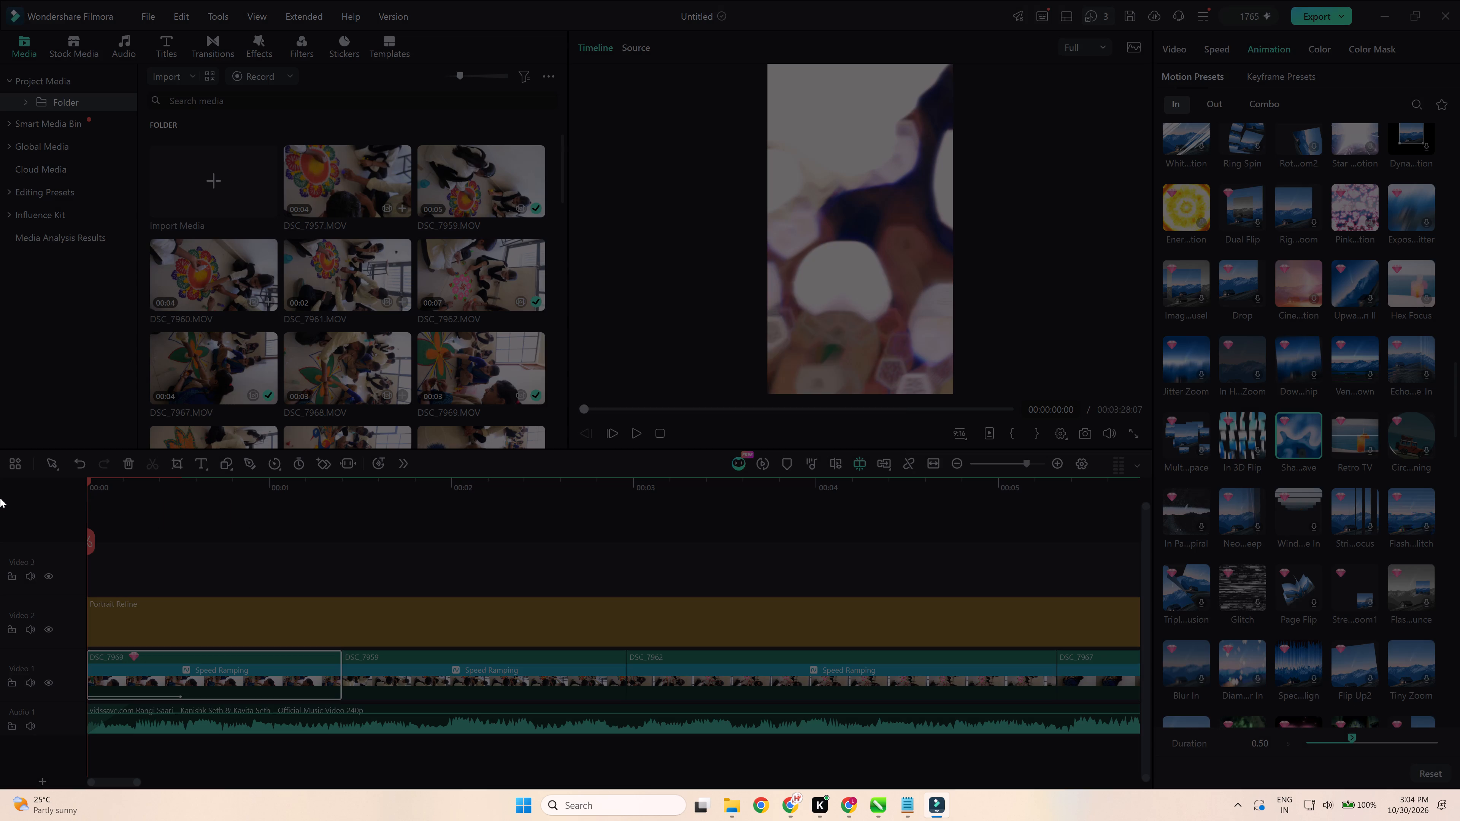
key(Return)
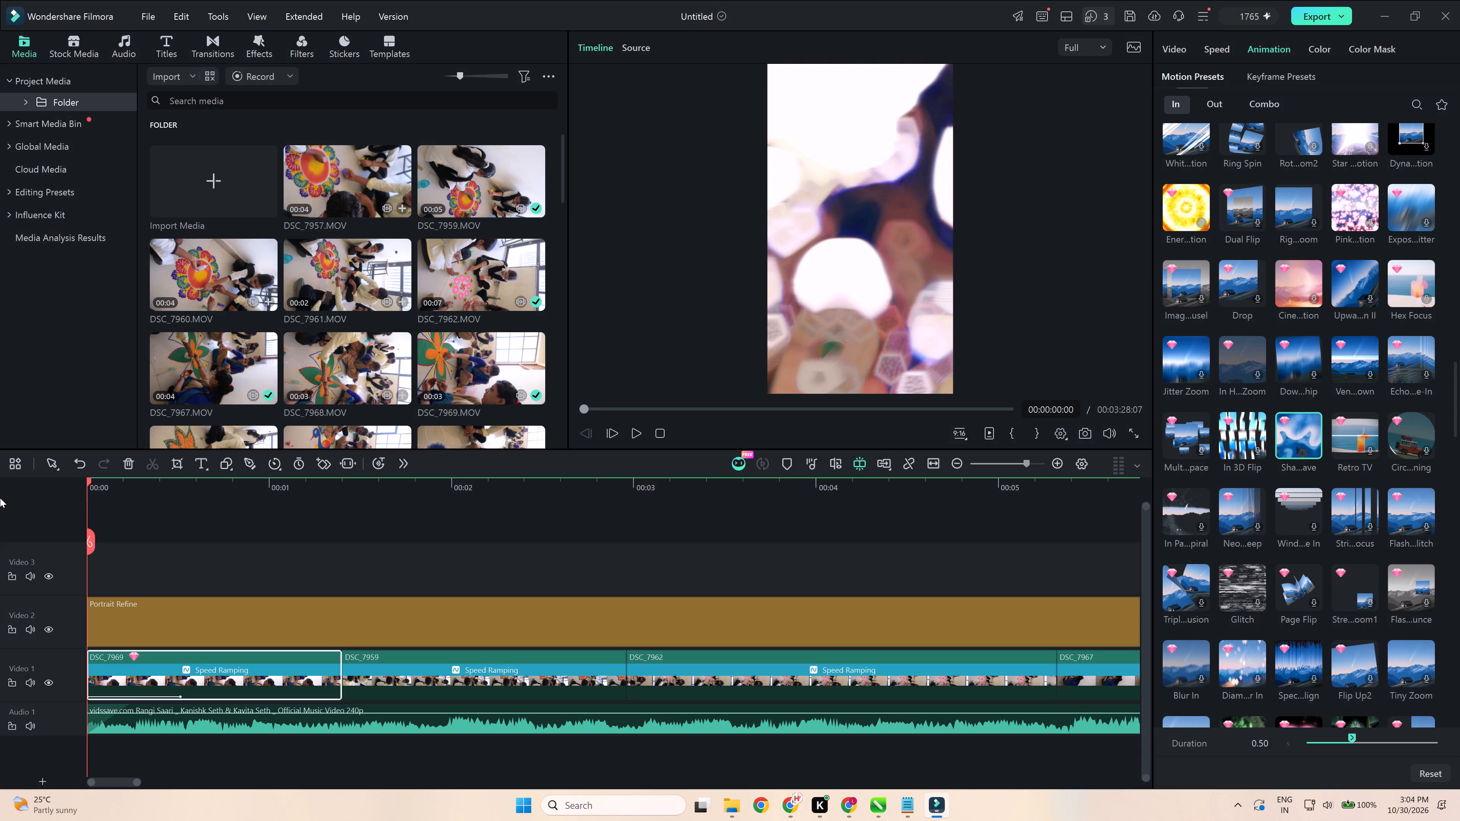
key(space)
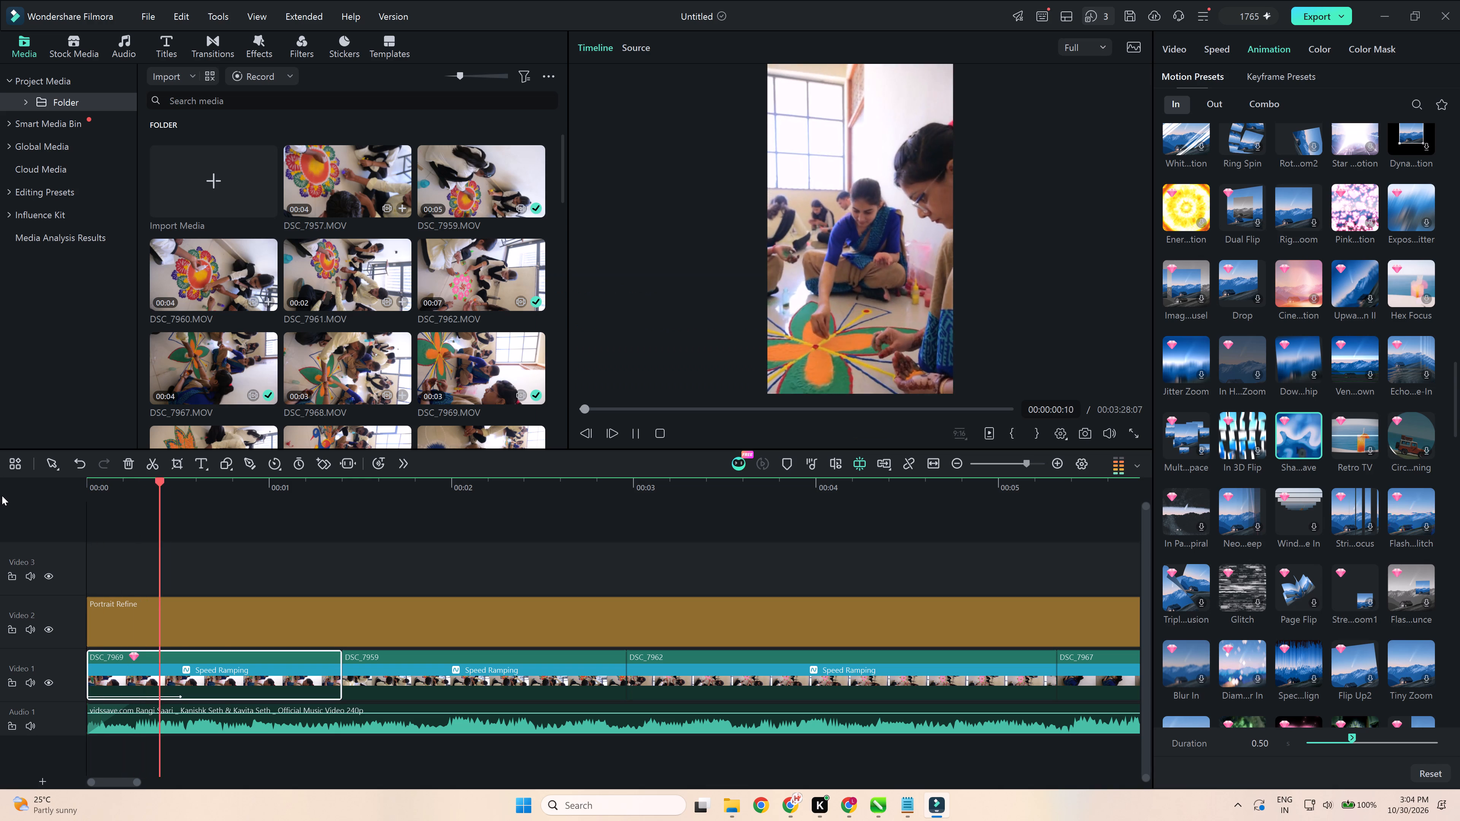
key(space)
drag(266, 488, 0, 501)
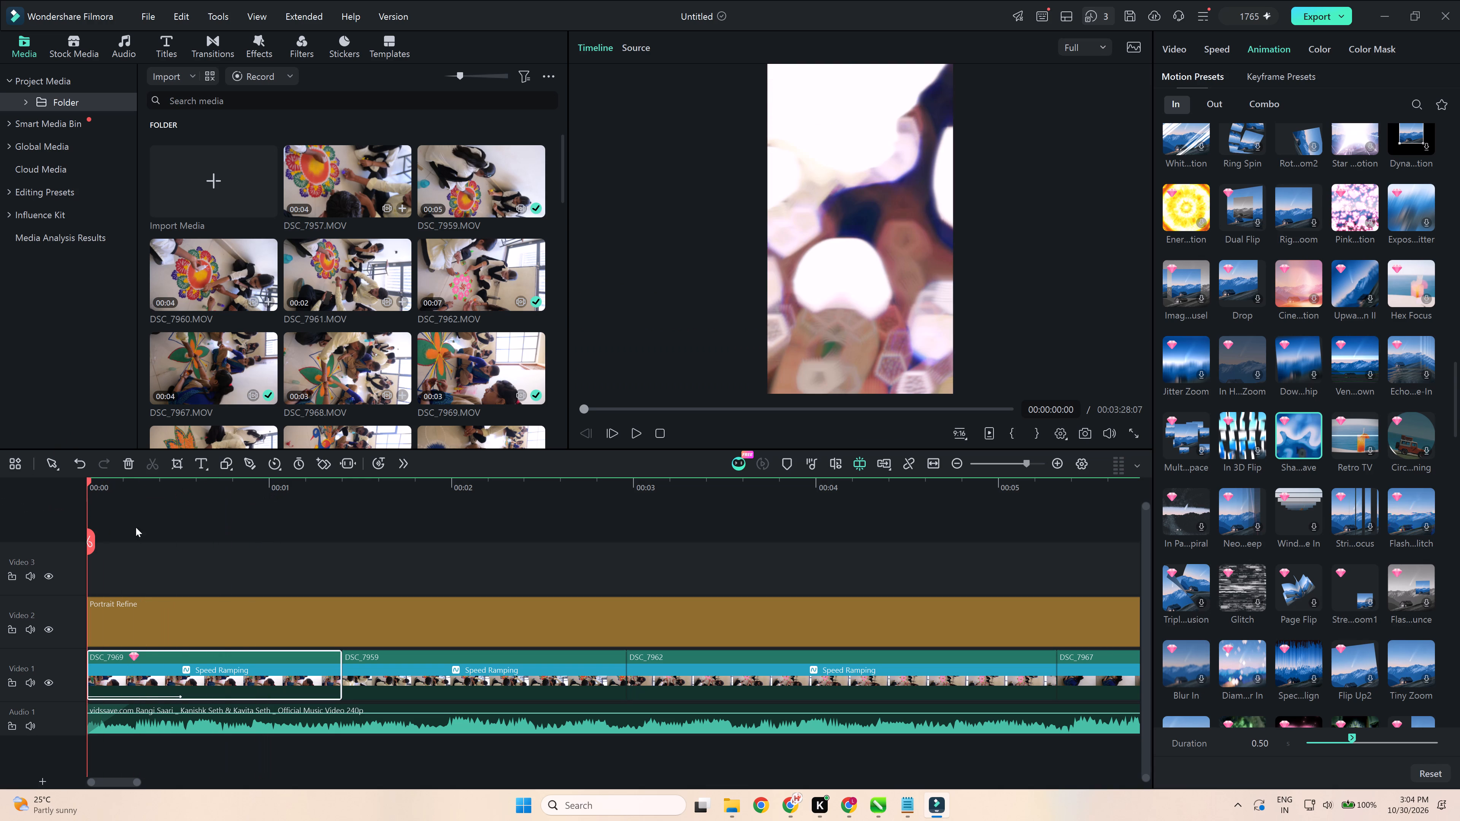
Set the In animation duration of clip DSC_7969 to 0.31.
click(1333, 746)
click(733, 575)
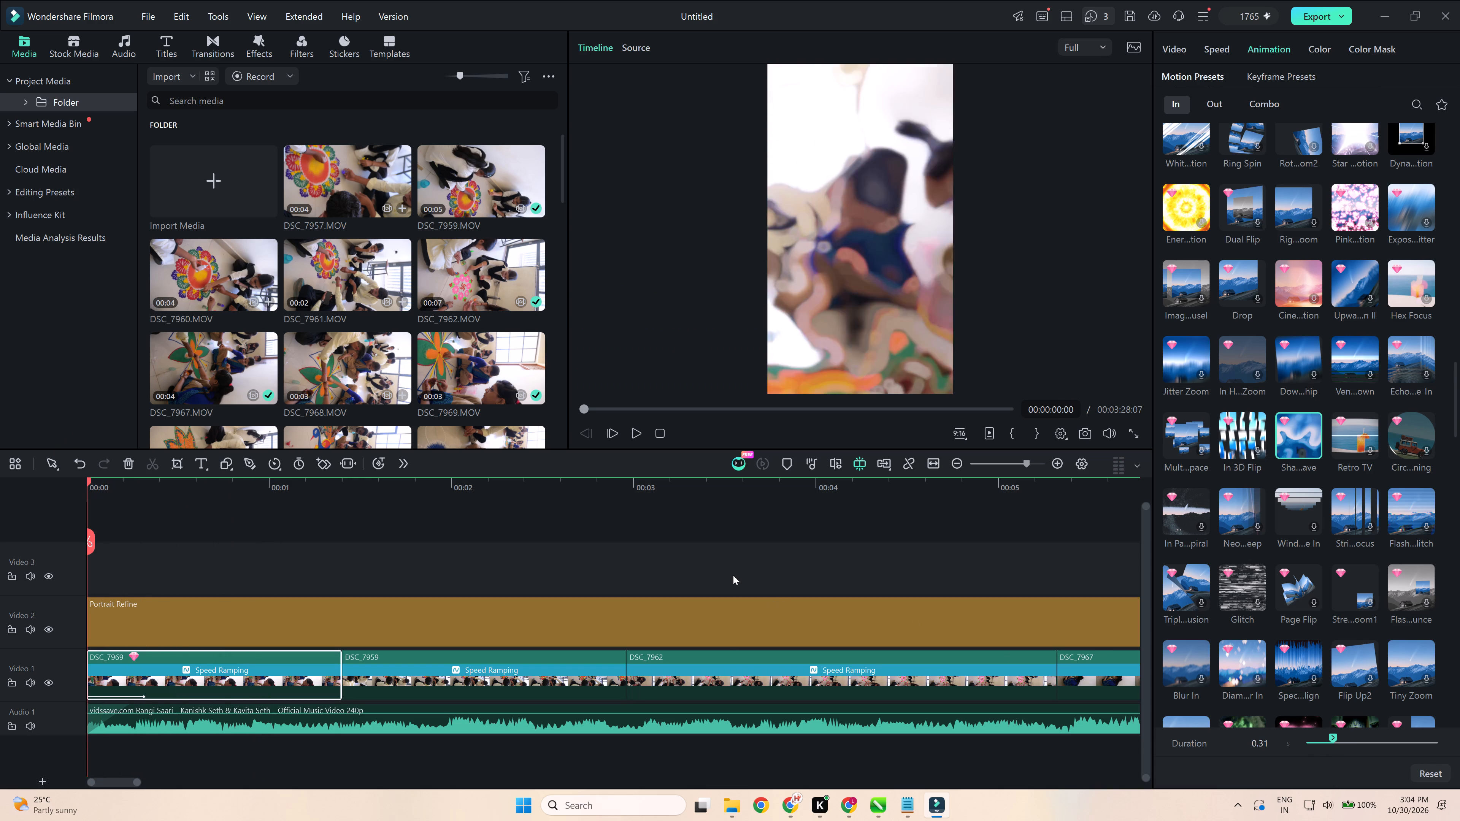
Play the opening clips repeatedly from the start to check the shortened animation and the song's timing.
key(space)
key(space)
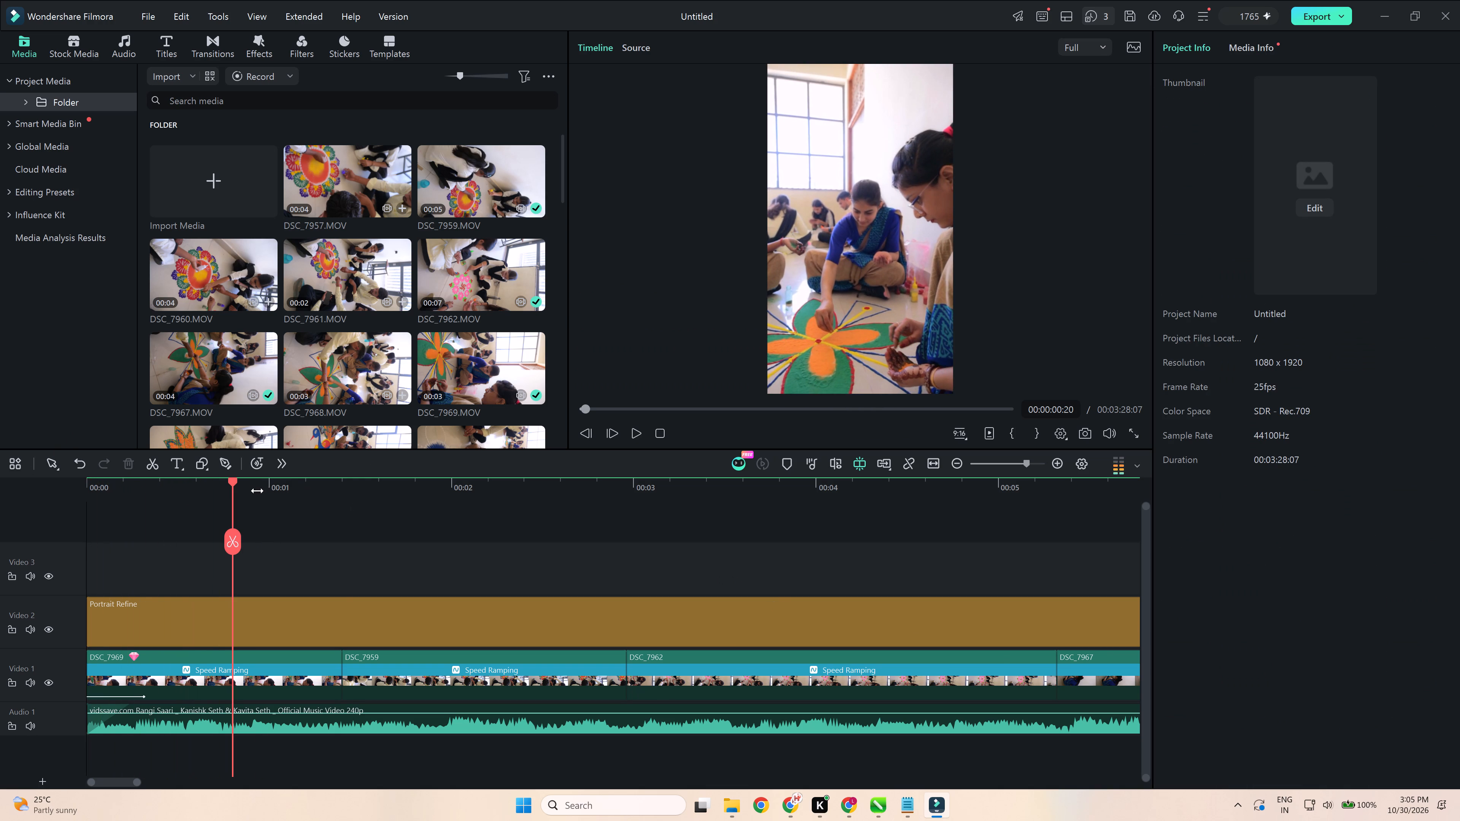
drag(232, 486, 0, 516)
key(space)
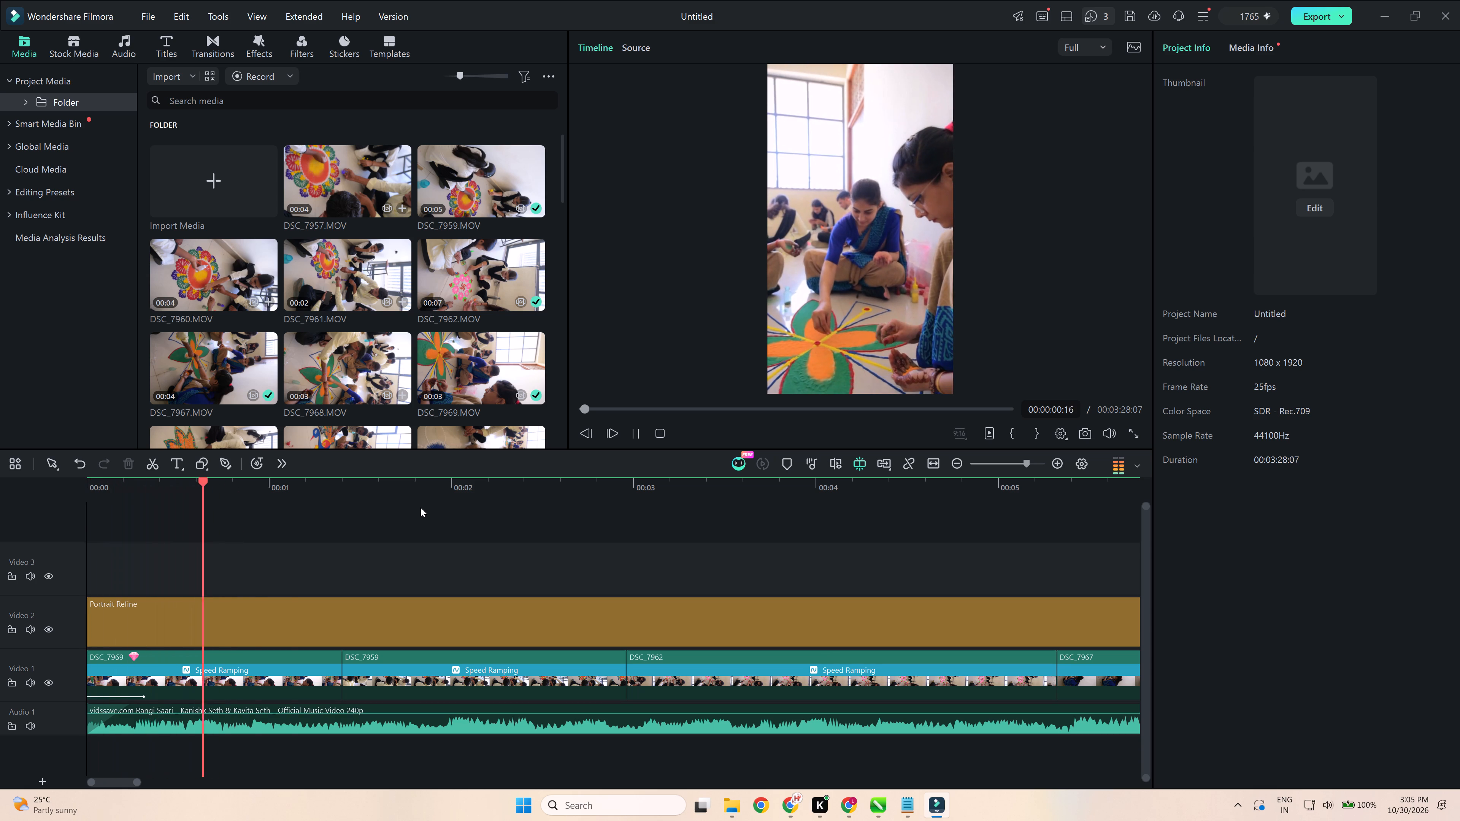
key(space)
drag(287, 485, 0, 495)
key(space)
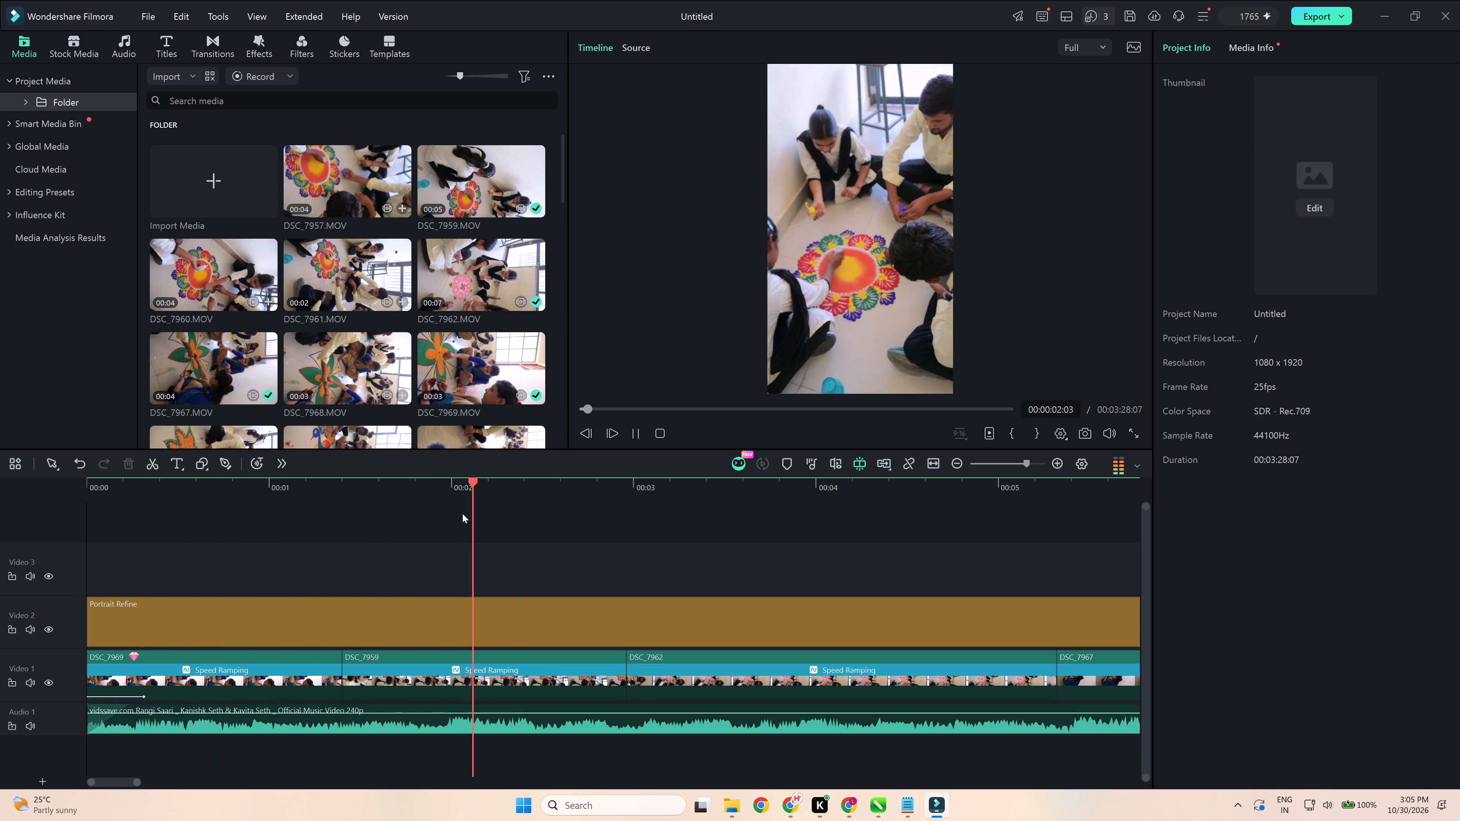
ctrl+scroll(636, 555, down, 1)
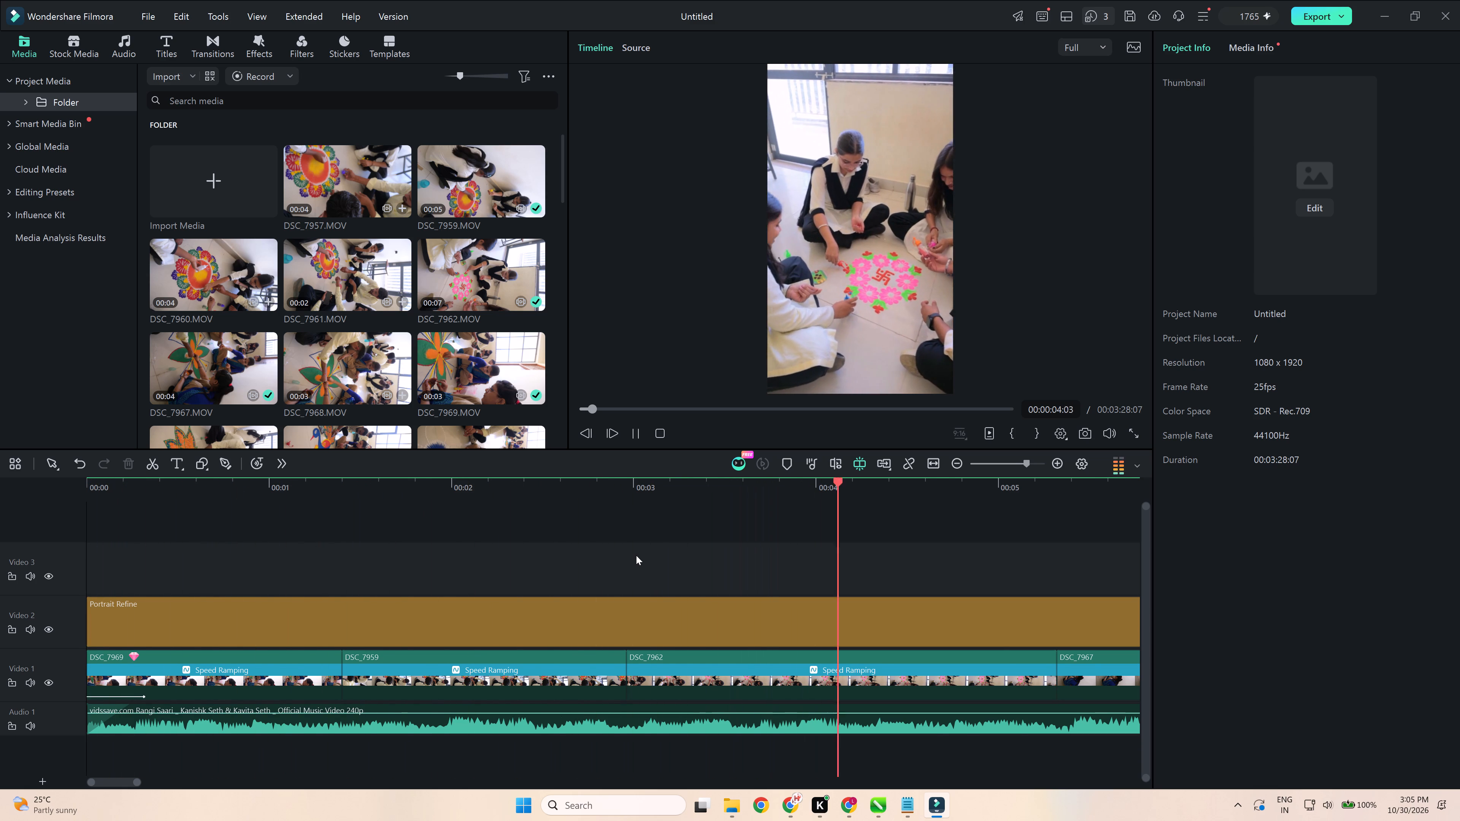
ctrl+scroll(636, 555, down, 9)
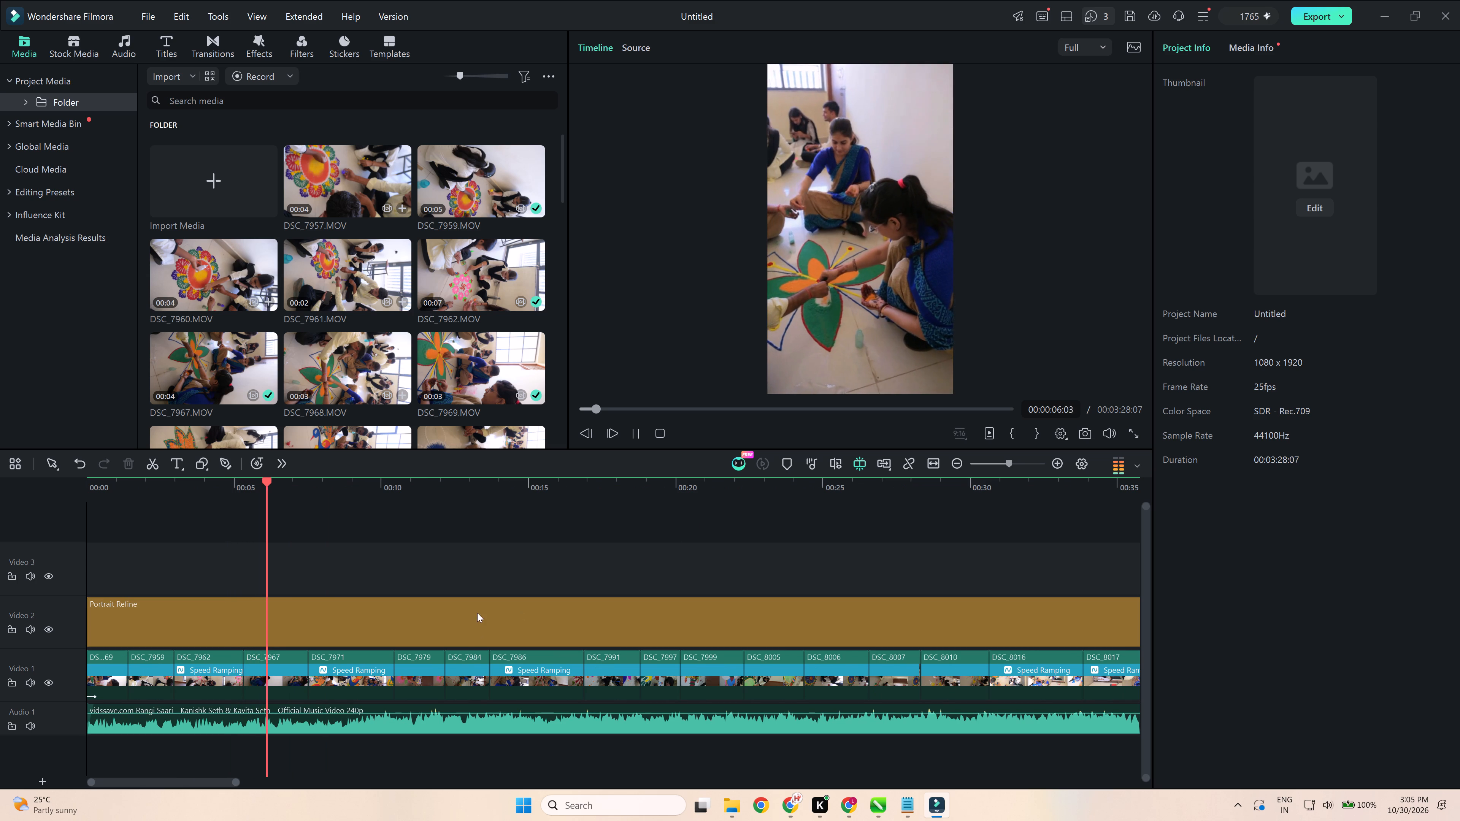
key(space)
Trim about 8.5 seconds off the start of the Rangi Saari song and close the gap in front of it.
click(135, 729)
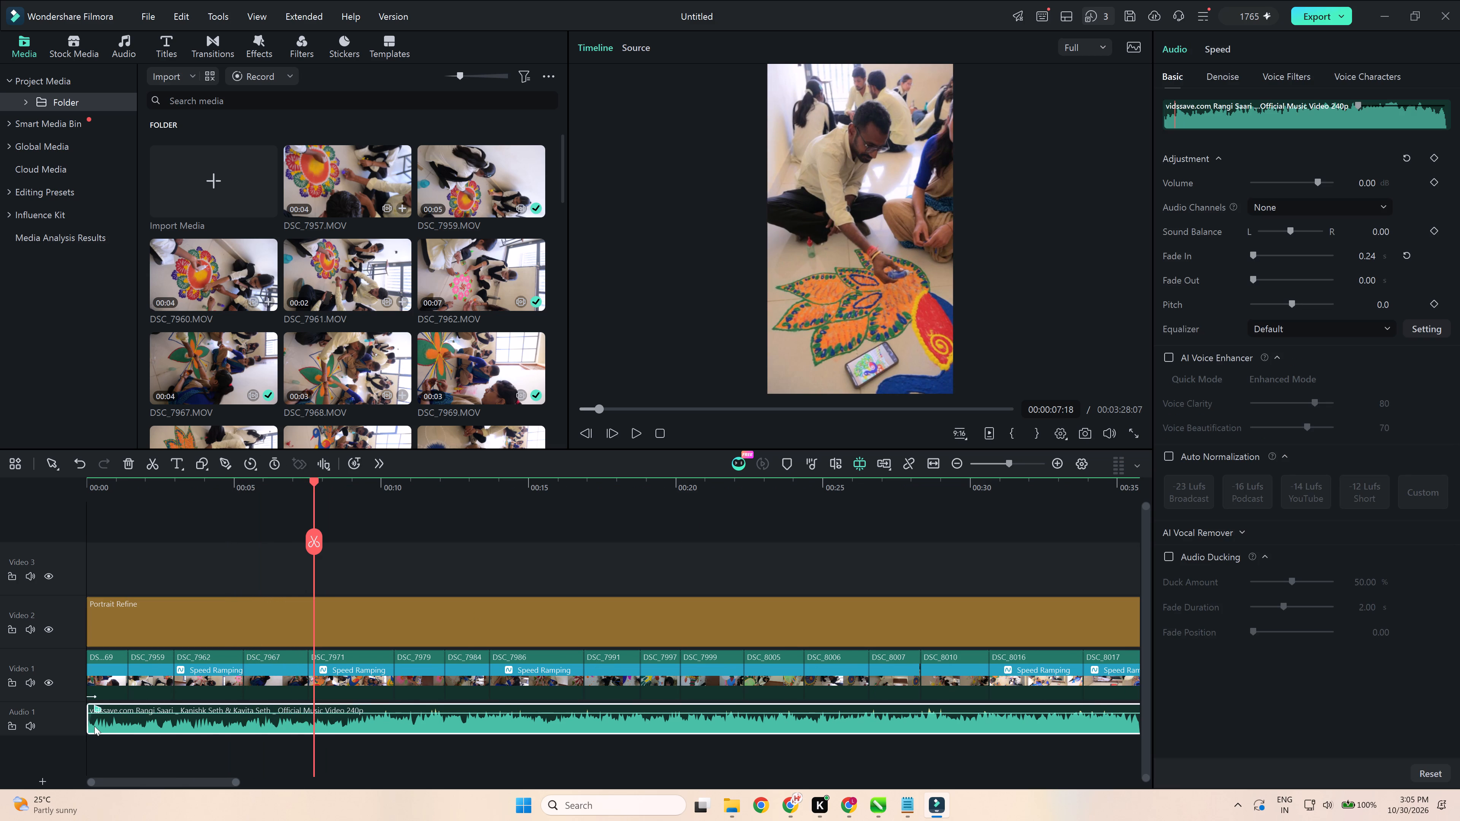
drag(88, 726, 340, 732)
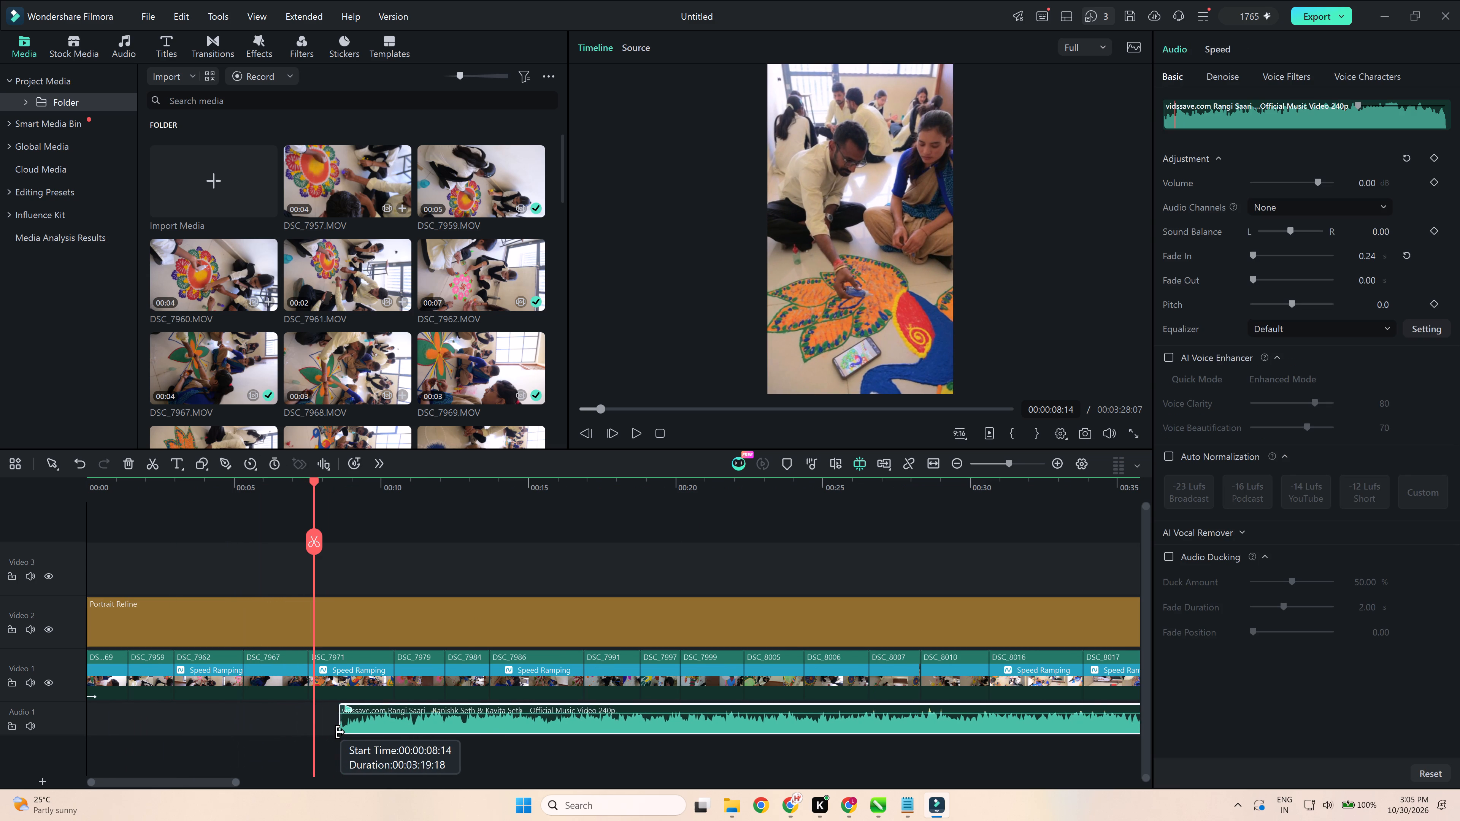
drag(340, 732, 341, 732)
click(327, 722)
click(327, 710)
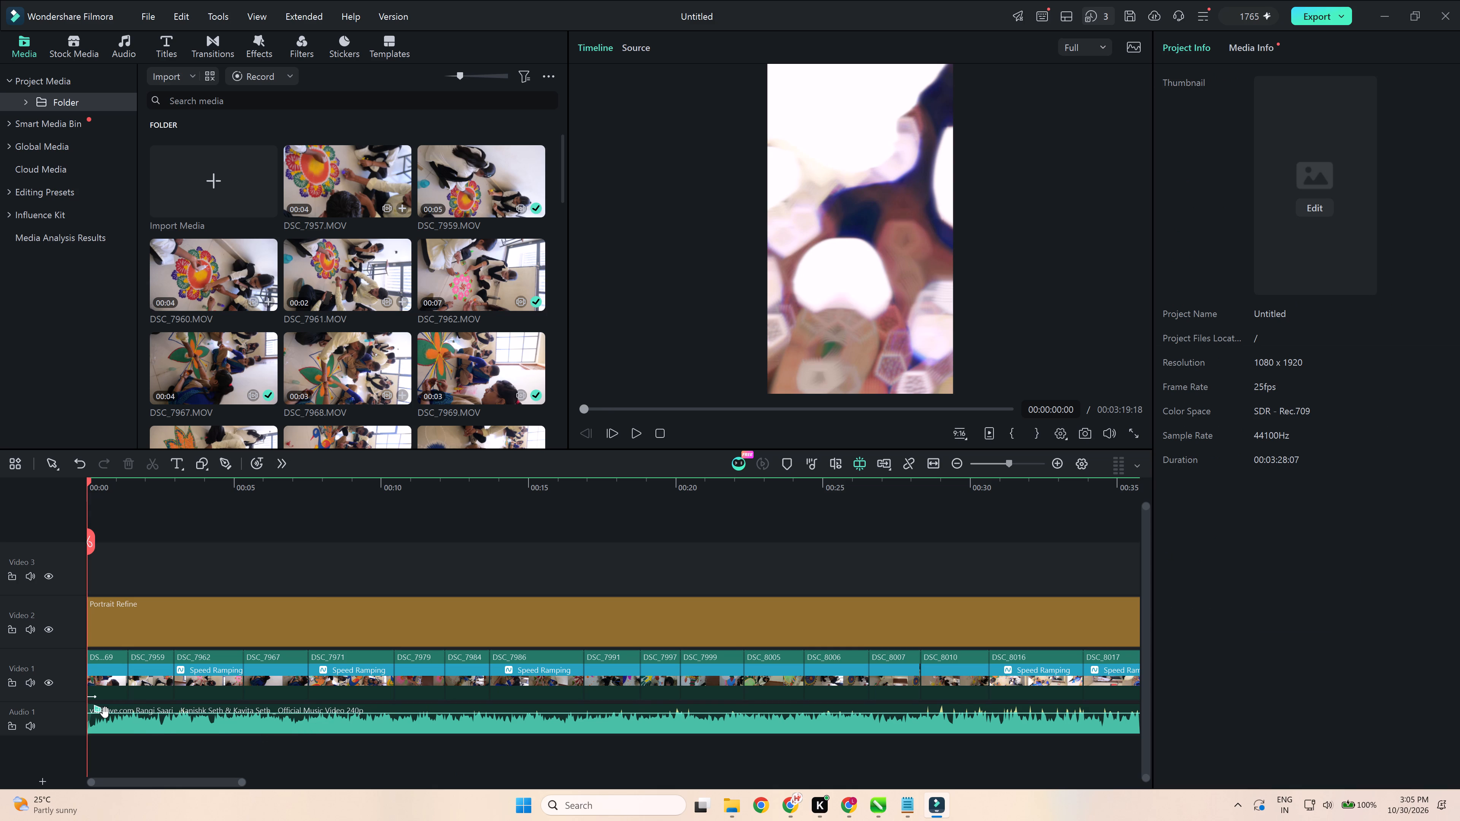
Shorten the song's fade-in to 0.12, preview the start, and remove the fade-in completely.
ctrl+scroll(168, 728, up, 8)
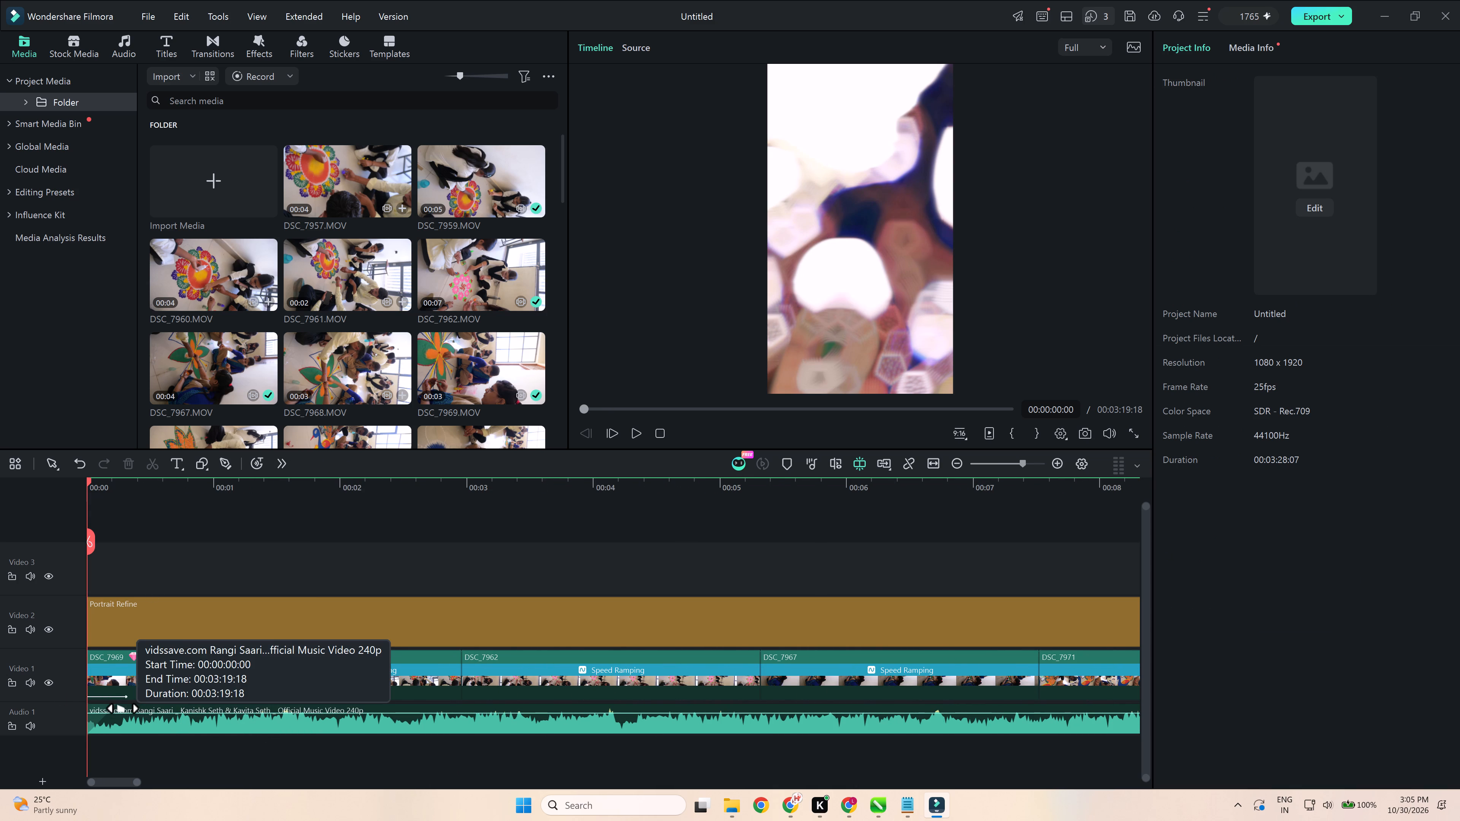
drag(123, 710, 100, 721)
key(space)
key(space)
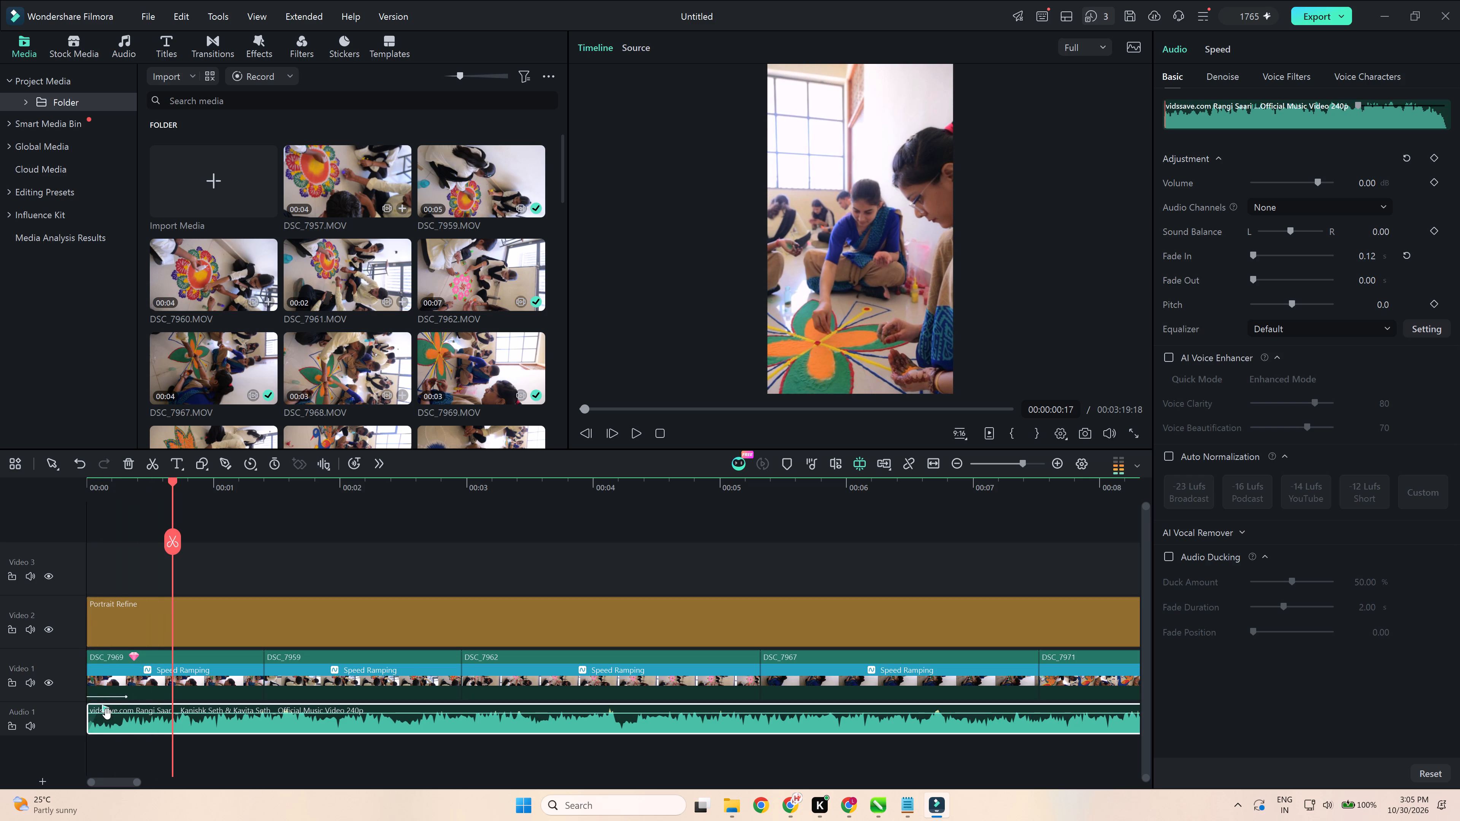
drag(105, 709, 49, 710)
Play the opening clips from the start to check them against the newly trimmed song.
click(91, 485)
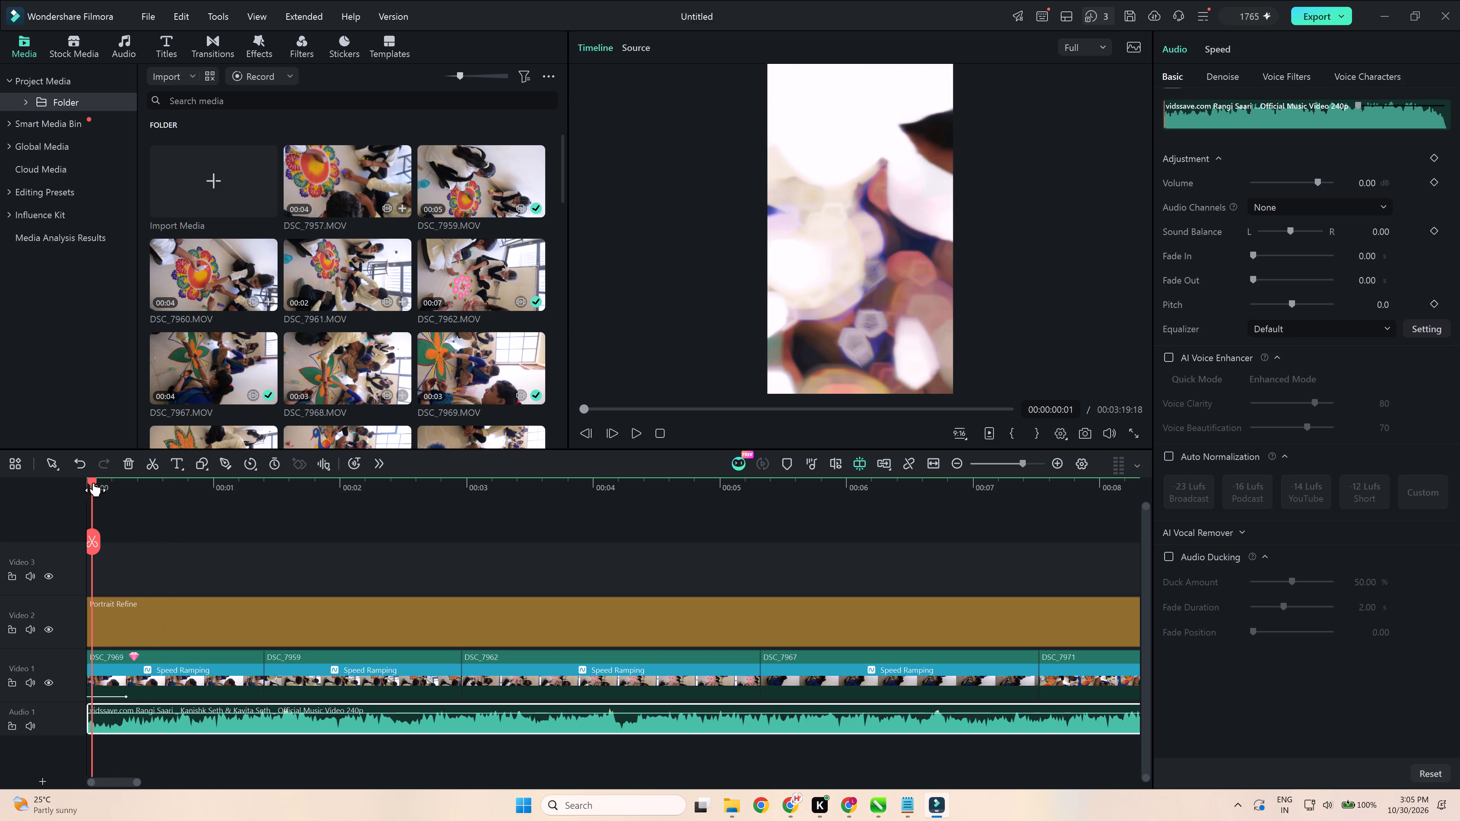
drag(94, 483, 55, 496)
key(space)
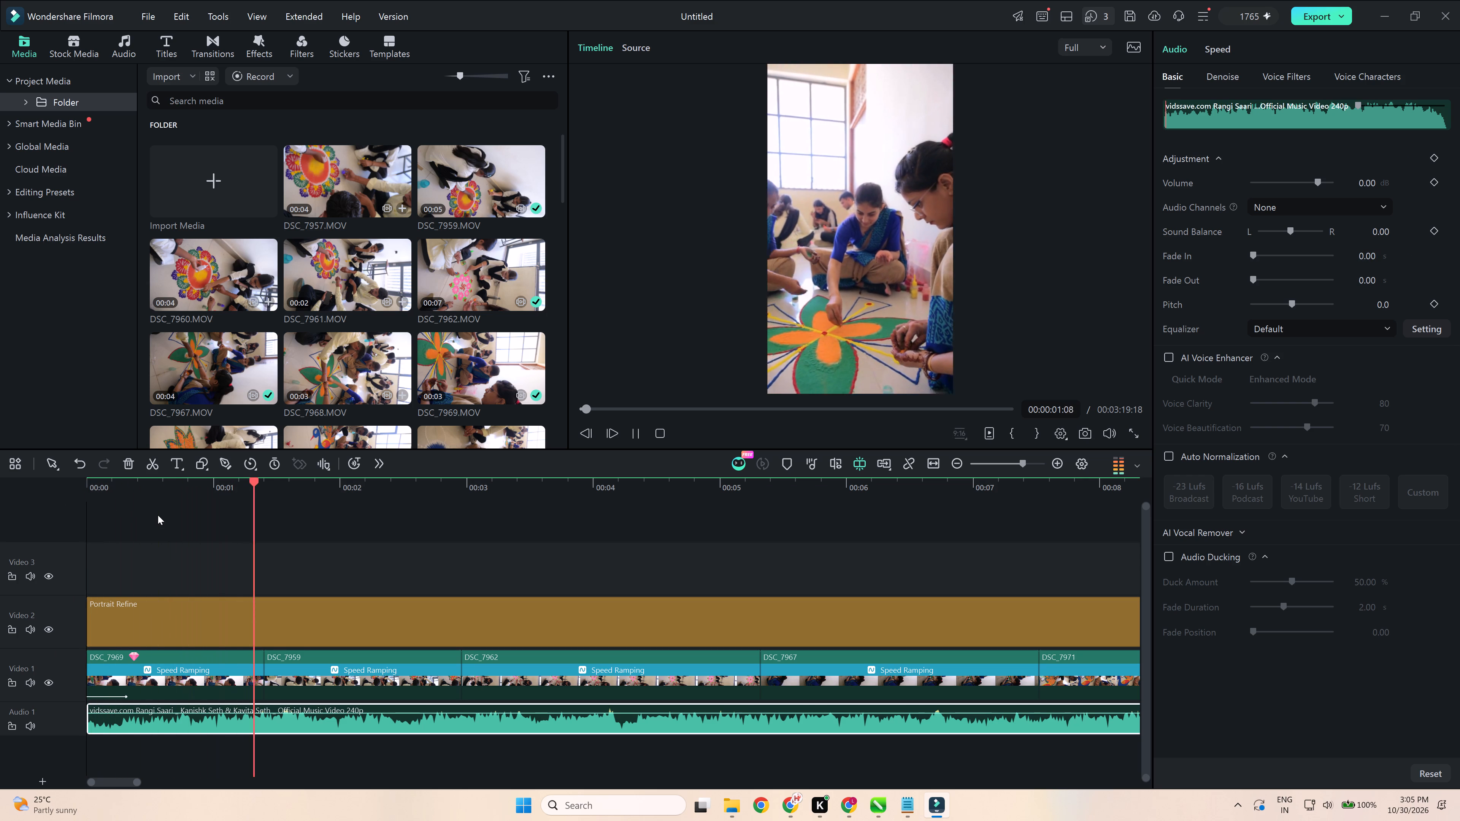
key(space)
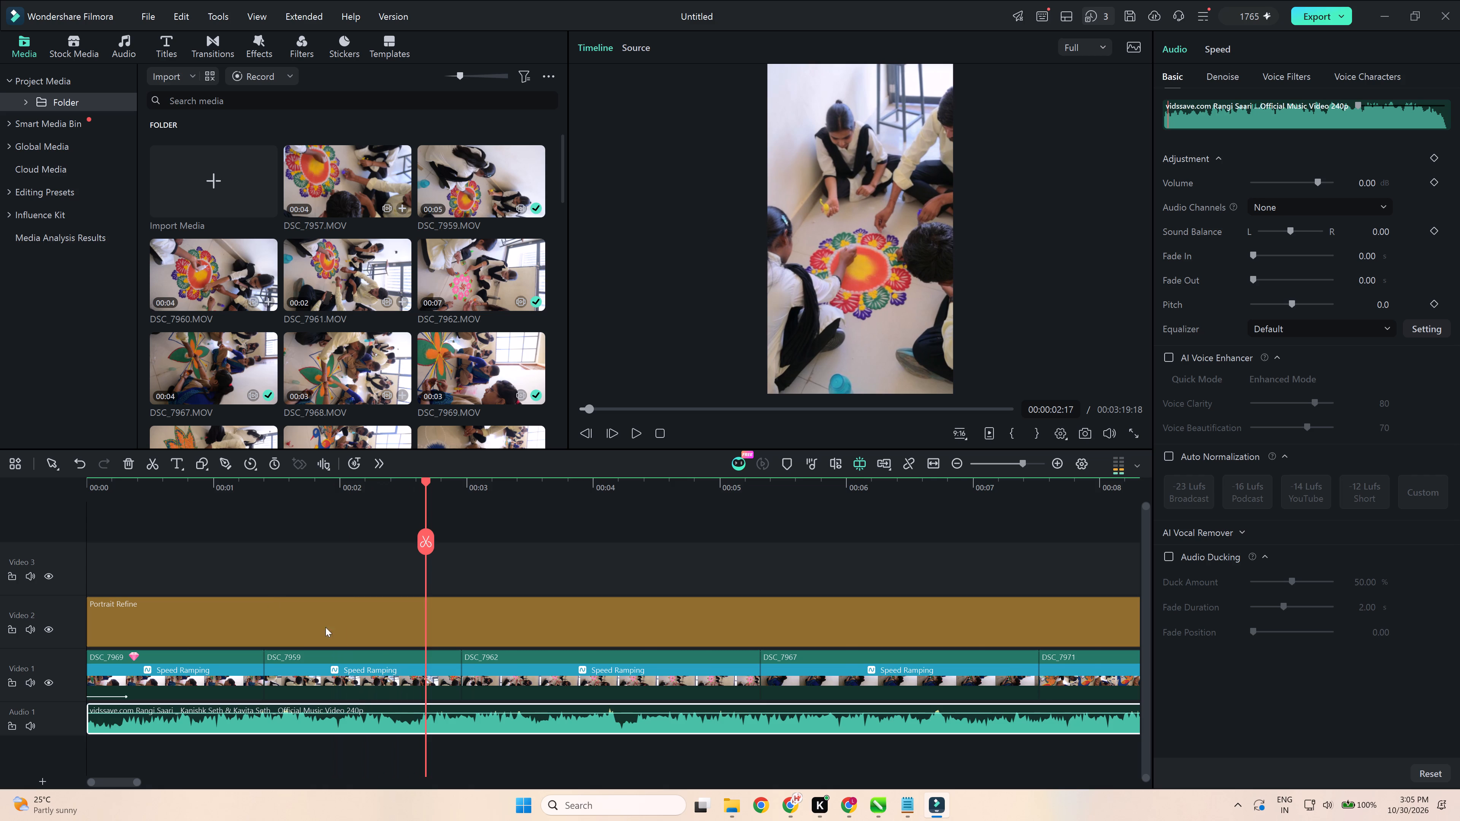
ctrl+scroll(349, 636, down, 3)
scroll(336, 627, down, 2)
key(space)
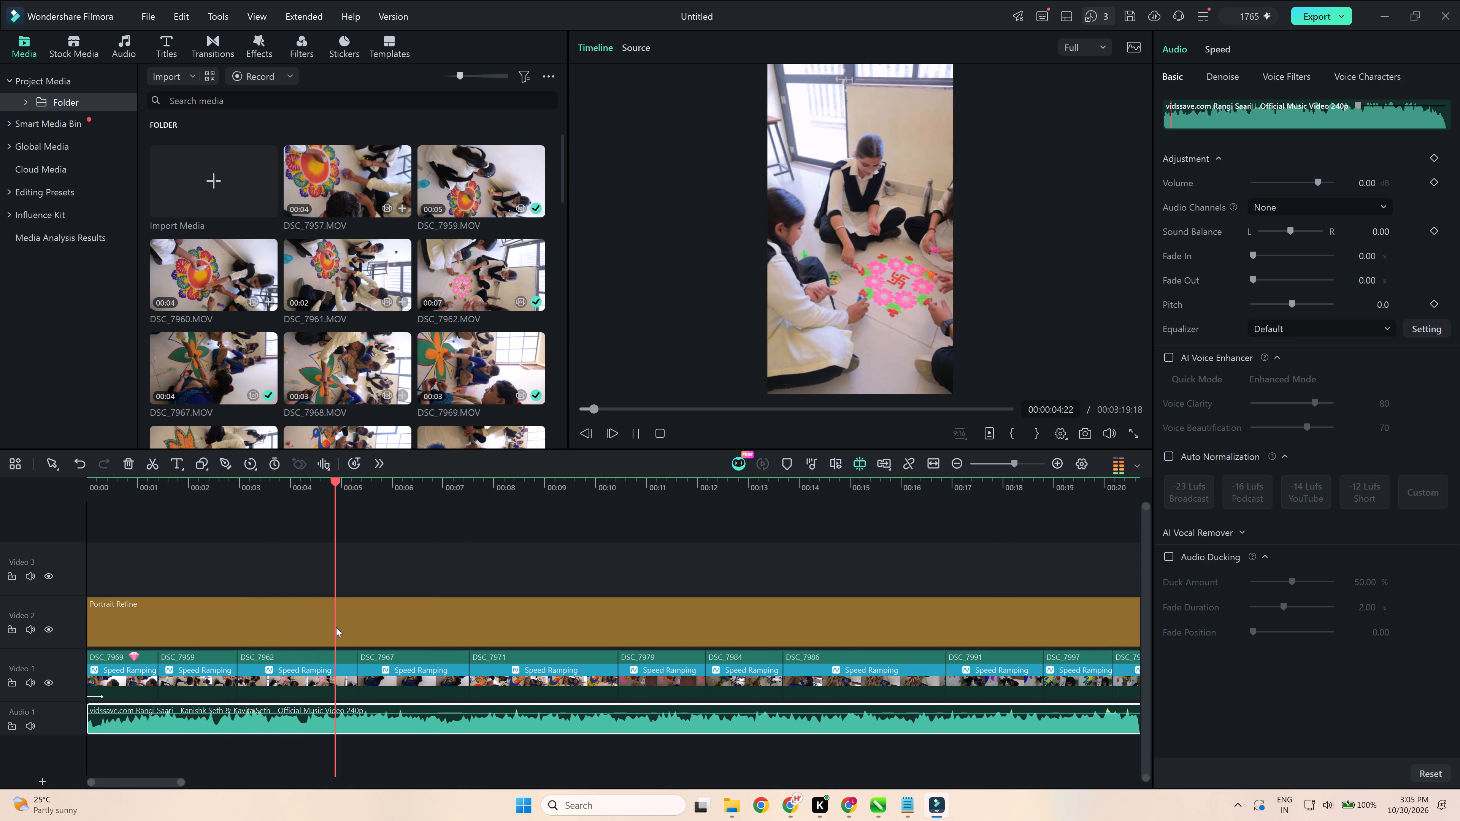
key(space)
key(space)
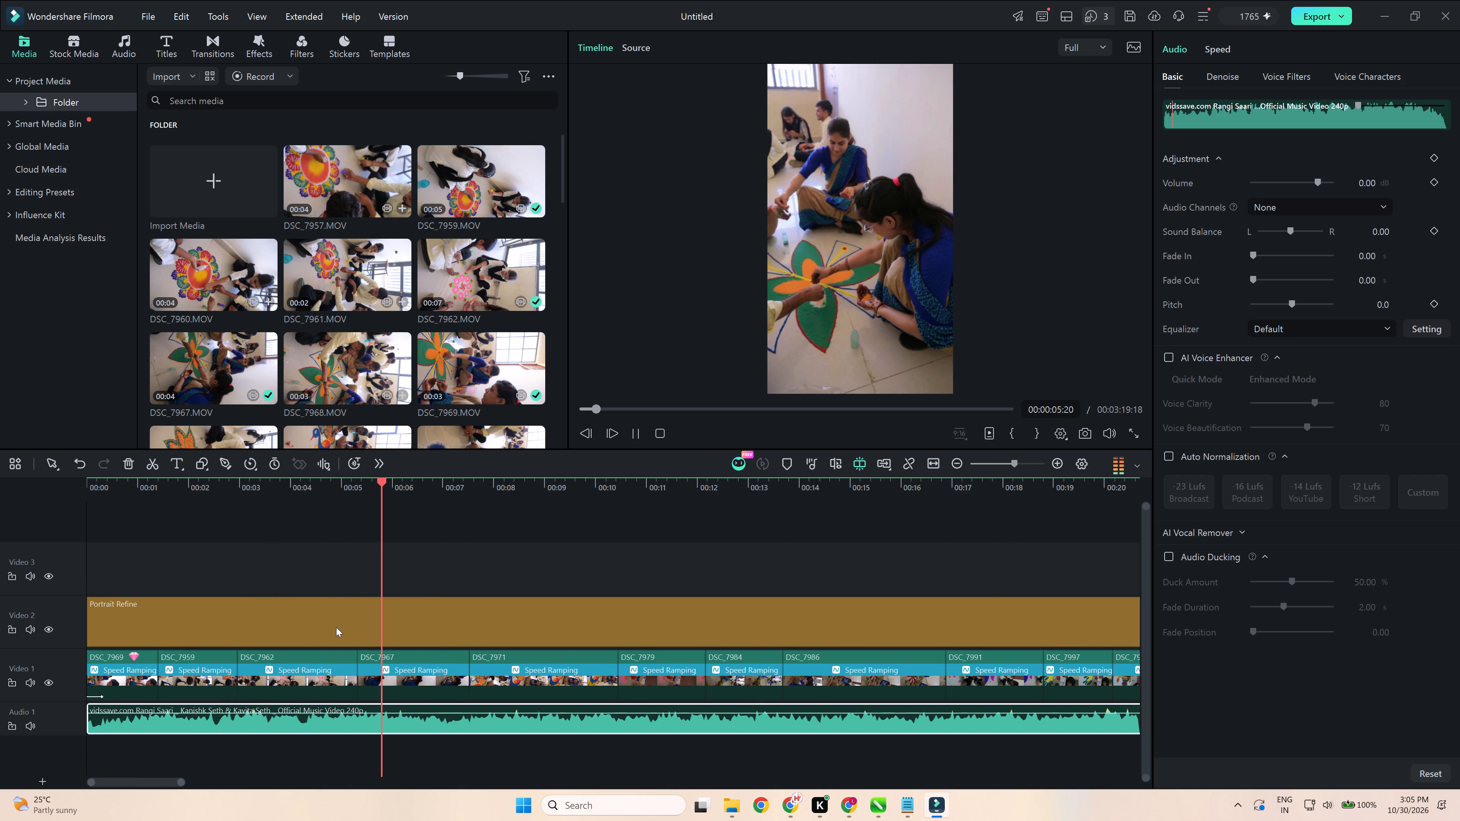
key(space)
Select all clips on the Video 1 track and set their Vibrance to 6 and Saturation to 16.
ctrl+scroll(336, 627, down, 7)
drag(833, 682, 321, 666)
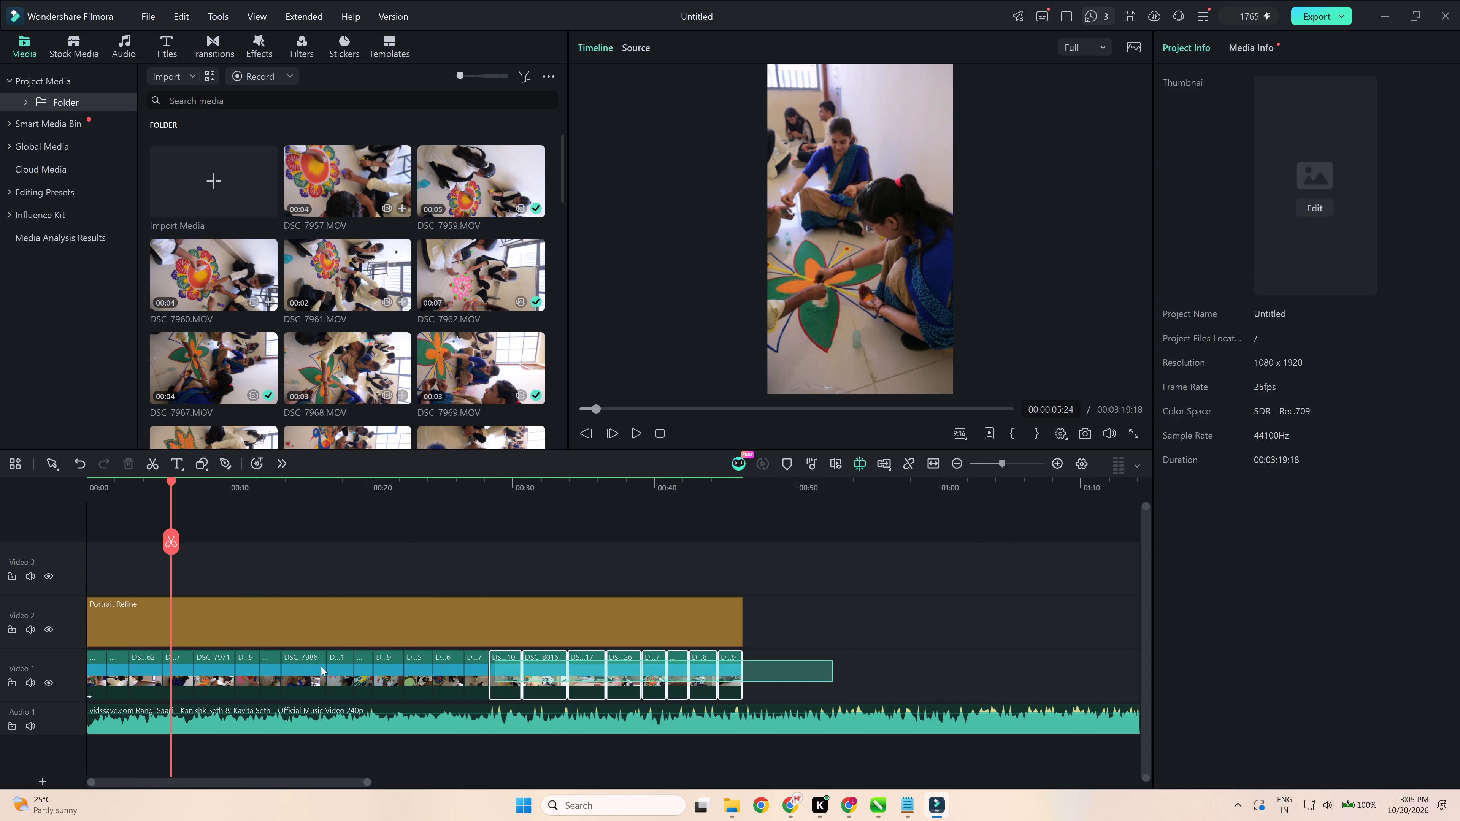
drag(321, 666, 65, 691)
ctrl+scroll(490, 667, up, 8)
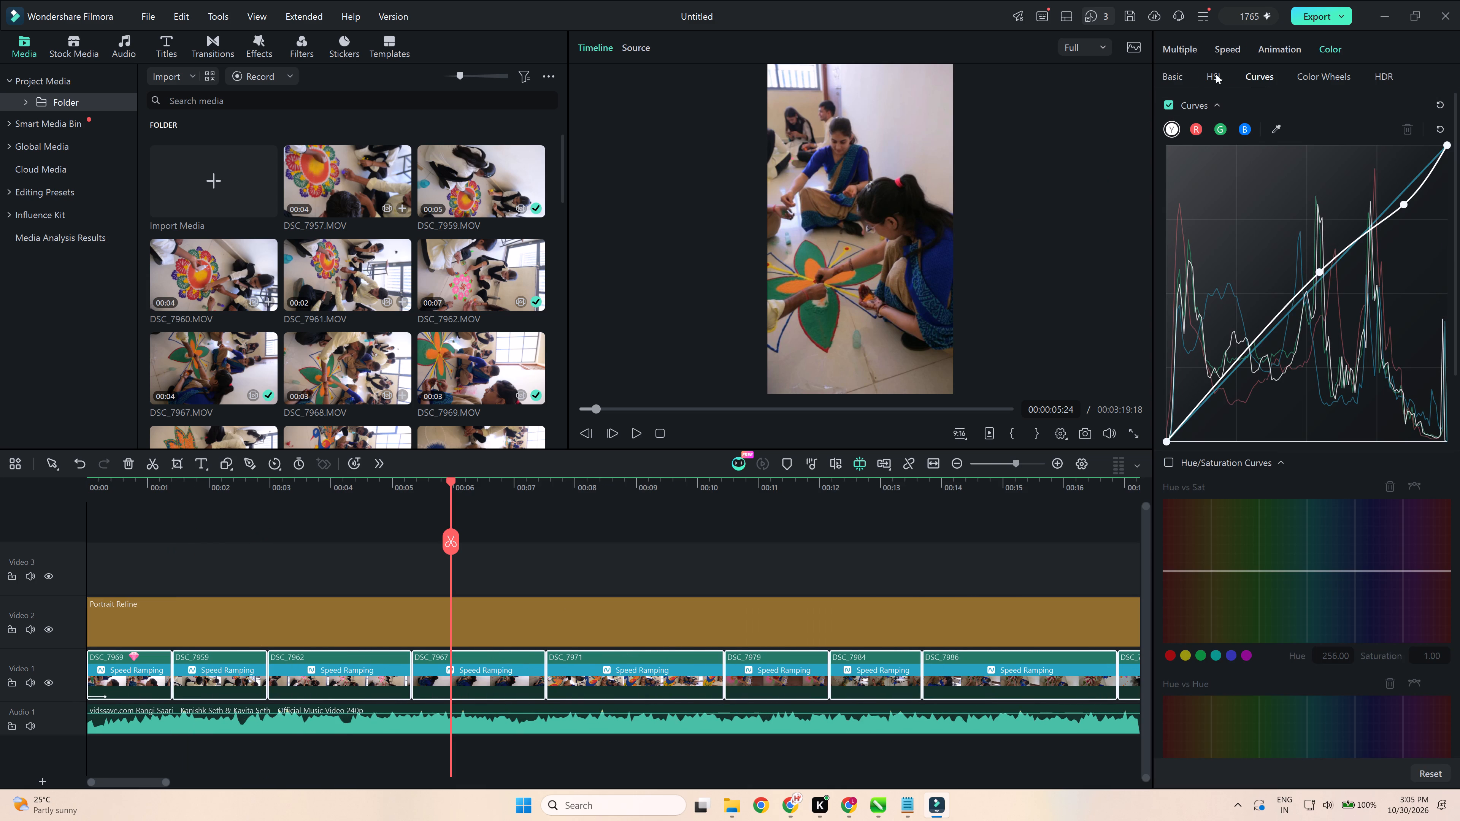
click(1184, 78)
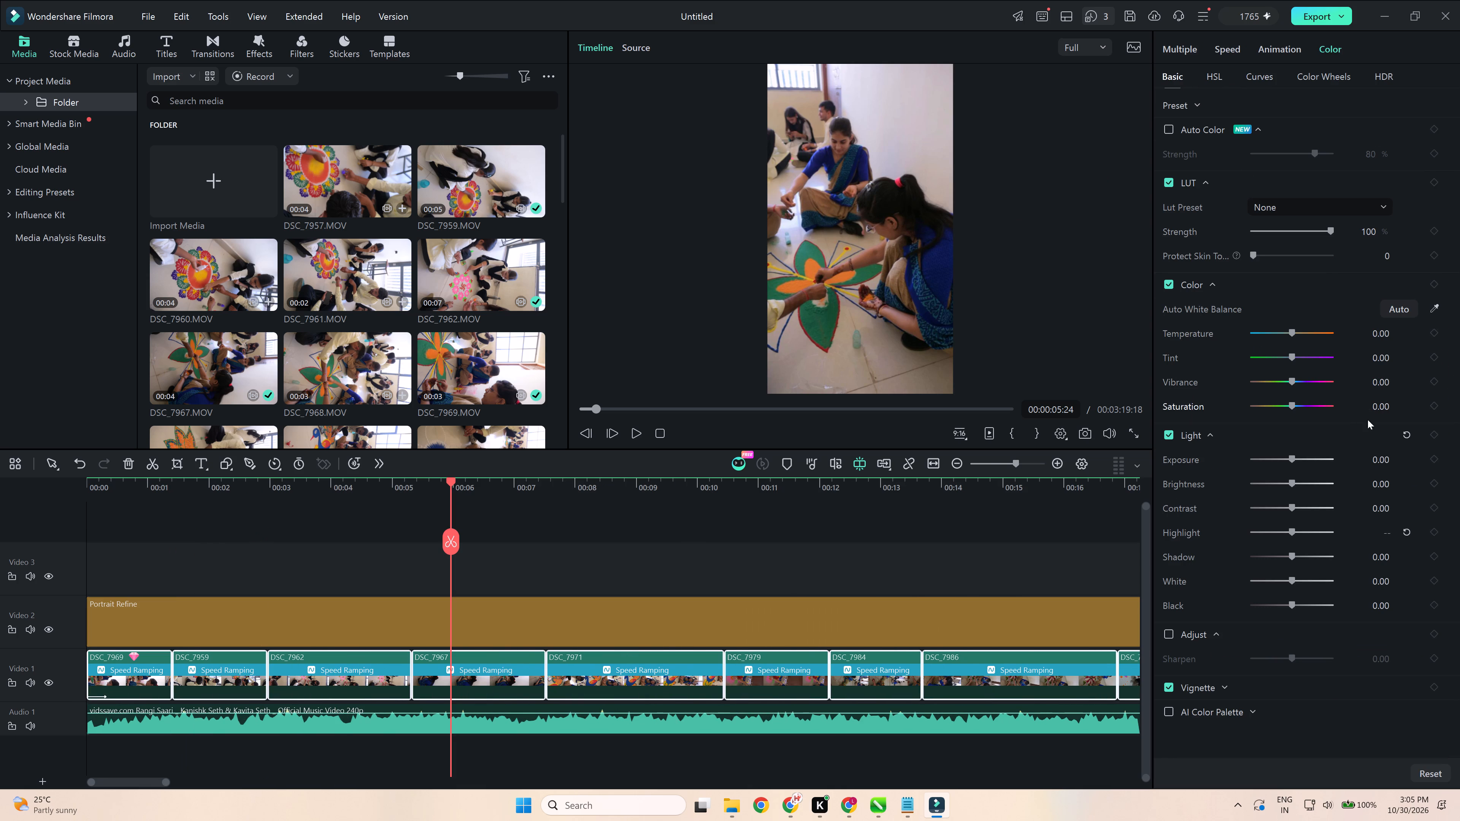
ctrl+scroll(754, 636, up, 4)
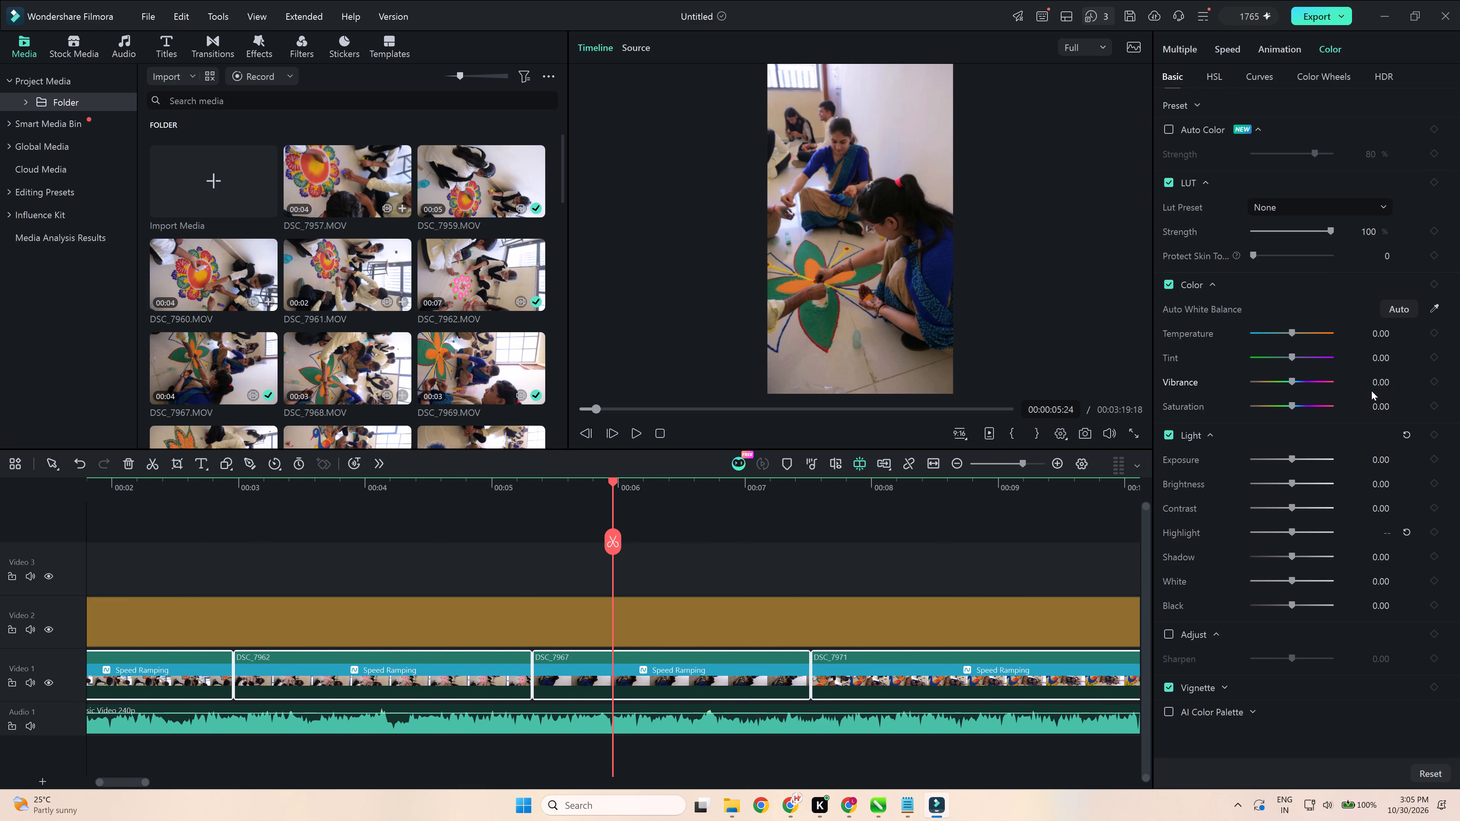
click(1380, 386)
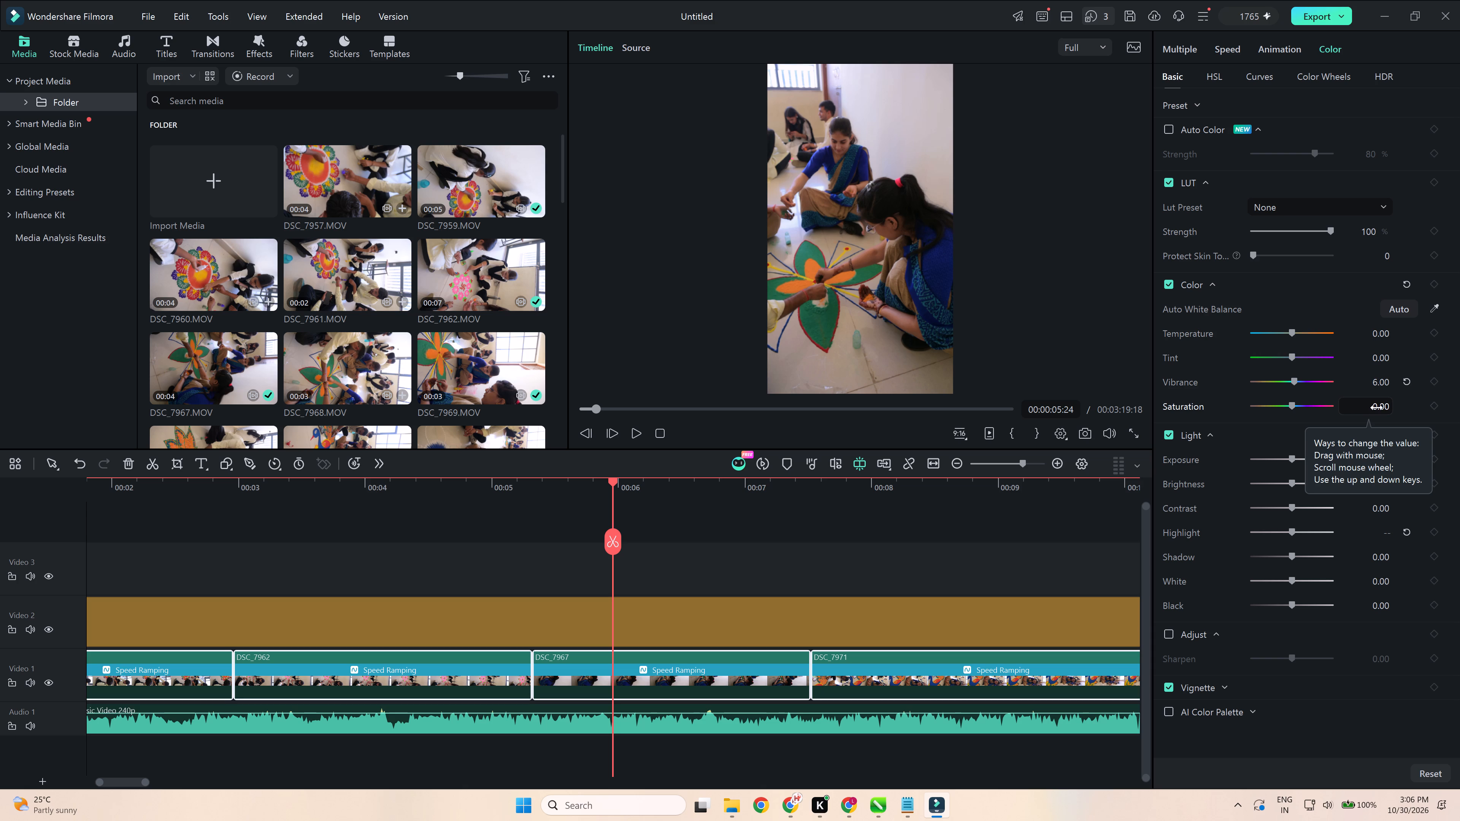
click(1377, 407)
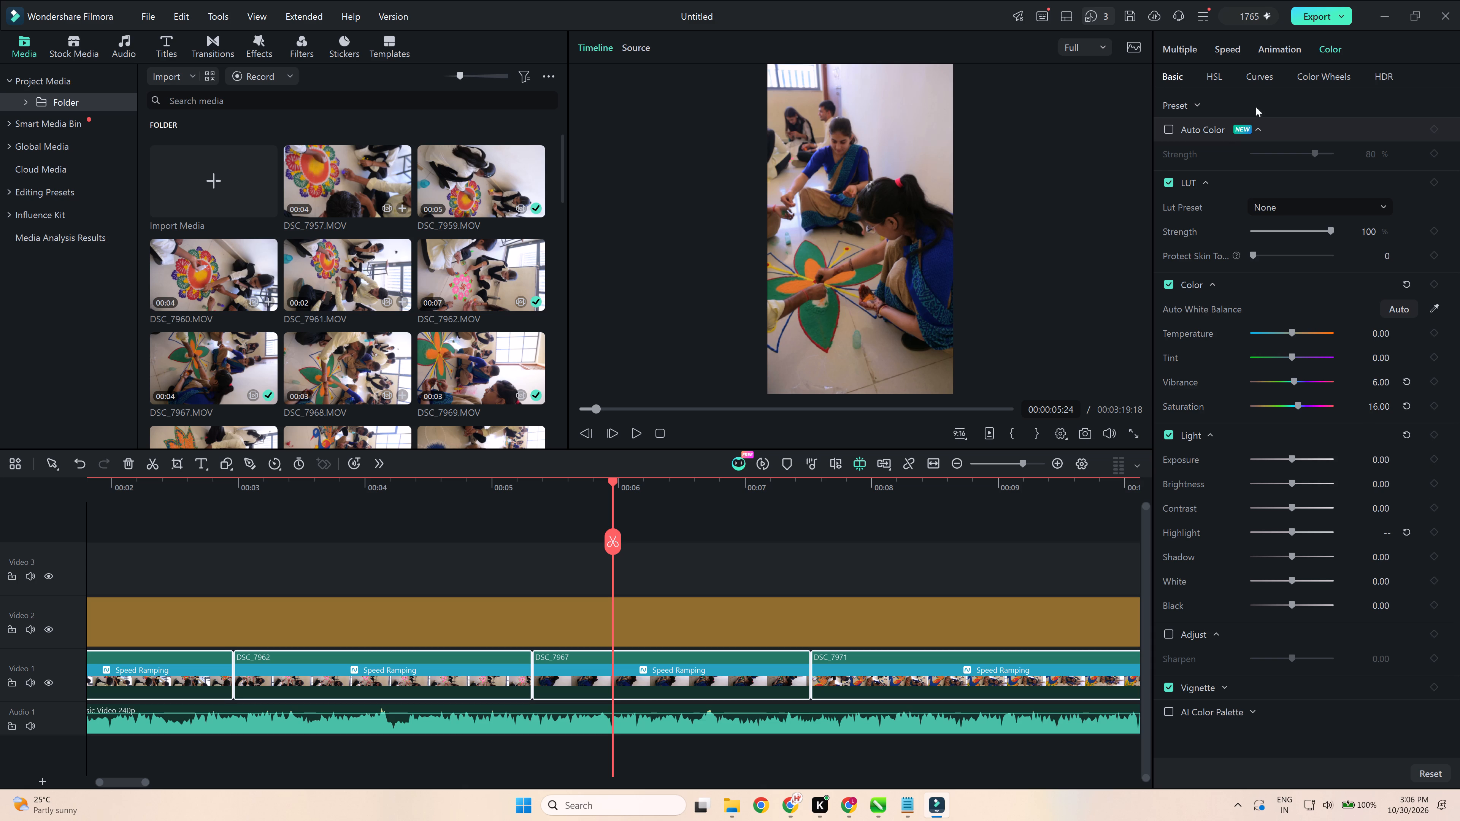
Shift the middle point of the white color curve slightly toward the shadows for all selected clips.
click(1266, 80)
drag(1318, 270, 1314, 268)
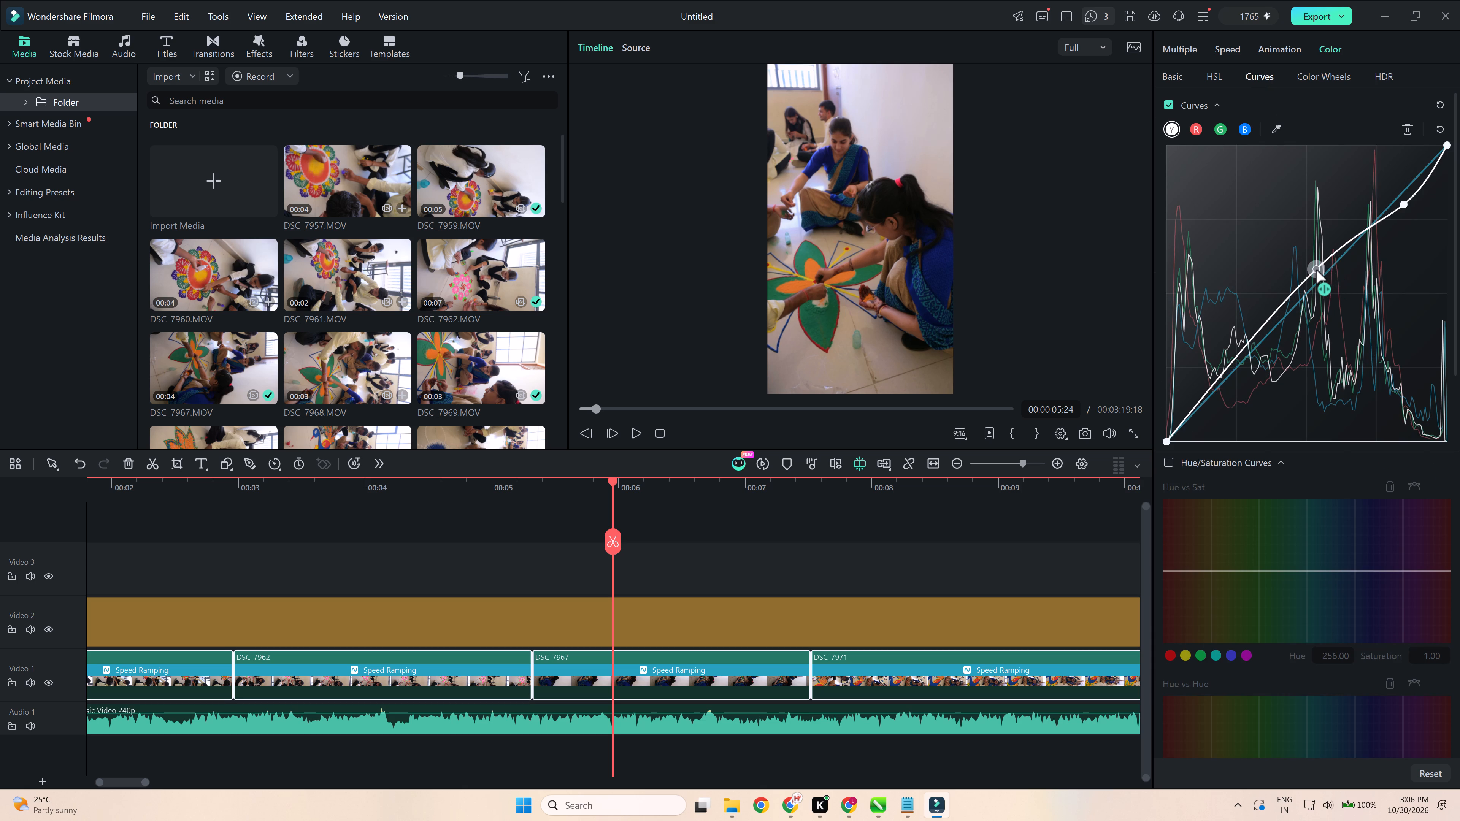
drag(1314, 268, 1311, 278)
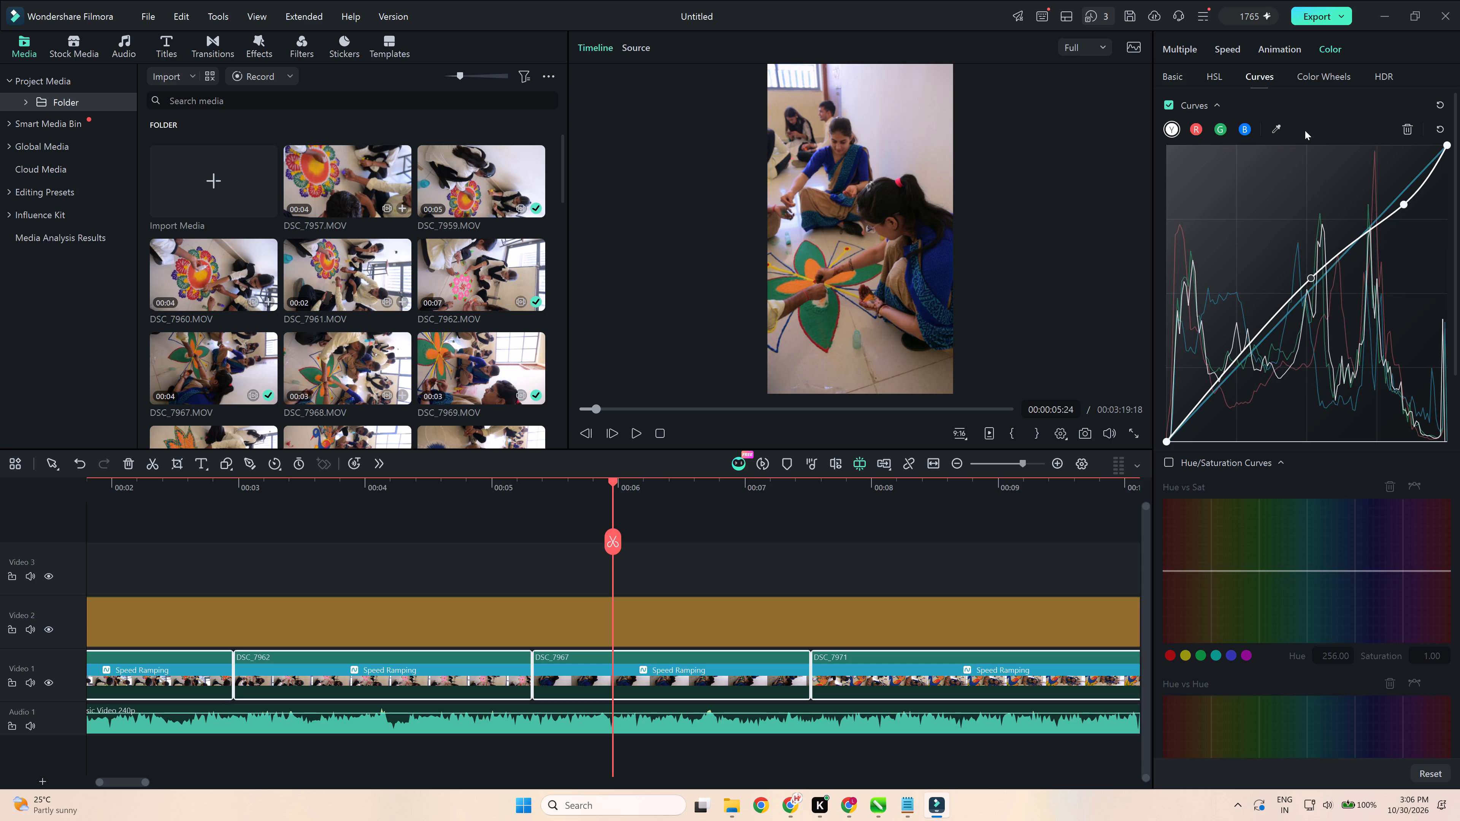
Set the color wheels of the selected clips to Midtones 0.20, Shadows -0.13 and Highlights 0.26.
click(1319, 77)
drag(1253, 203, 1253, 197)
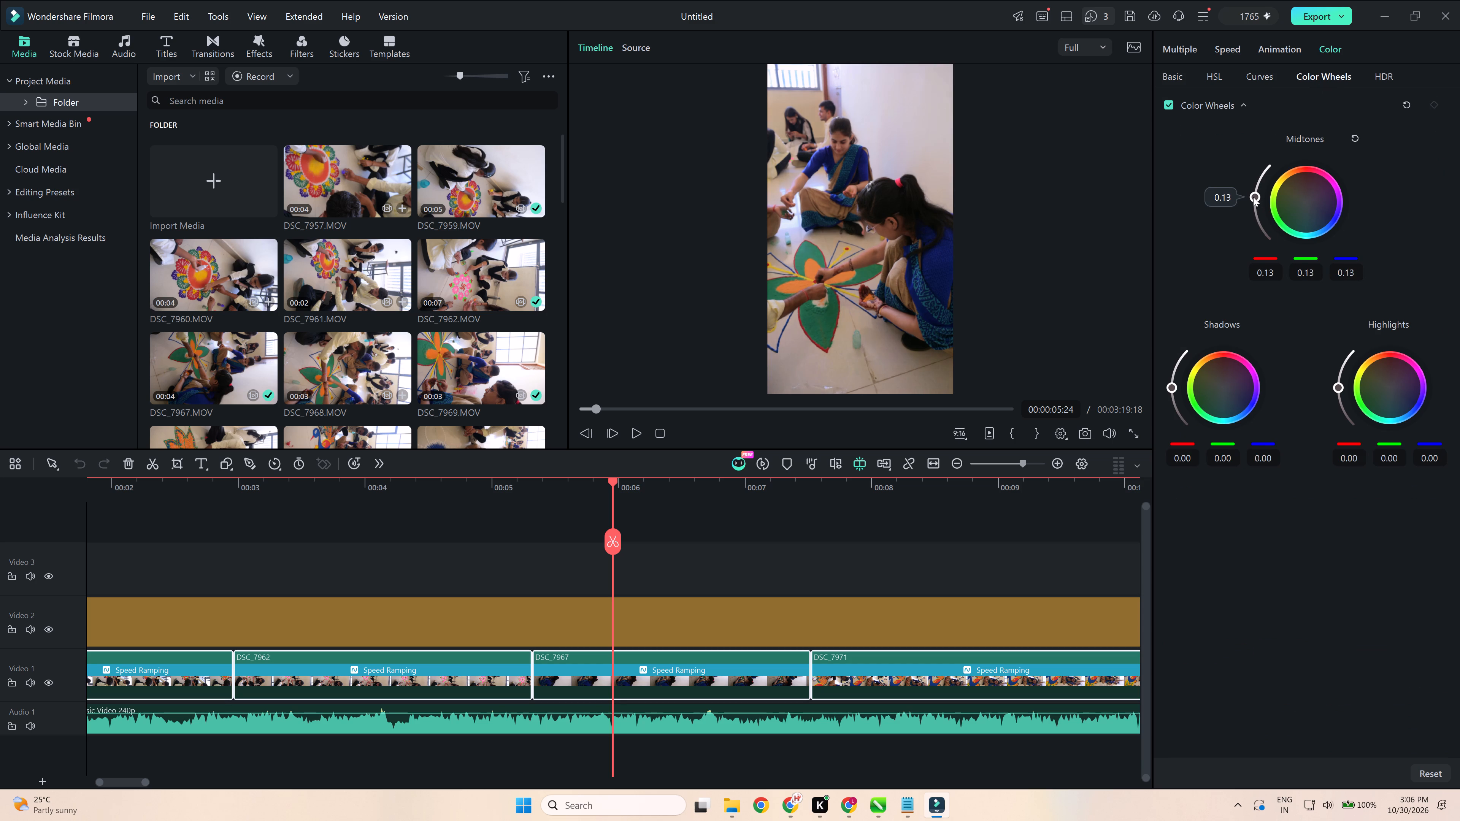
drag(1253, 197, 1254, 193)
drag(1169, 388, 1169, 391)
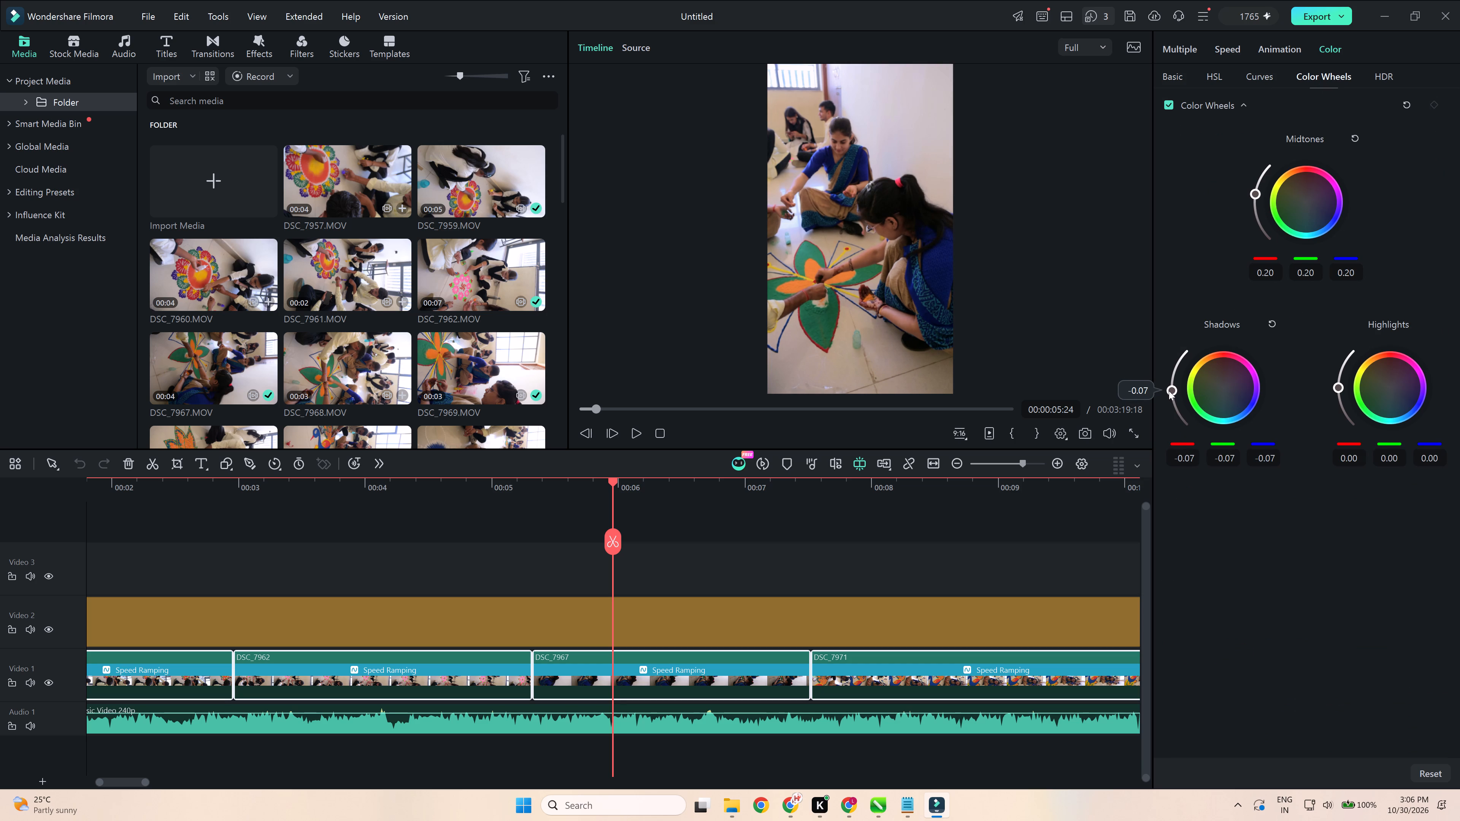
drag(1169, 391, 1170, 393)
drag(1339, 387, 1336, 382)
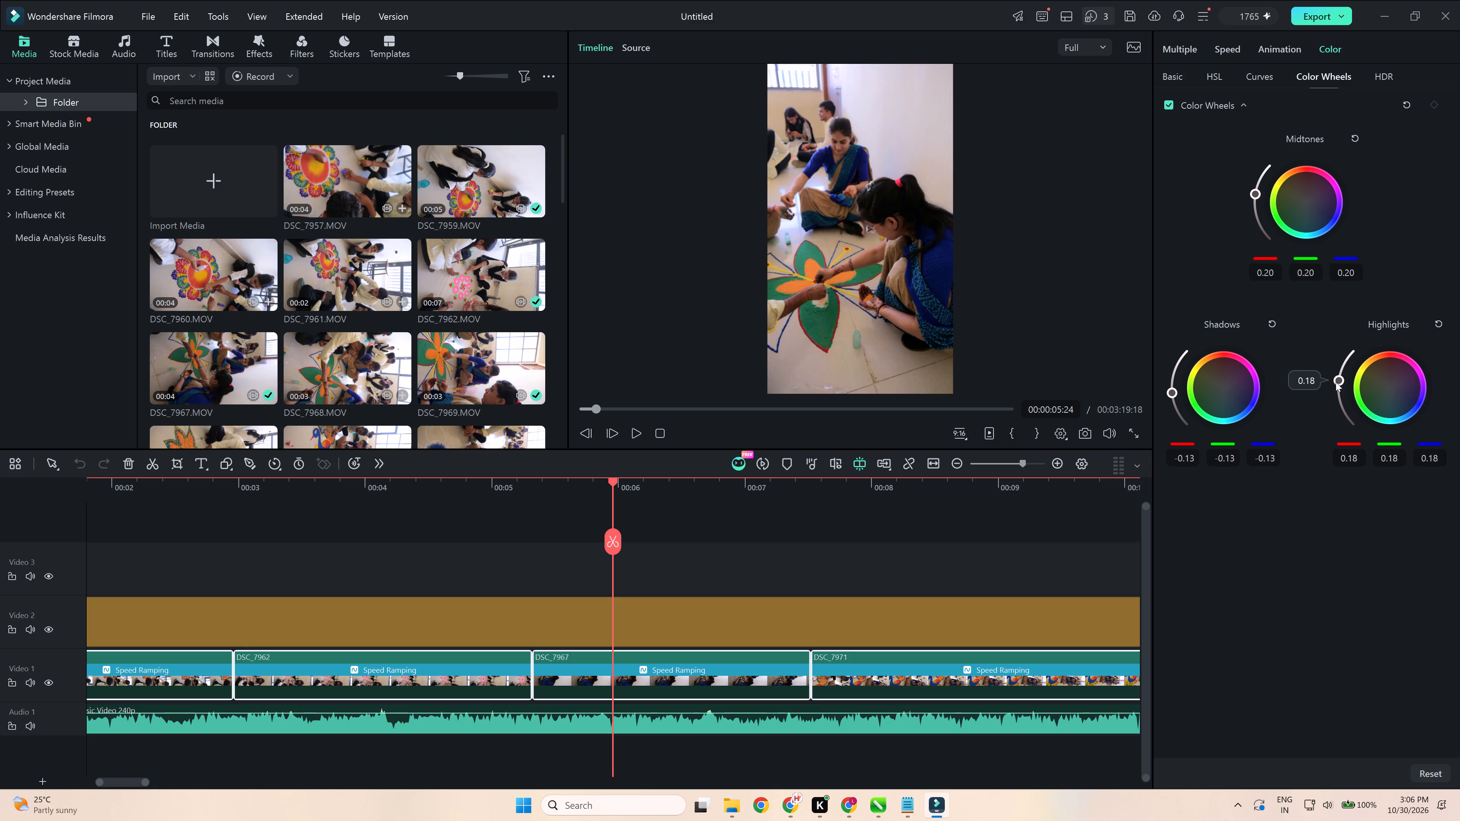
drag(1336, 382, 1334, 376)
Return the playhead to the start of the timeline and import the sgi.png logo into the project media folder.
drag(617, 482, 0, 532)
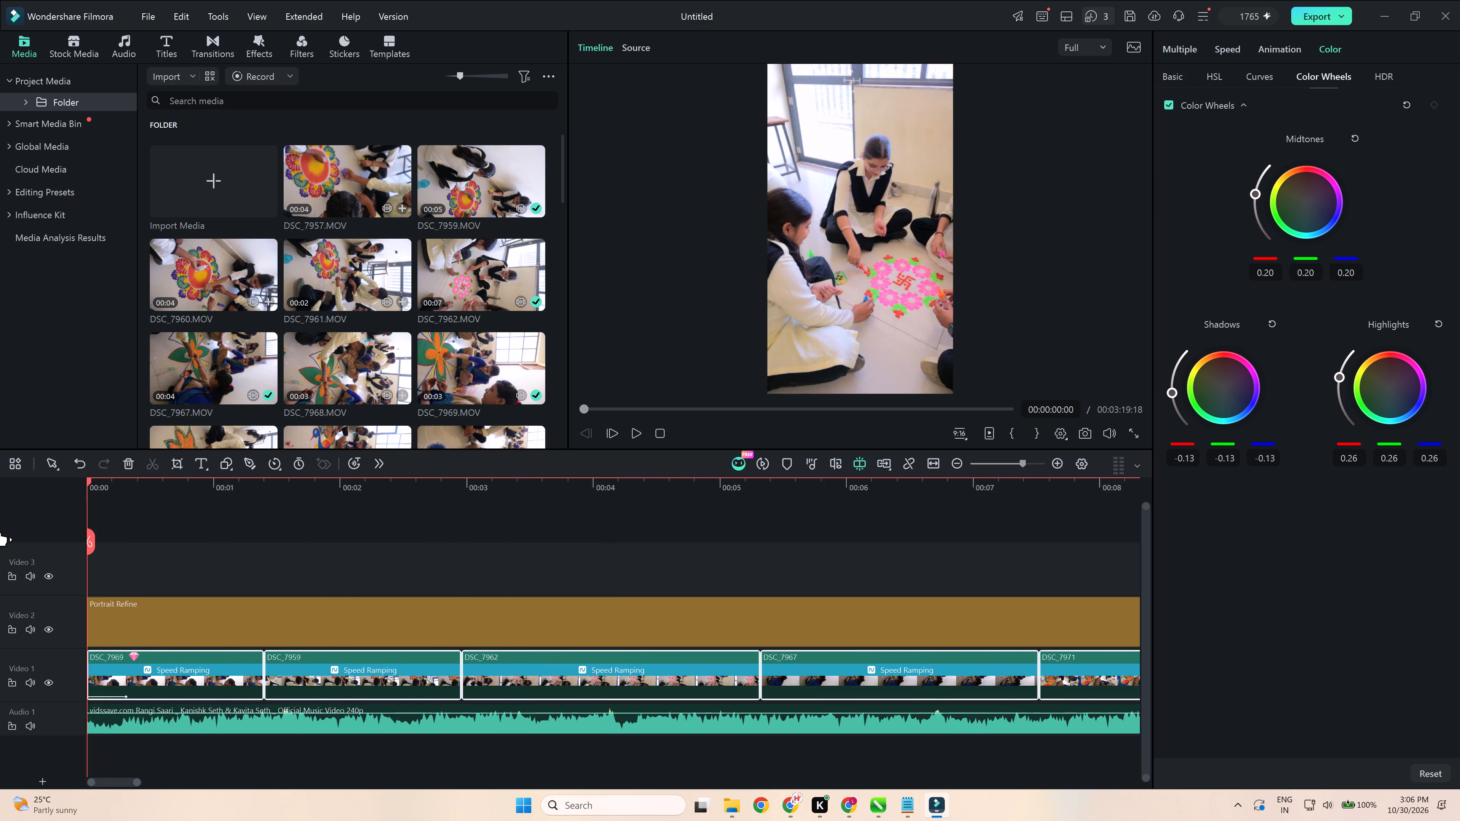
drag(0, 532, 0, 531)
ctrl+scroll(265, 563, down, 13)
click(239, 192)
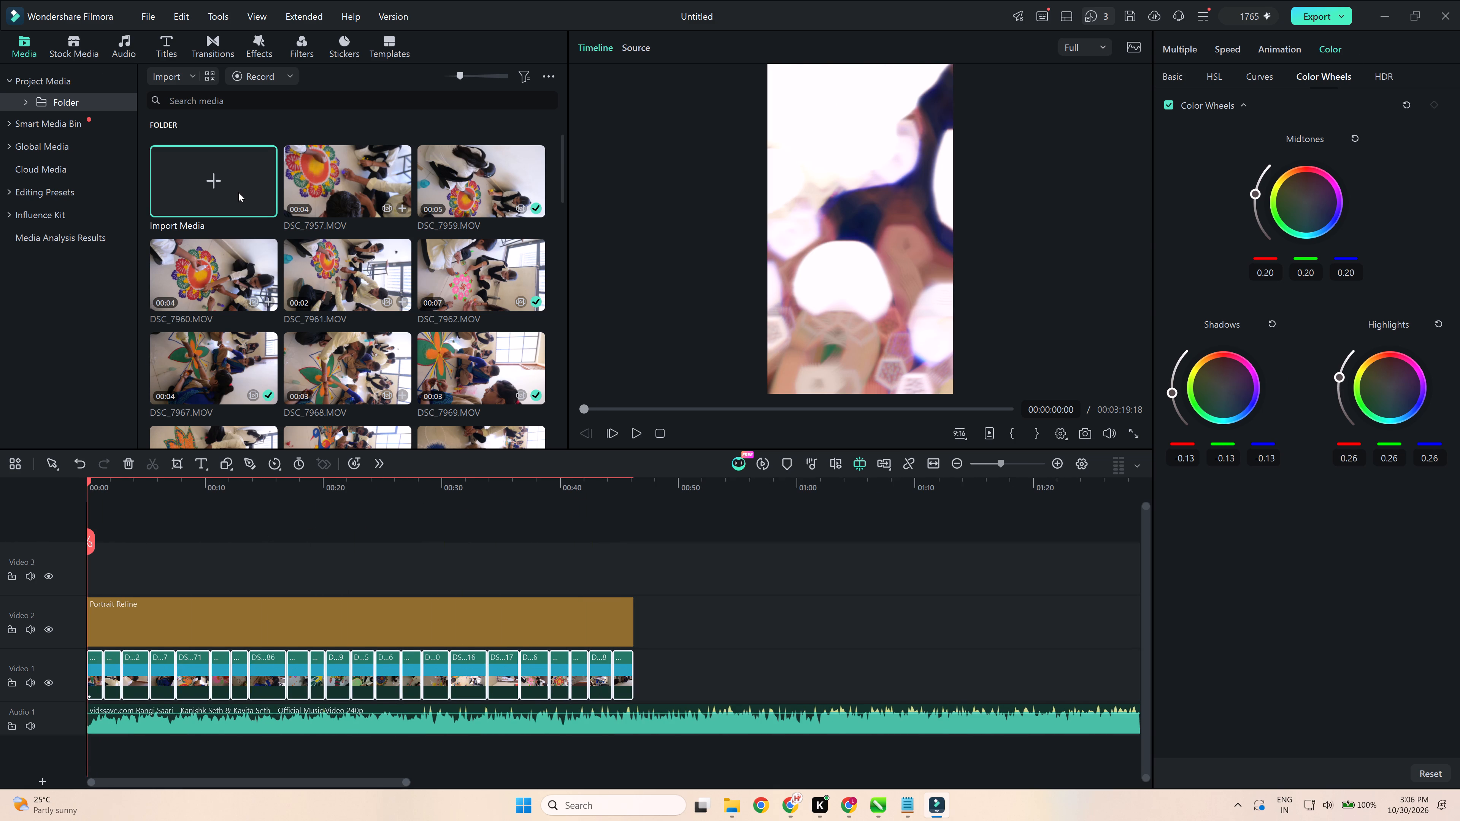
double_click(350, 228)
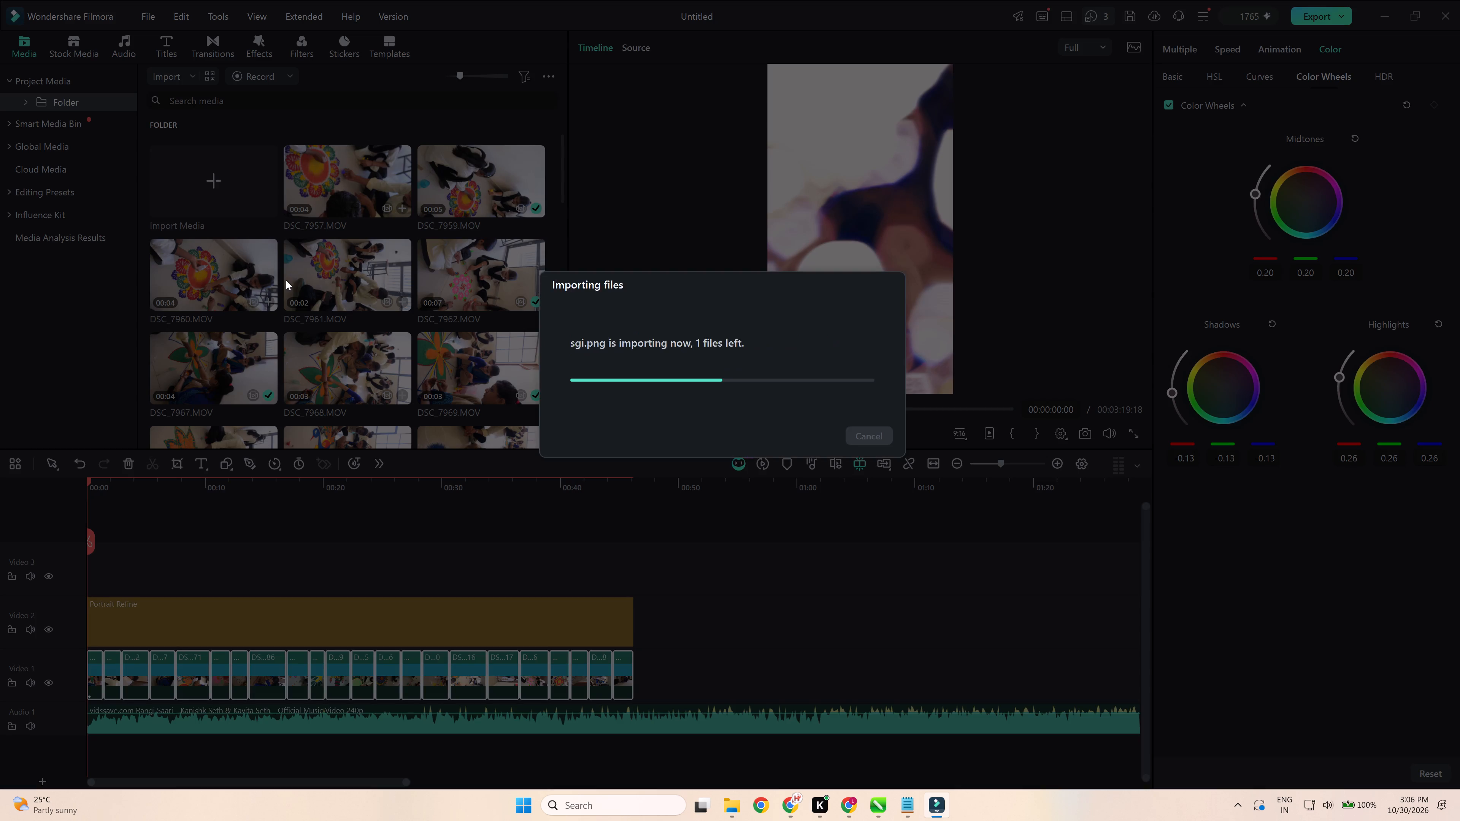
Place sgi.png on the Video 3 track from the start and extend it to the end of the Video 1 clips.
scroll(279, 257, down, 3)
scroll(432, 307, down, 20)
scroll(432, 307, down, 3)
key(space)
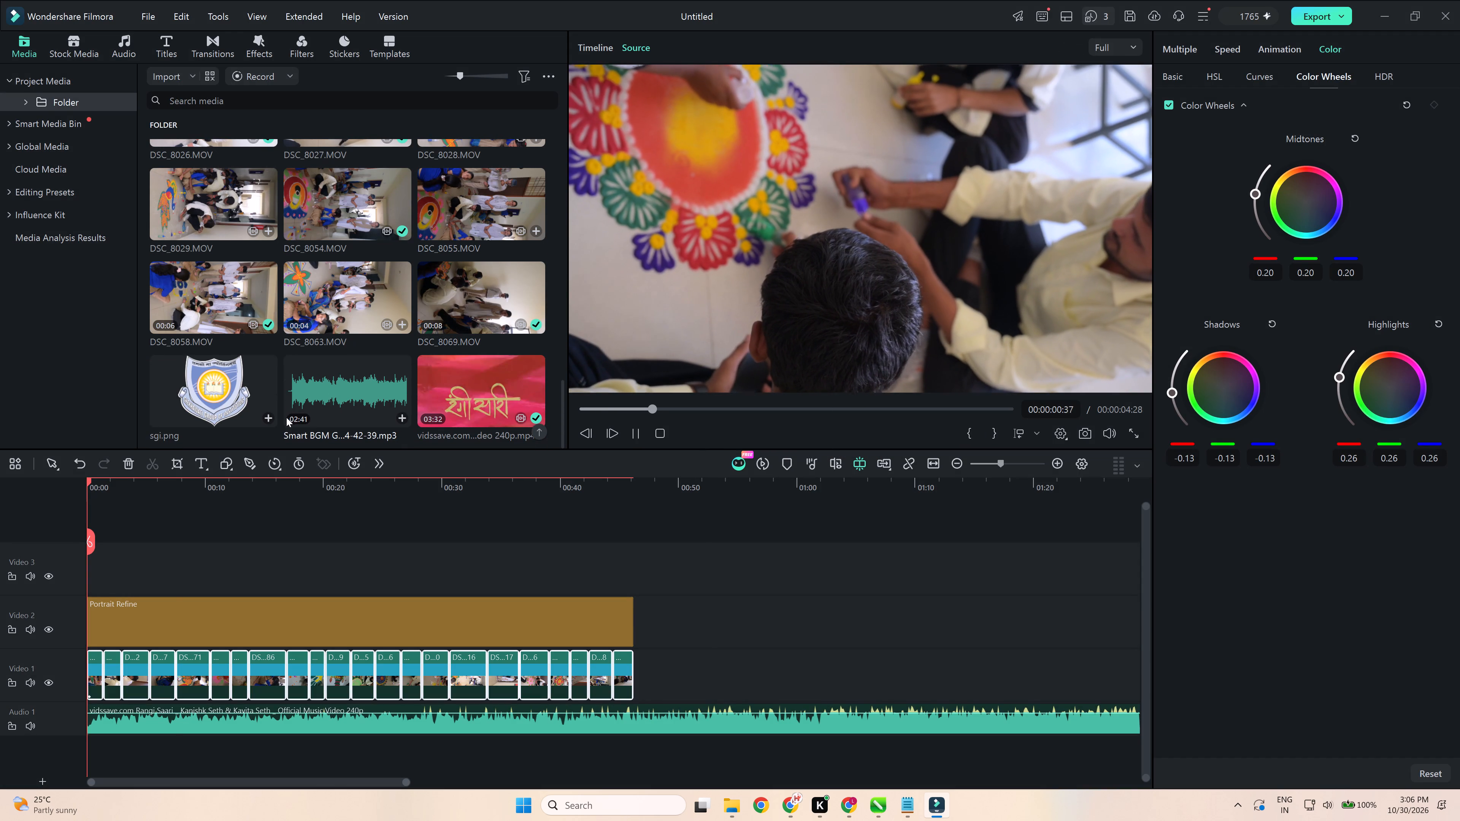
drag(223, 387, 58, 589)
drag(143, 572, 466, 590)
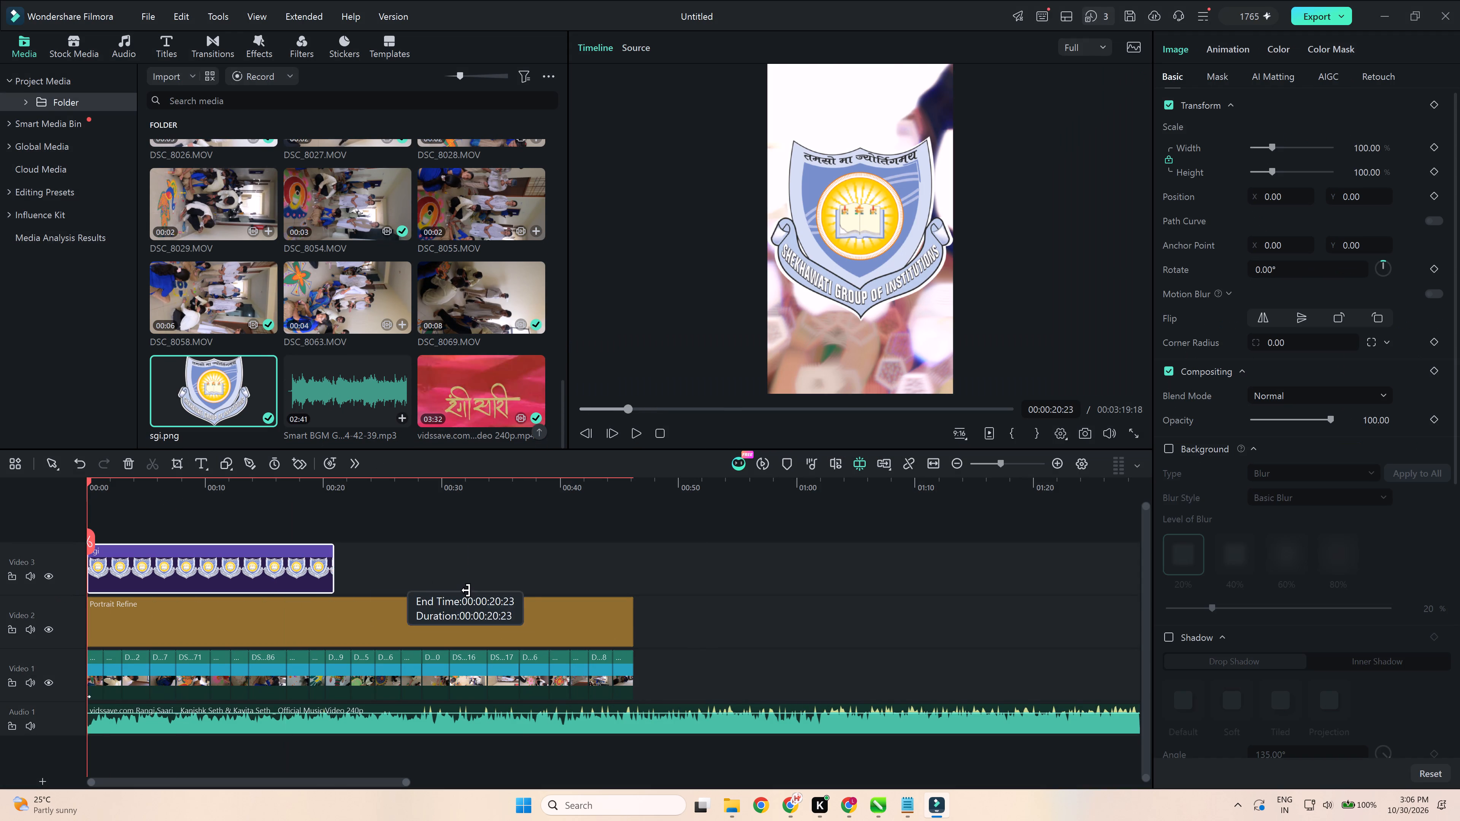
drag(466, 590, 637, 602)
drag(636, 580, 630, 587)
Shrink the sgi logo to about 13.89% scale and place it in the upper-right corner of the video frame.
click(614, 583)
click(835, 185)
drag(768, 322, 795, 296)
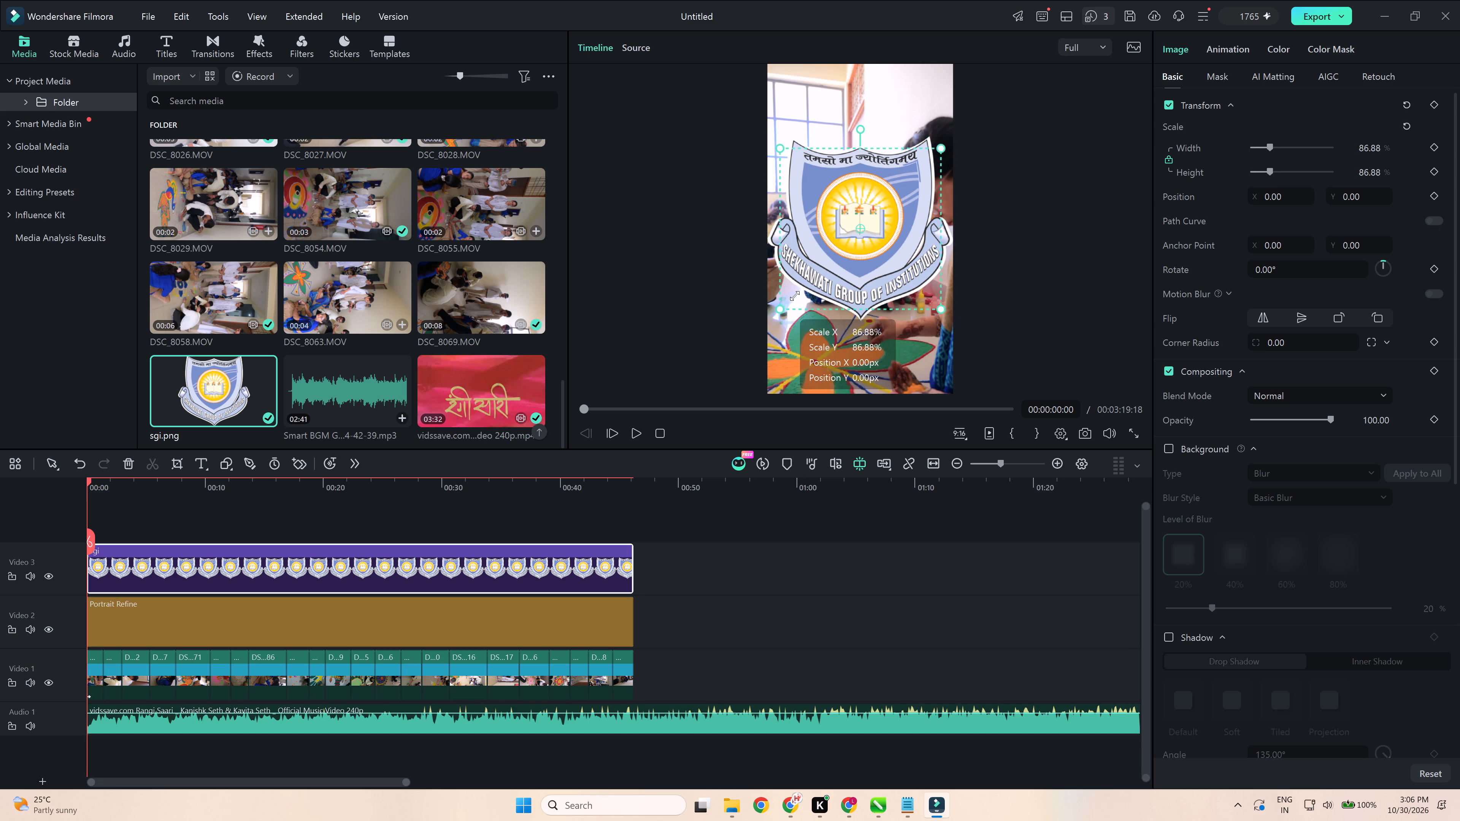
drag(795, 296, 841, 247)
drag(866, 240, 915, 127)
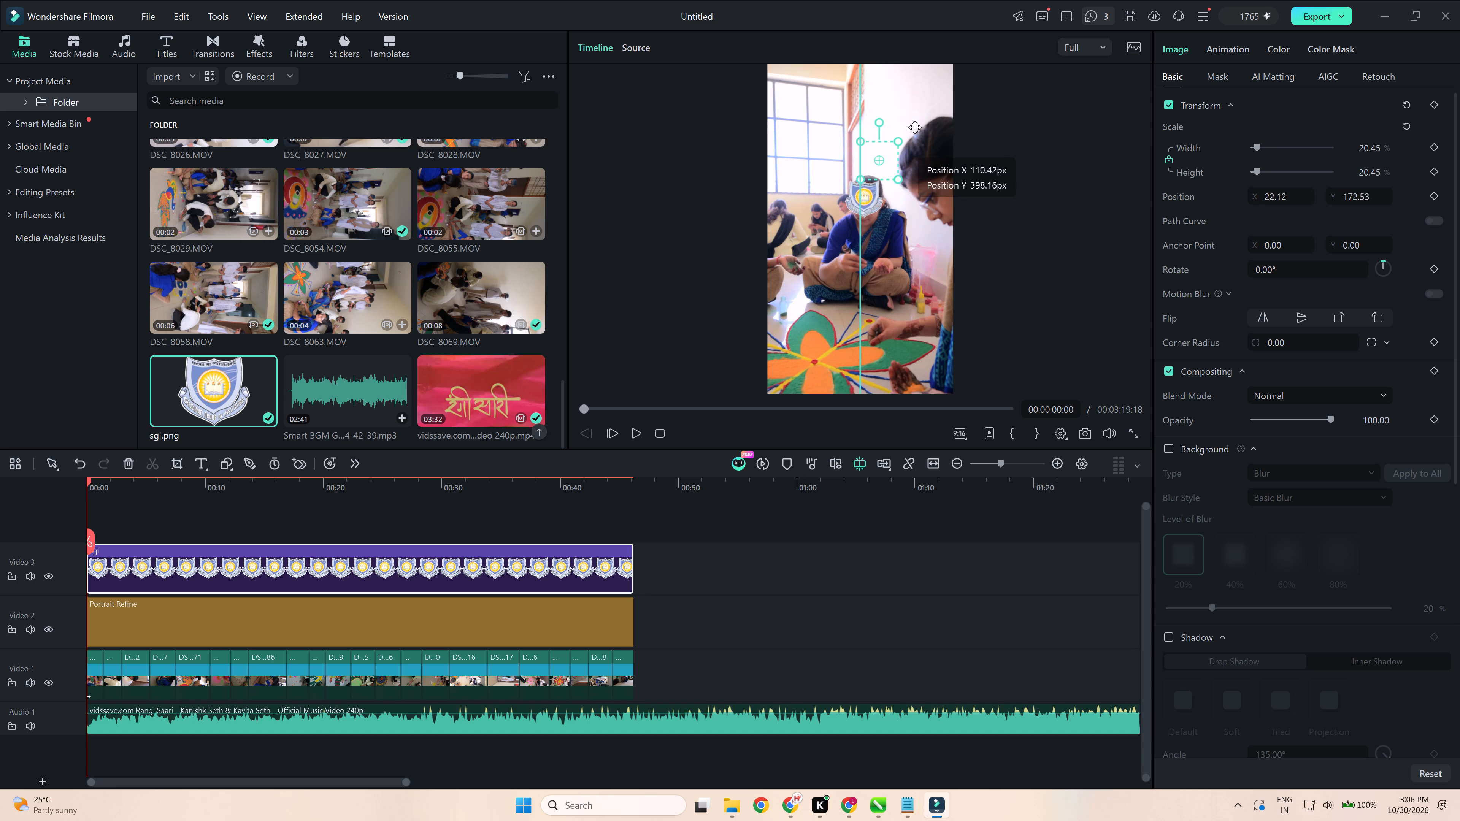
drag(915, 127, 940, 94)
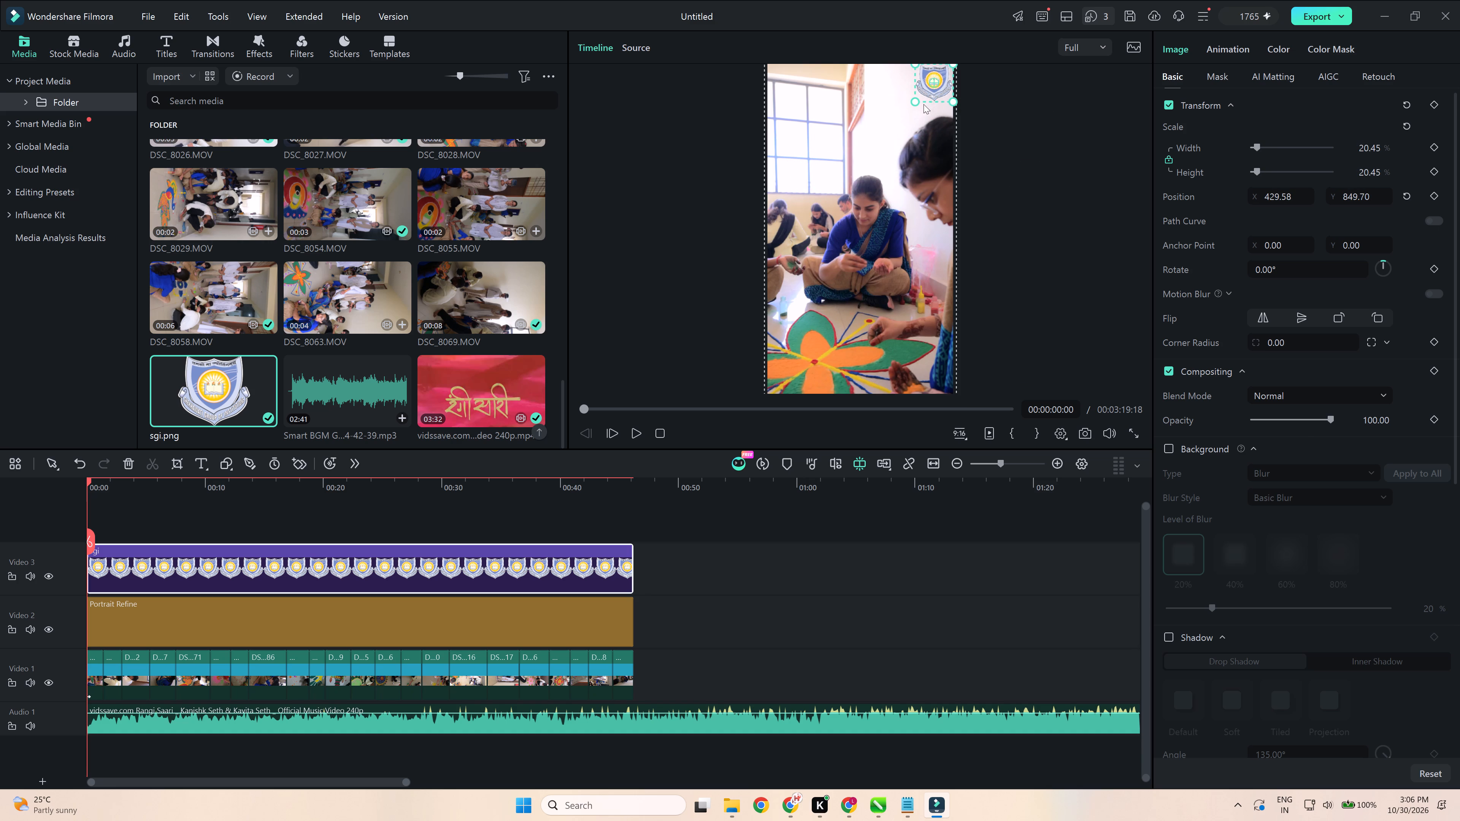
click(912, 105)
click(924, 95)
drag(915, 103, 920, 97)
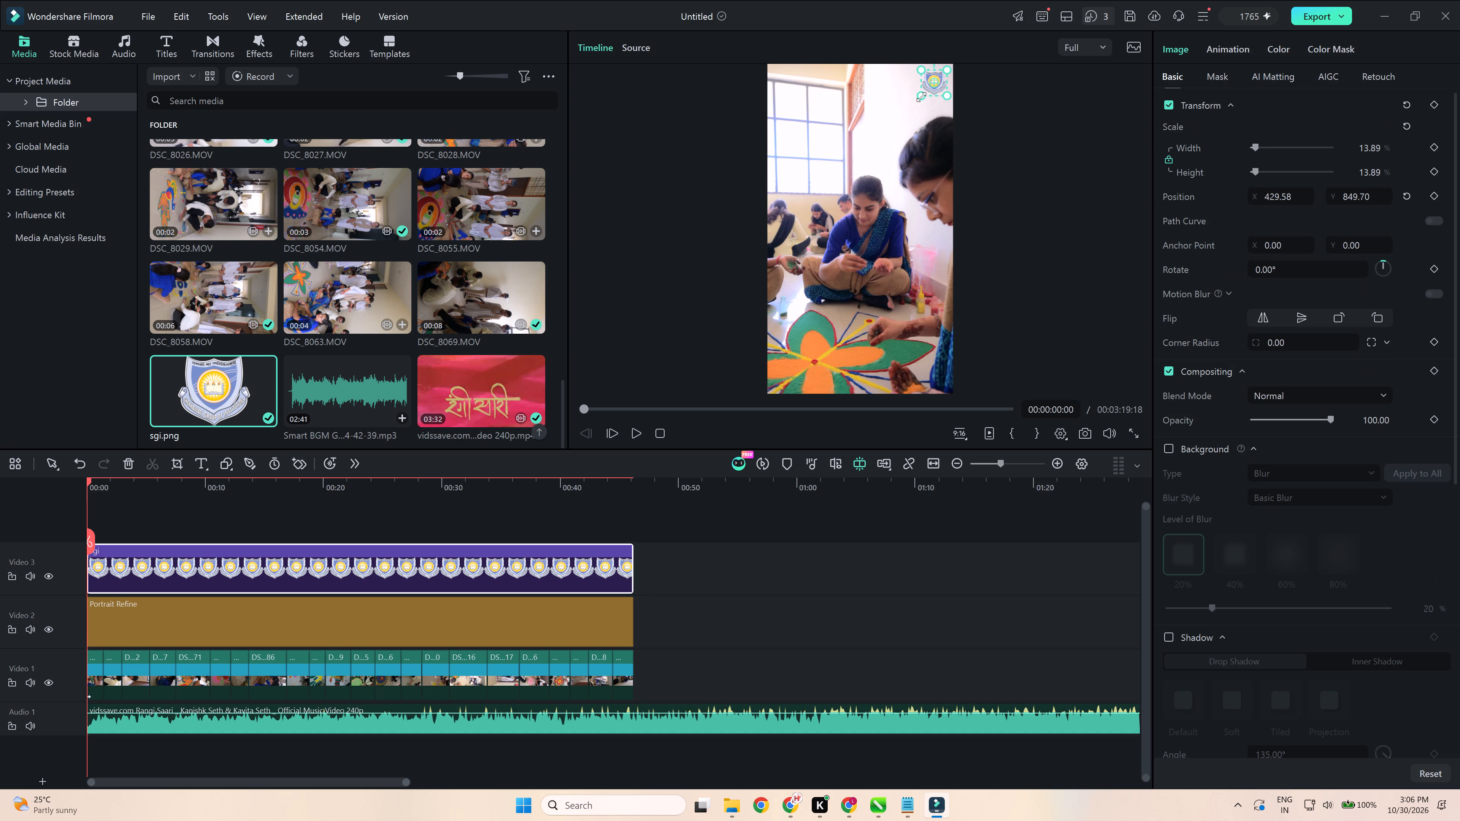
Nudge the logo slightly up and outward into the frame corner, to position X 442.85, Y 860.76.
key(Right)
key(Right)
key(Right)
key(Up)
key(Up)
key(Right)
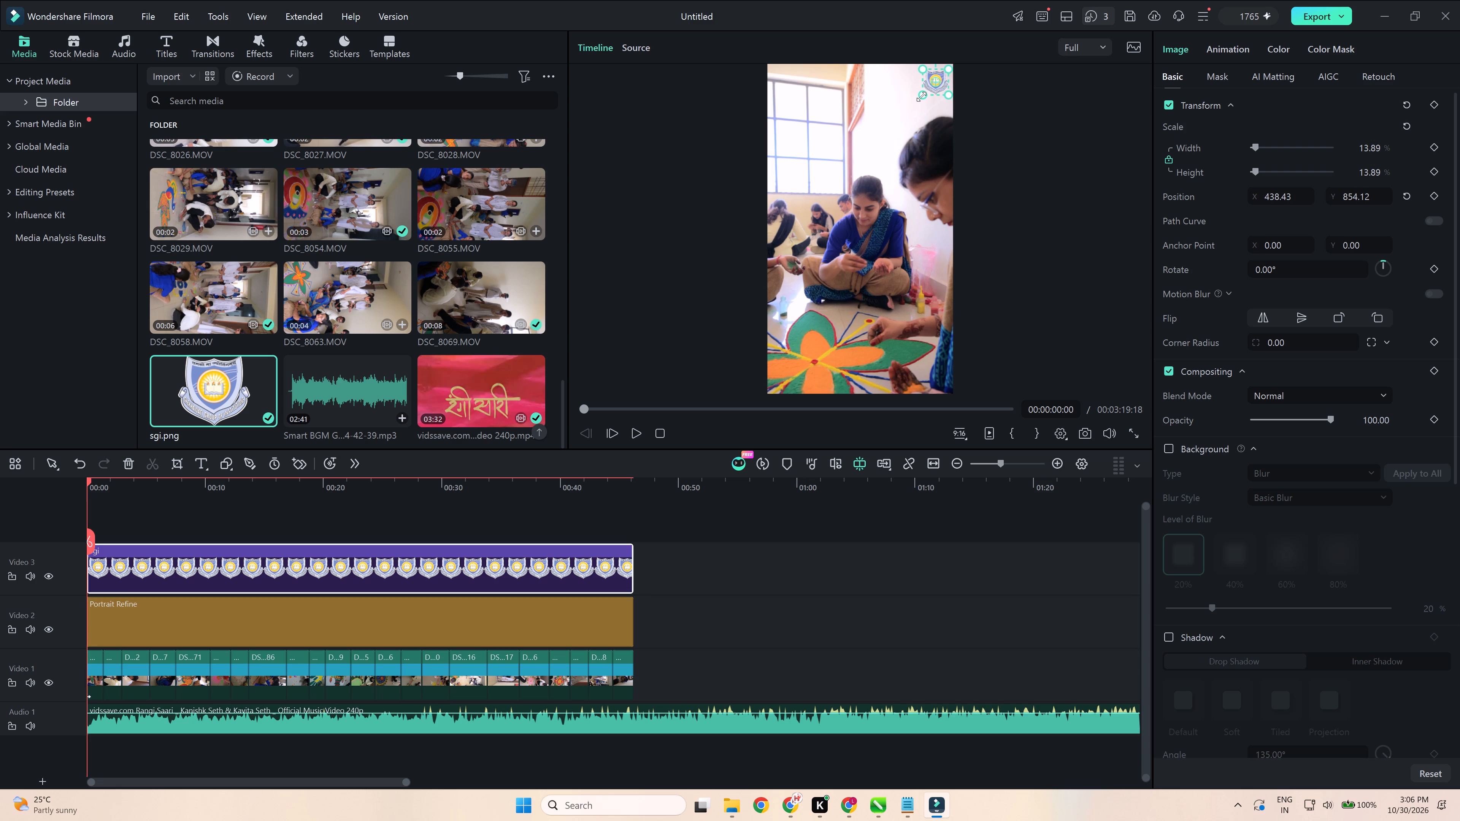
key(Up)
key(Up)
key(Up)
key(Right)
key(Right)
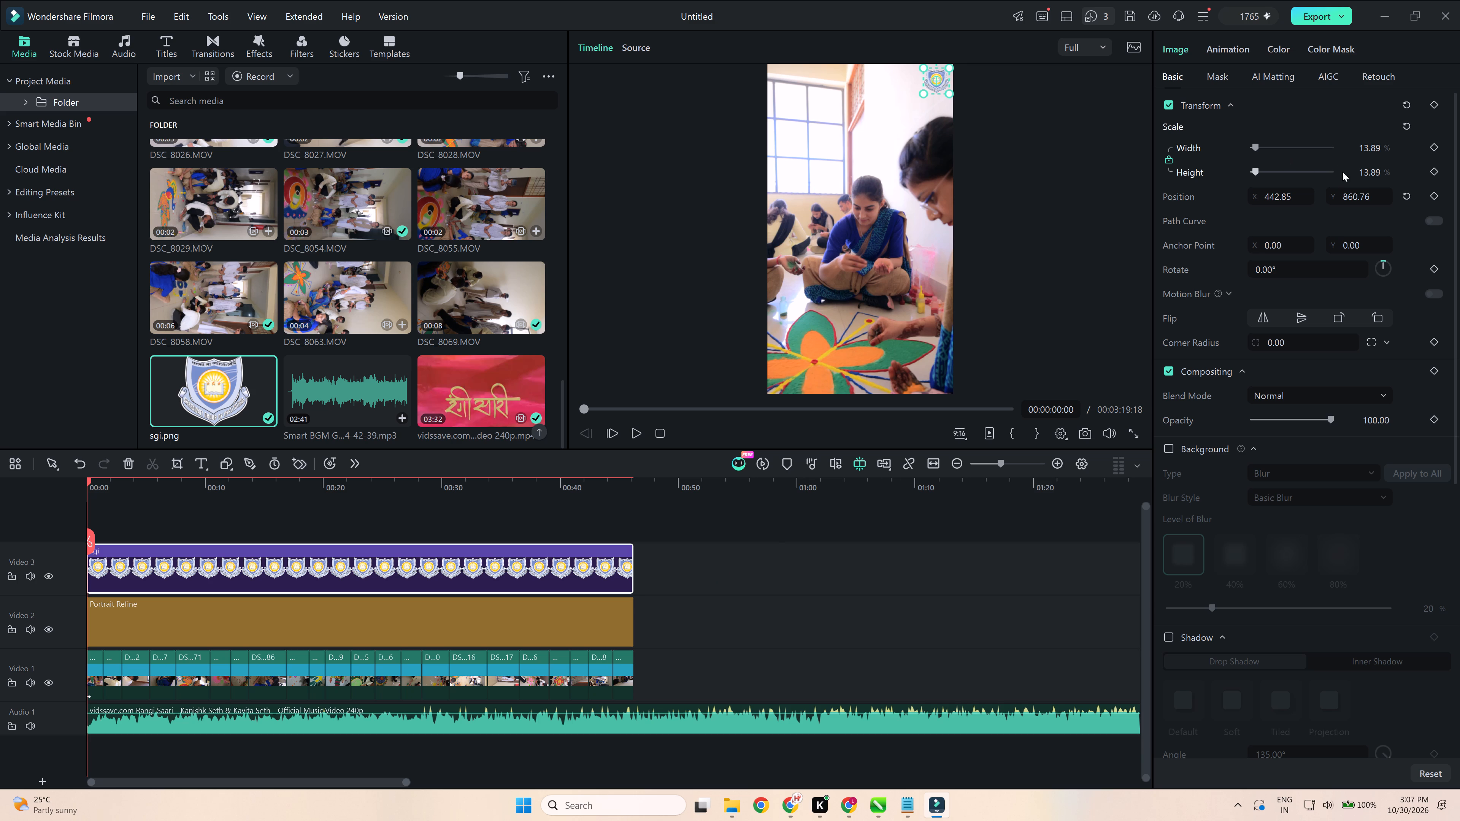
Apply the "Neo...eep" In motion preset to the logo clip.
click(1227, 55)
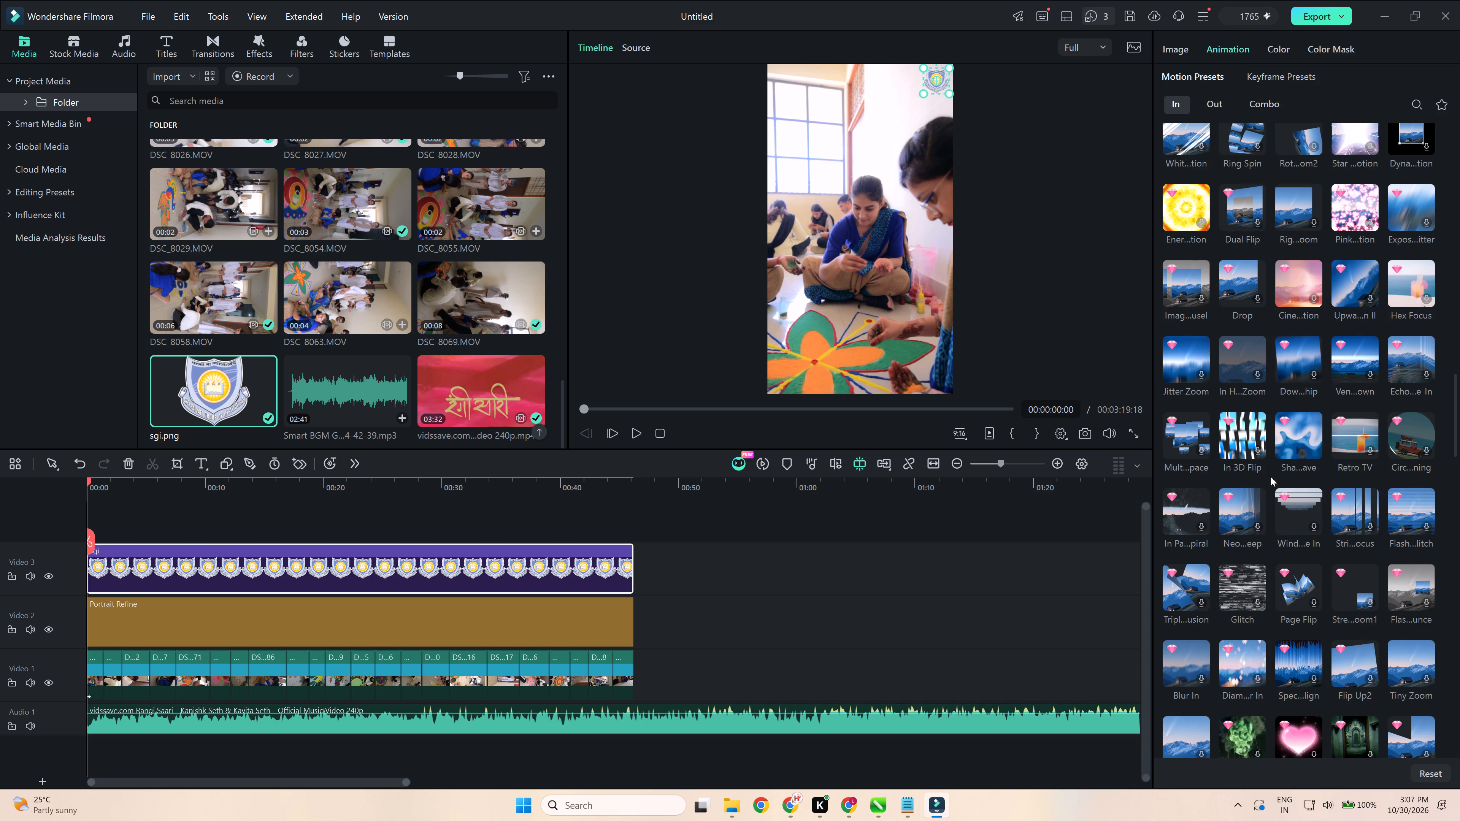
scroll(1271, 489, down, 2)
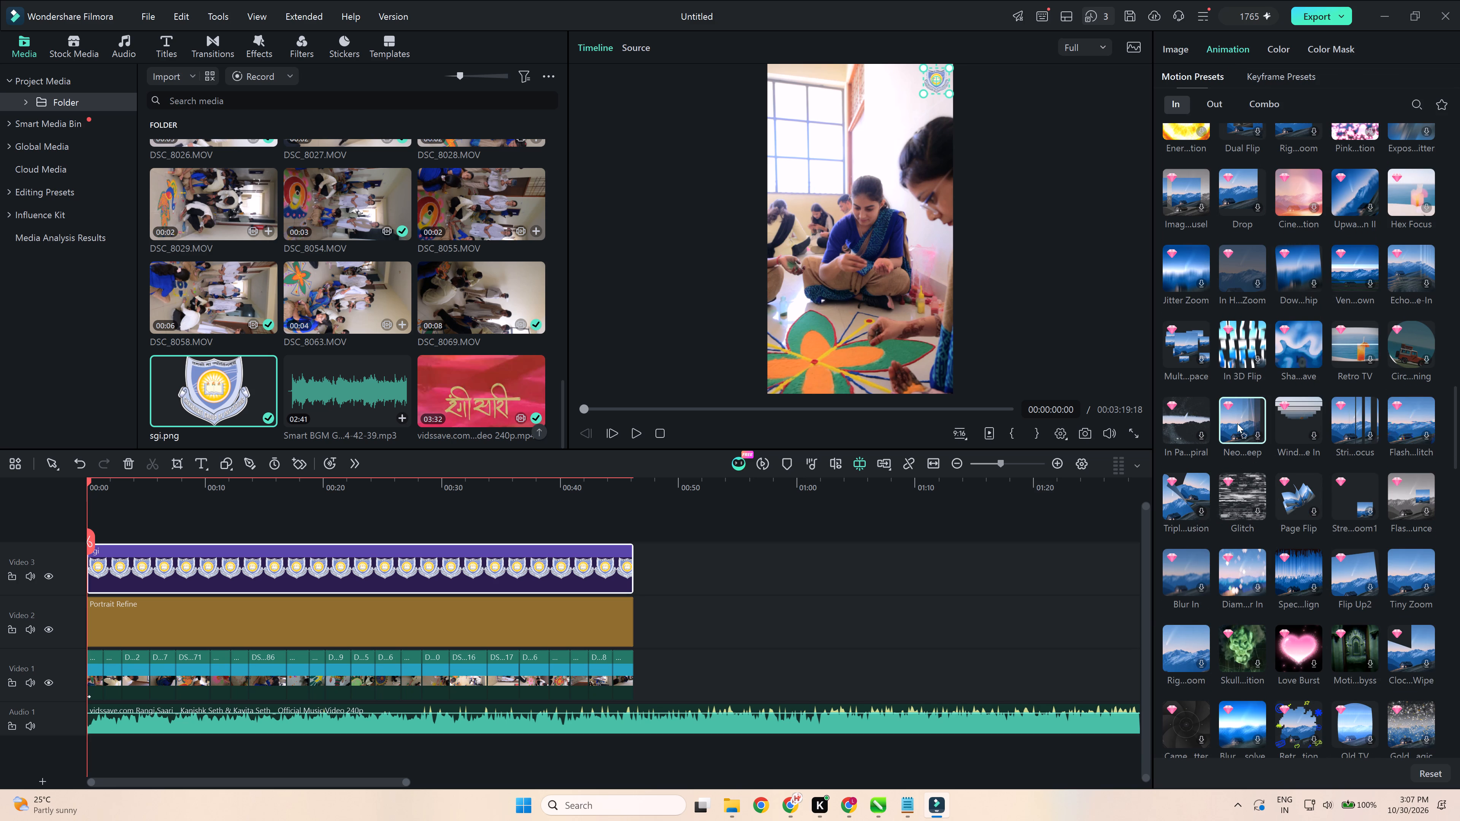
click(1239, 414)
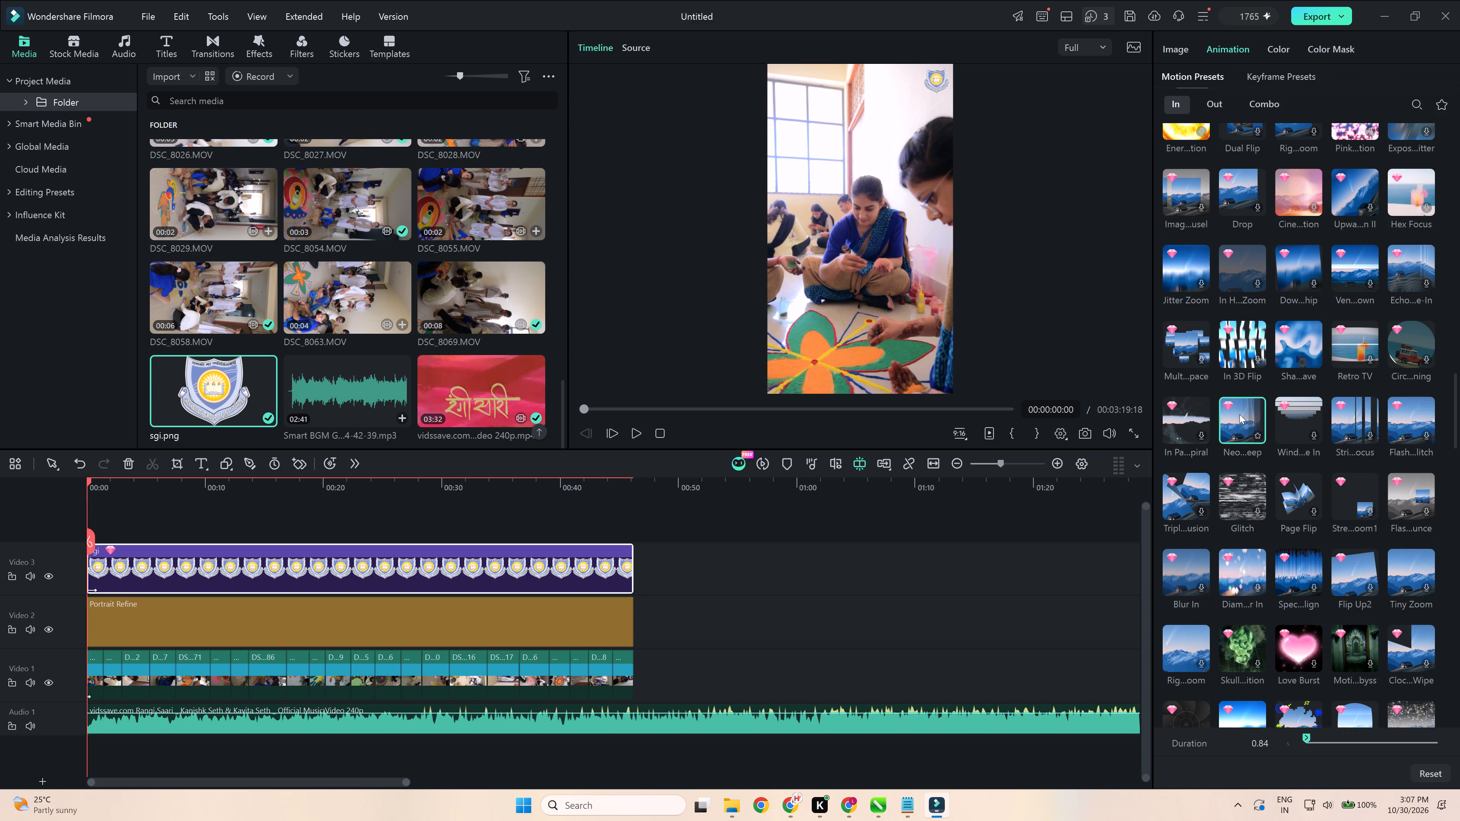
Play the first second of the timeline to check the logo's entrance animation.
click(894, 552)
key(space)
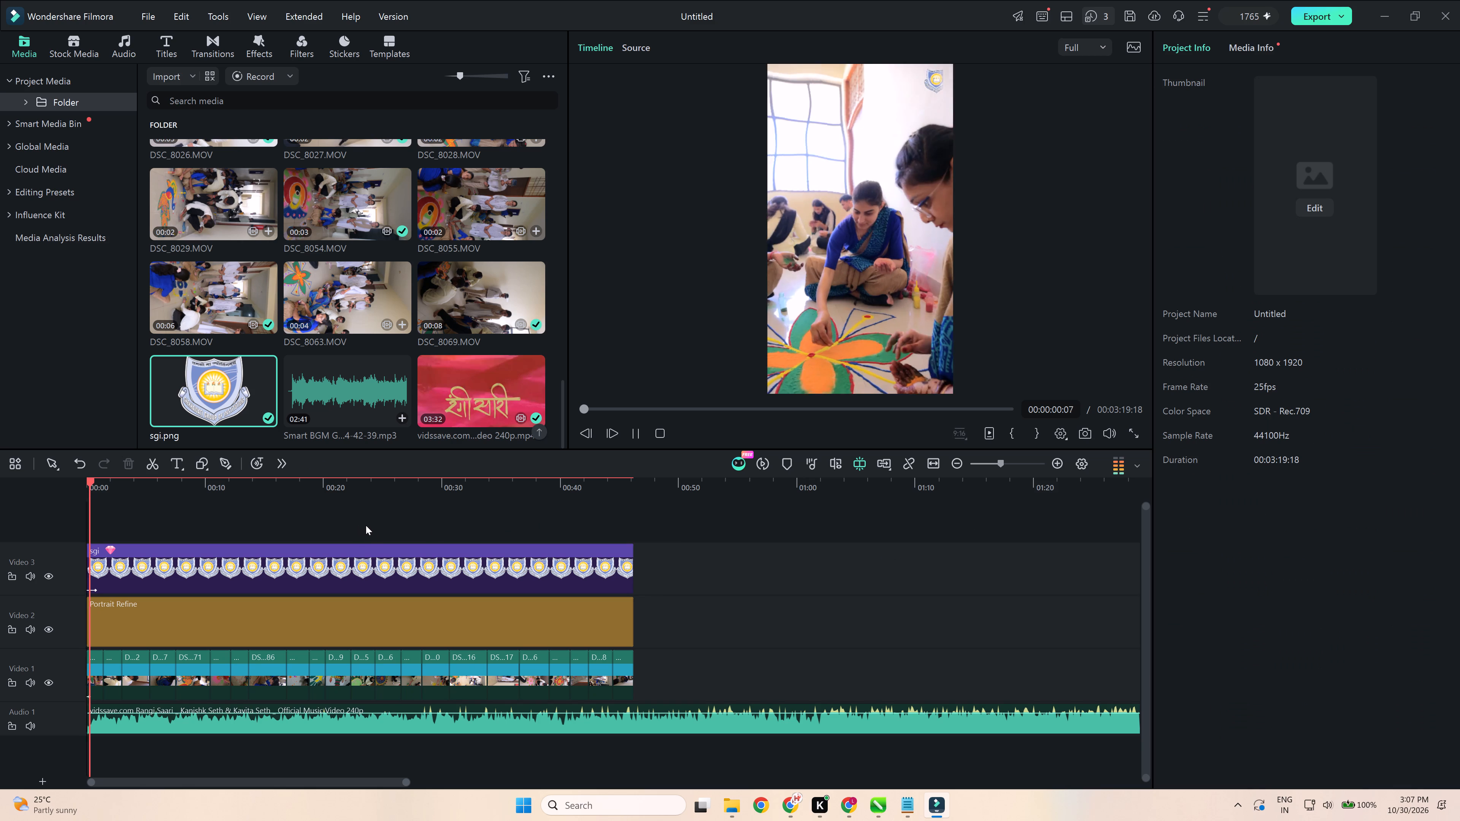
ctrl+scroll(376, 531, up, 6)
key(space)
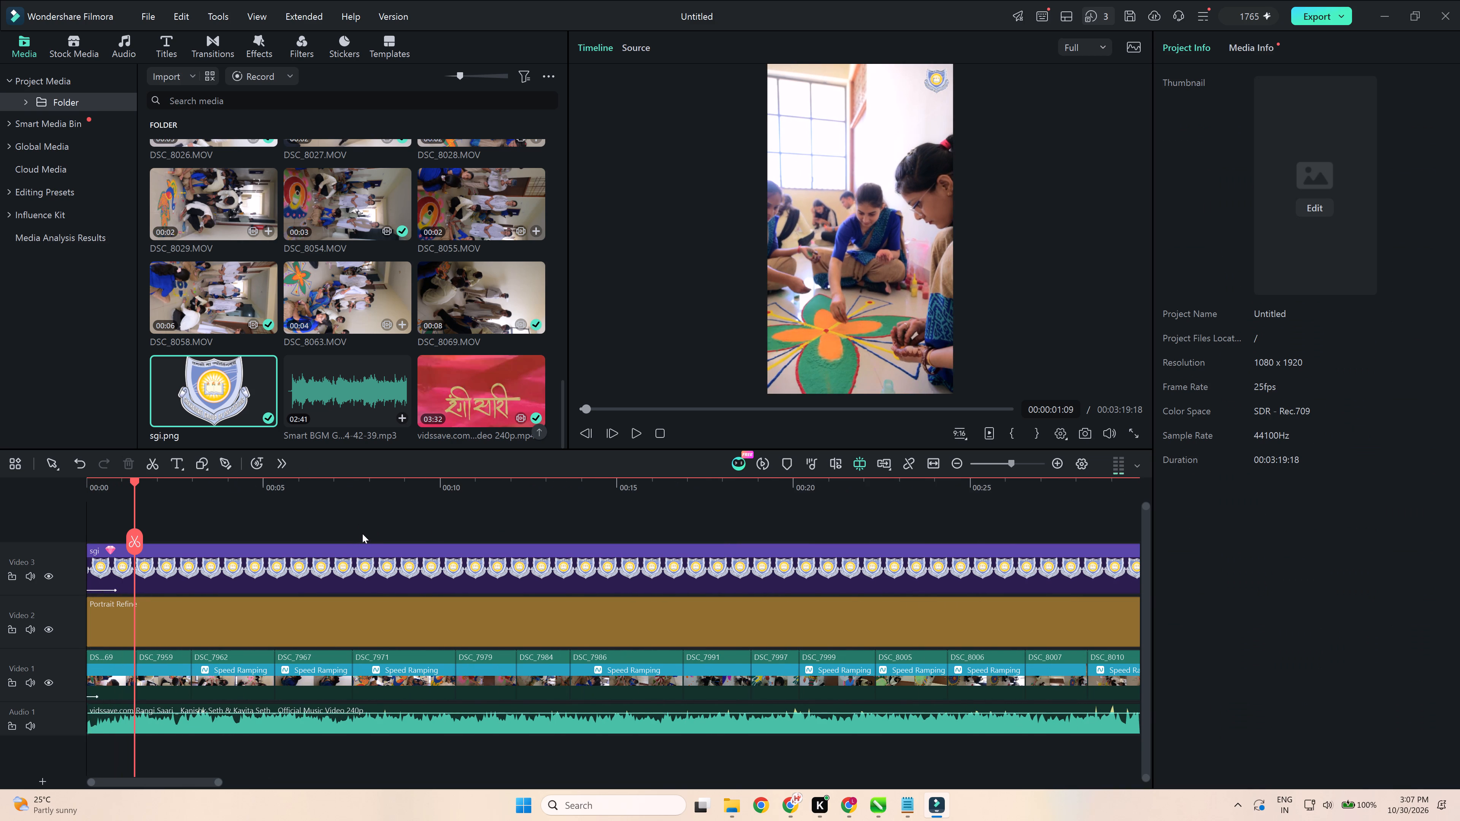
Render a timeline preview for smooth playback.
key(Return)
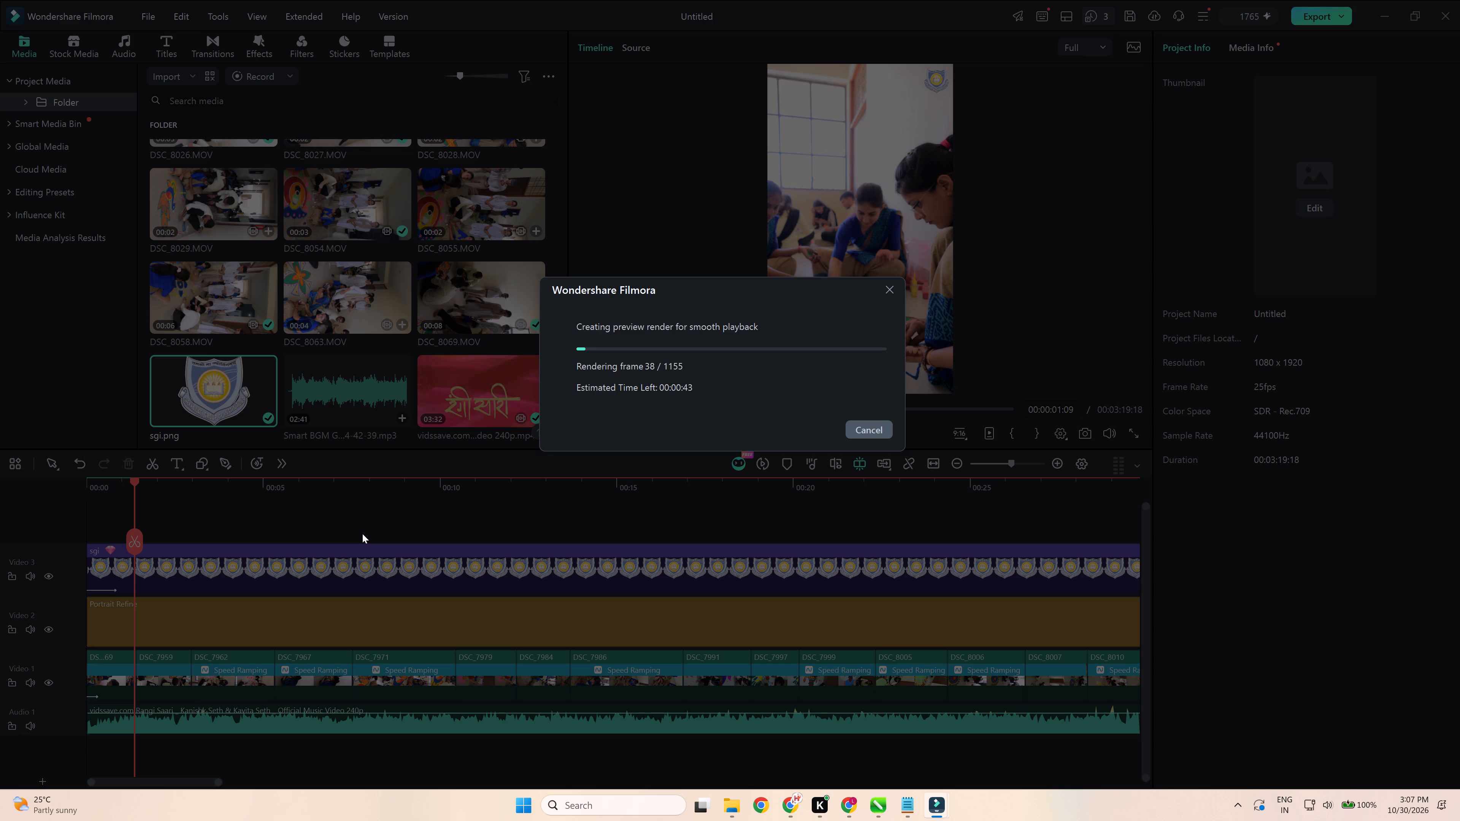
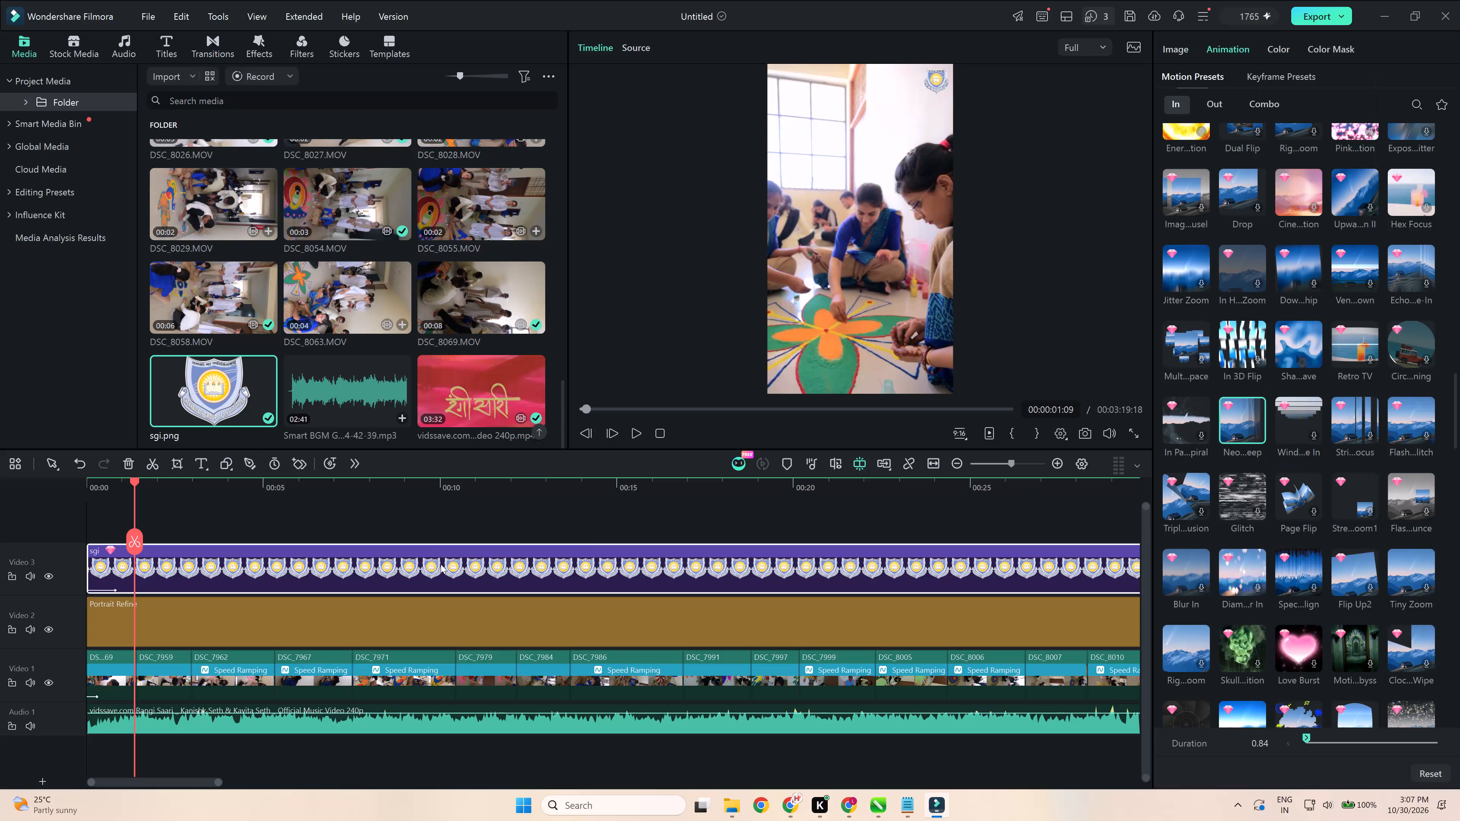
Shorten the logo clip's In animation duration to 0.25 seconds.
drag(1307, 739, 1303, 743)
Render the timeline preview and play the opening second from the start to check the logo's shortened entrance animation.
drag(136, 479, 63, 498)
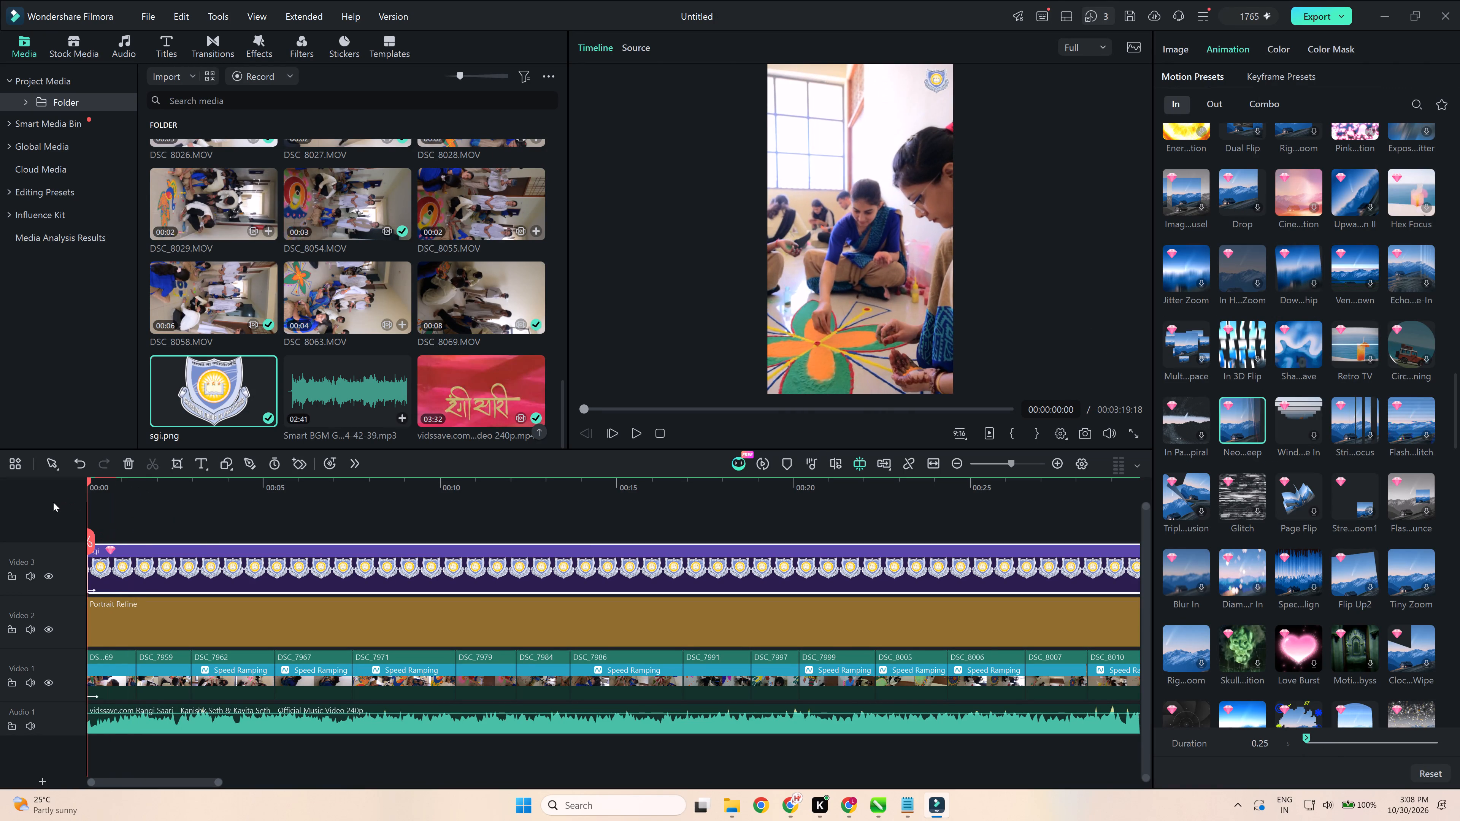
key(Return)
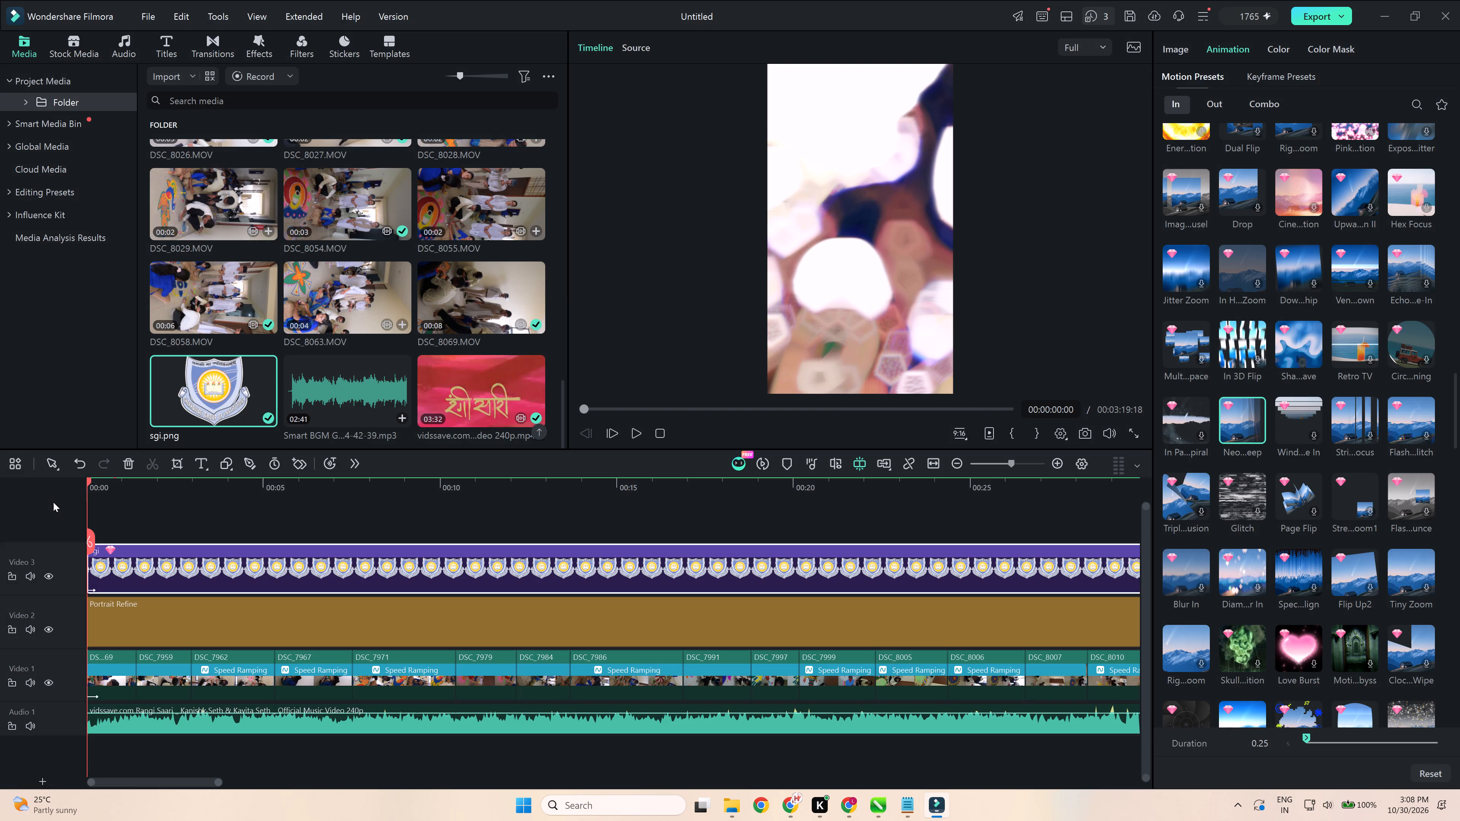
ctrl+scroll(109, 571, up, 14)
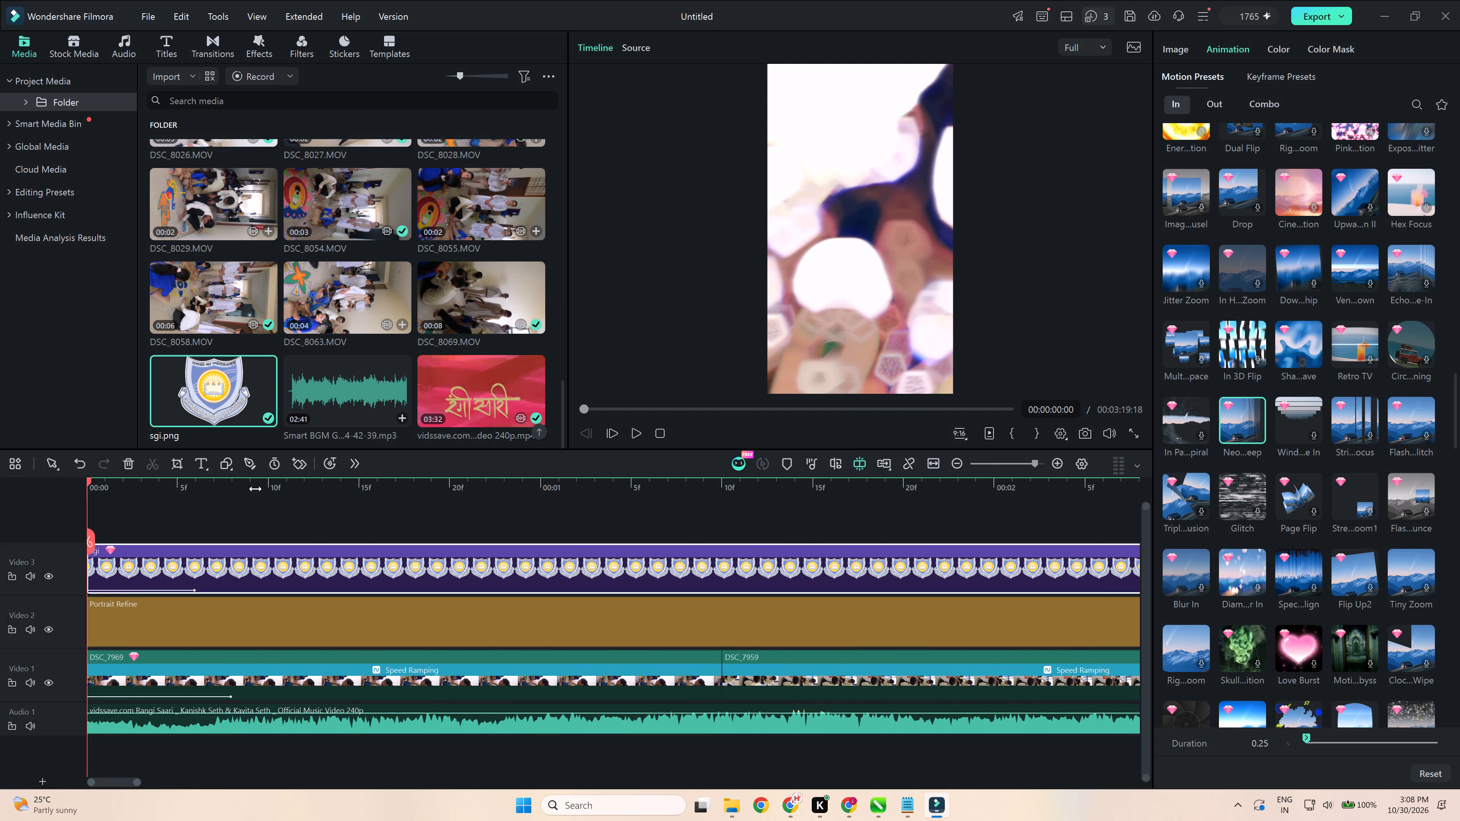
key(space)
key(space)
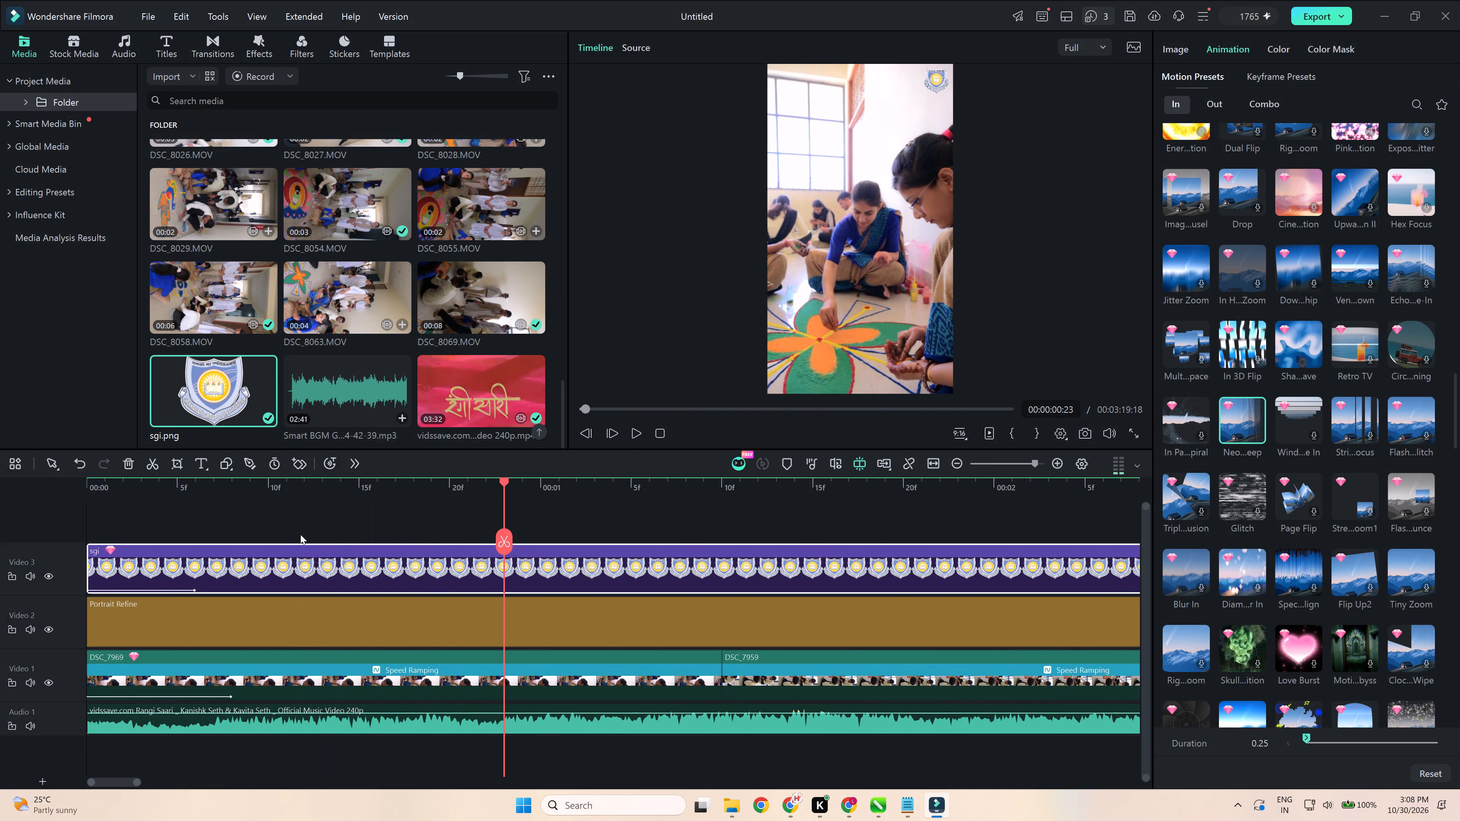
Trim the start of the sgi logo clip so that it begins about 7 frames into the timeline.
ctrl+scroll(300, 534, down, 3)
drag(91, 569, 117, 586)
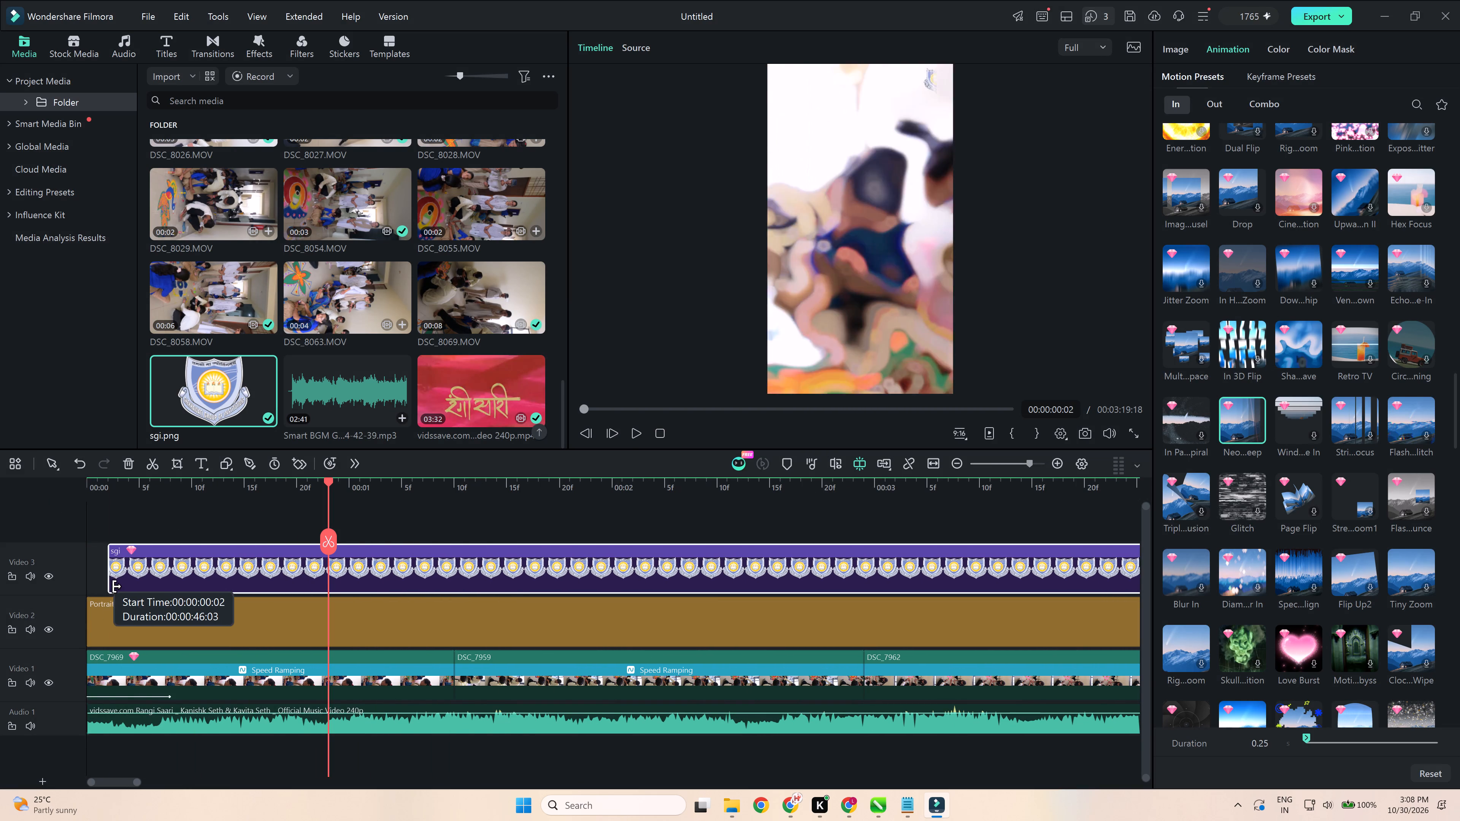
drag(117, 586, 136, 607)
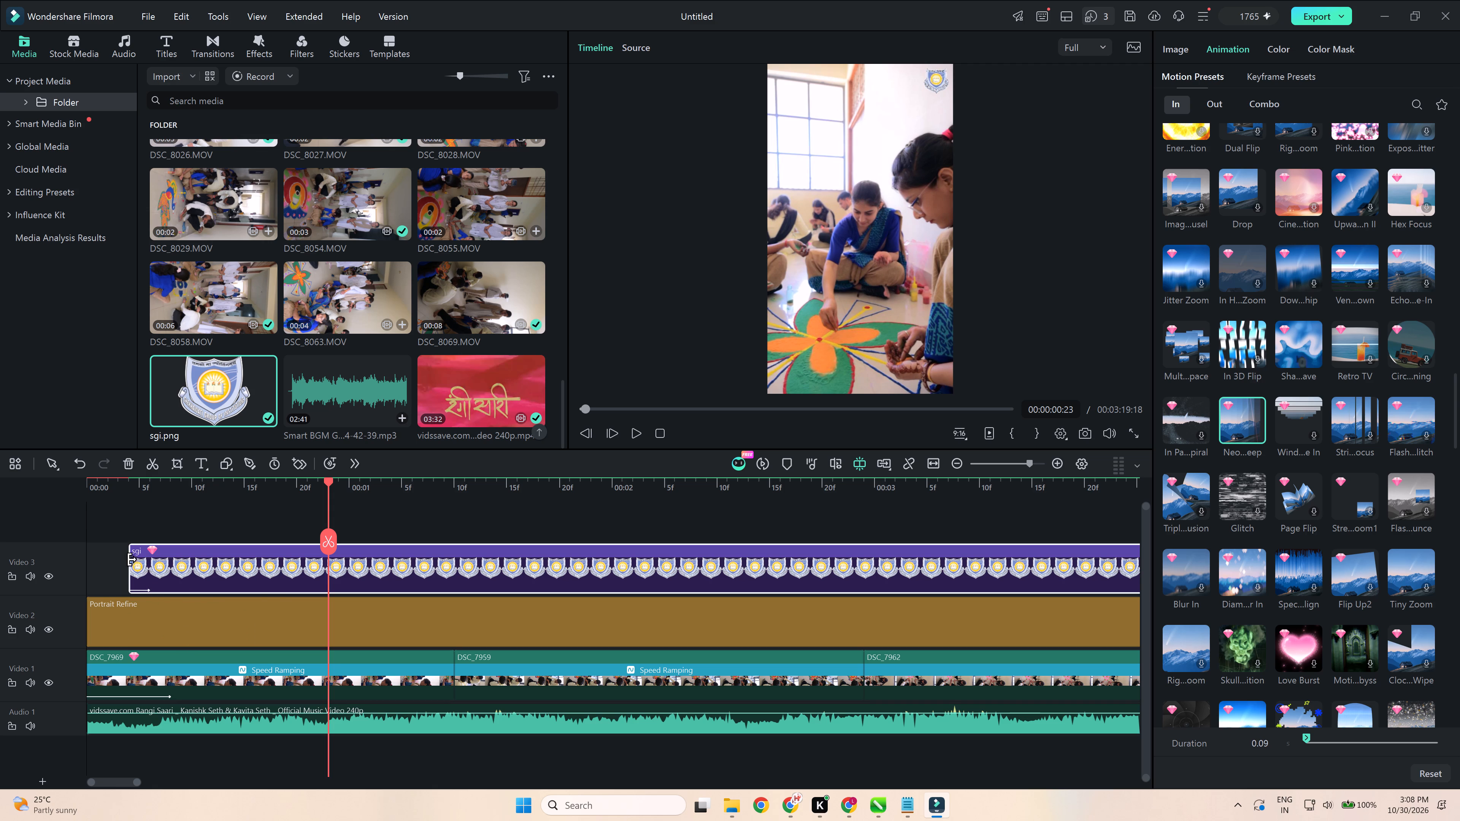
drag(132, 559, 162, 585)
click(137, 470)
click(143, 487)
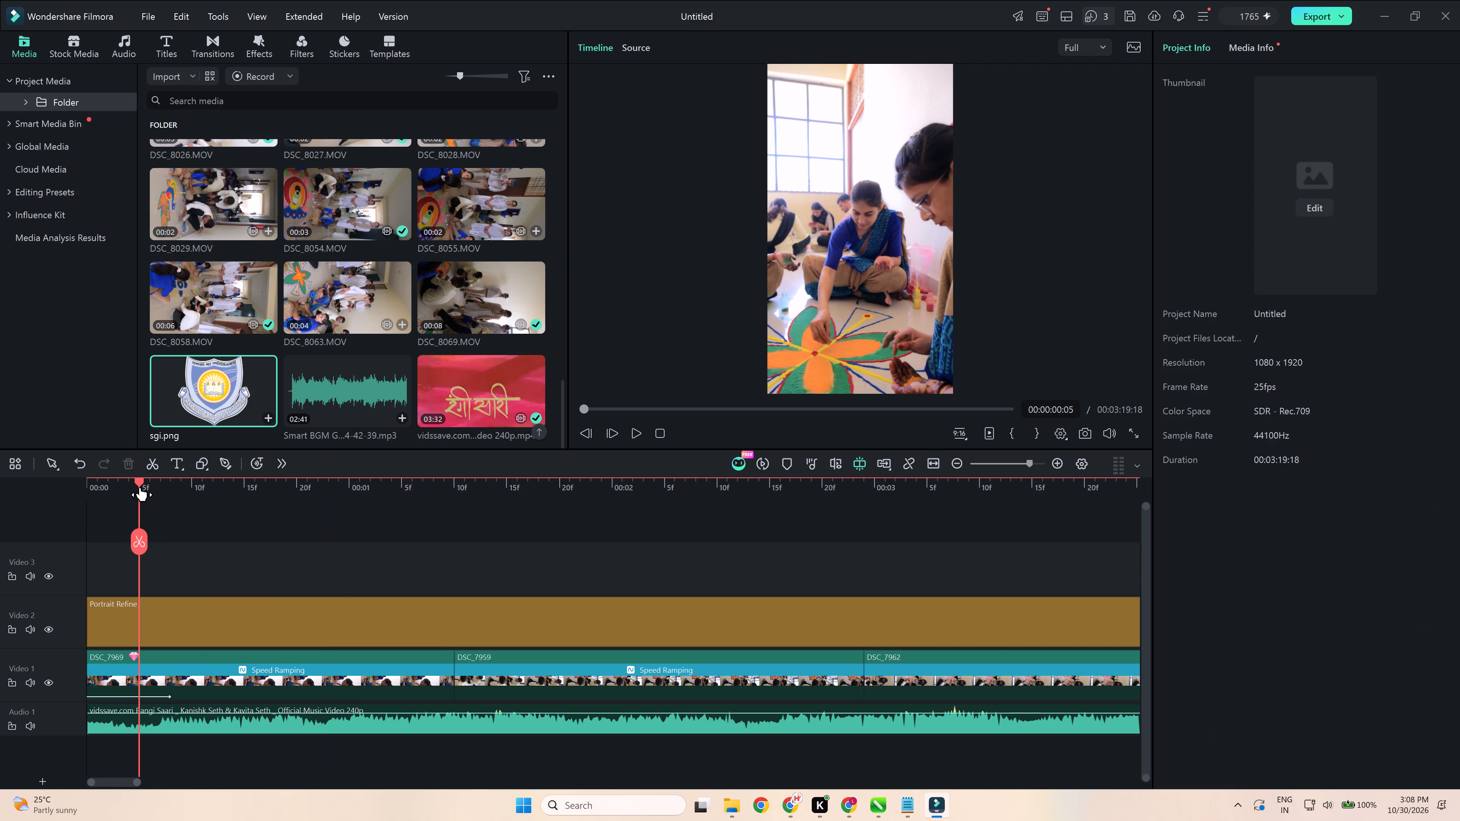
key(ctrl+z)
Render the timeline preview again and play the opening to check the trimmed logo's appearance.
key(Return)
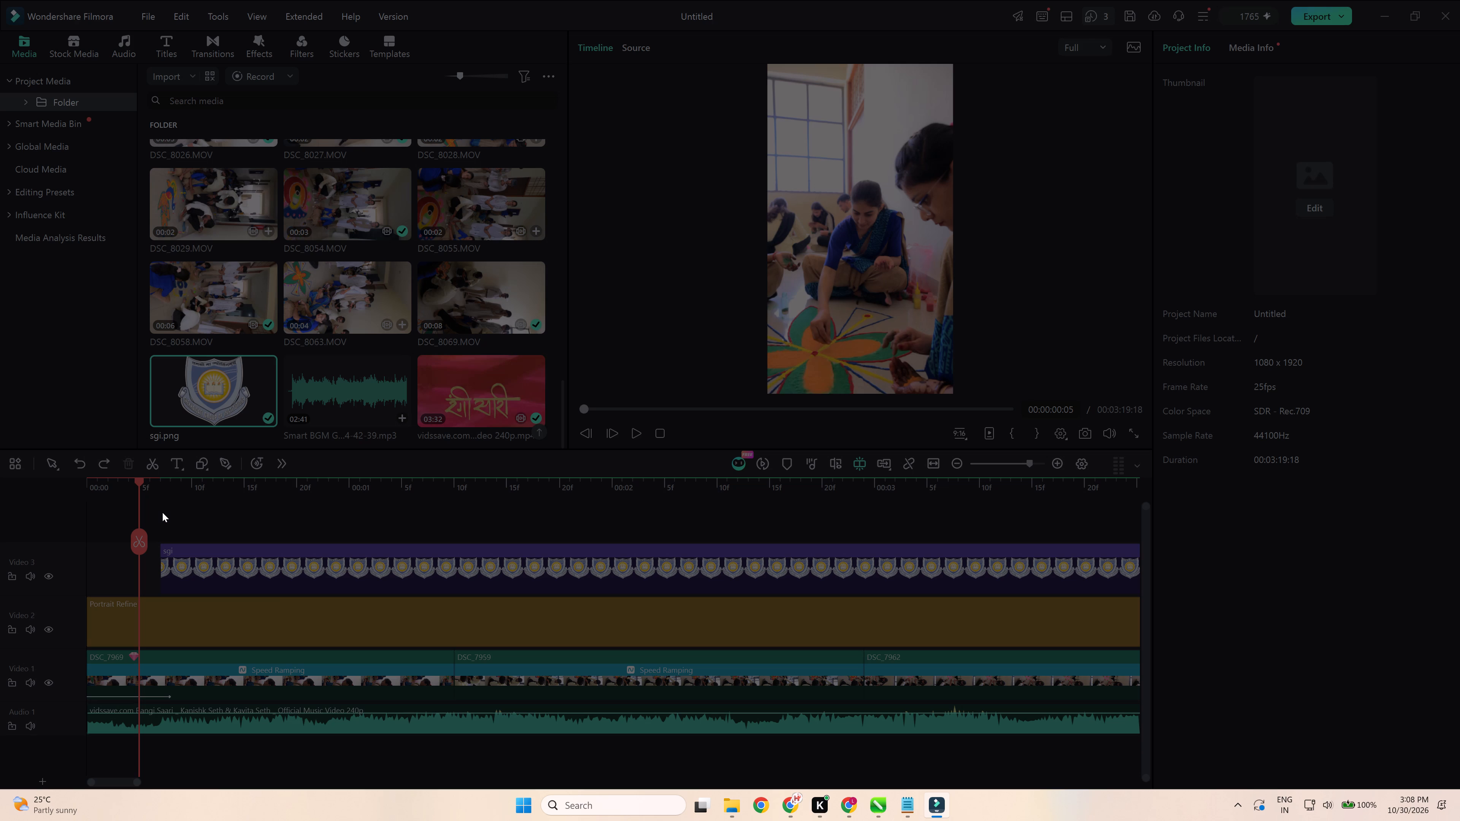
key(space)
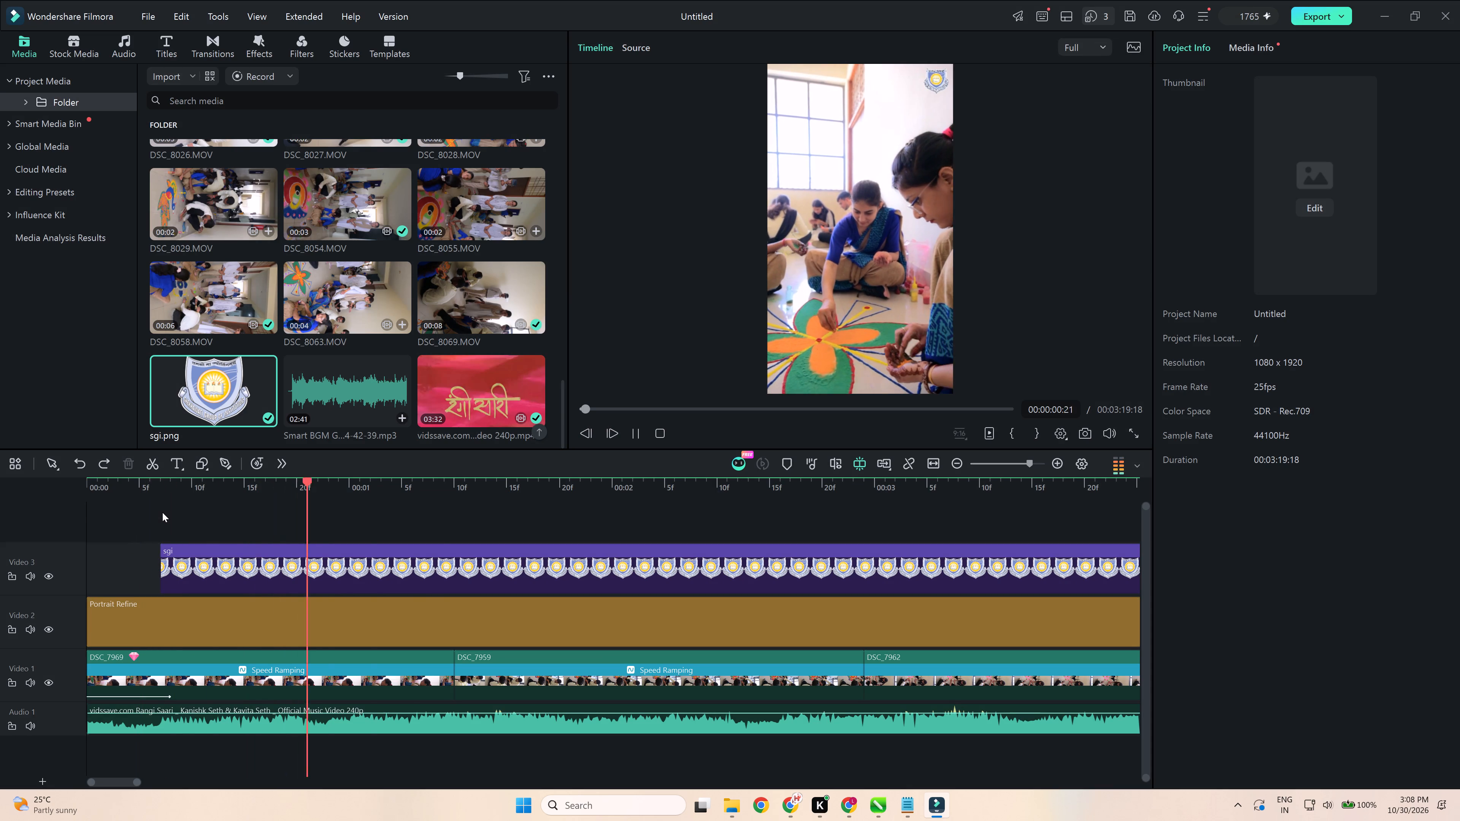
key(space)
Play the edited video from the very beginning to review the full sequence with the logo.
ctrl+scroll(236, 567, down, 6)
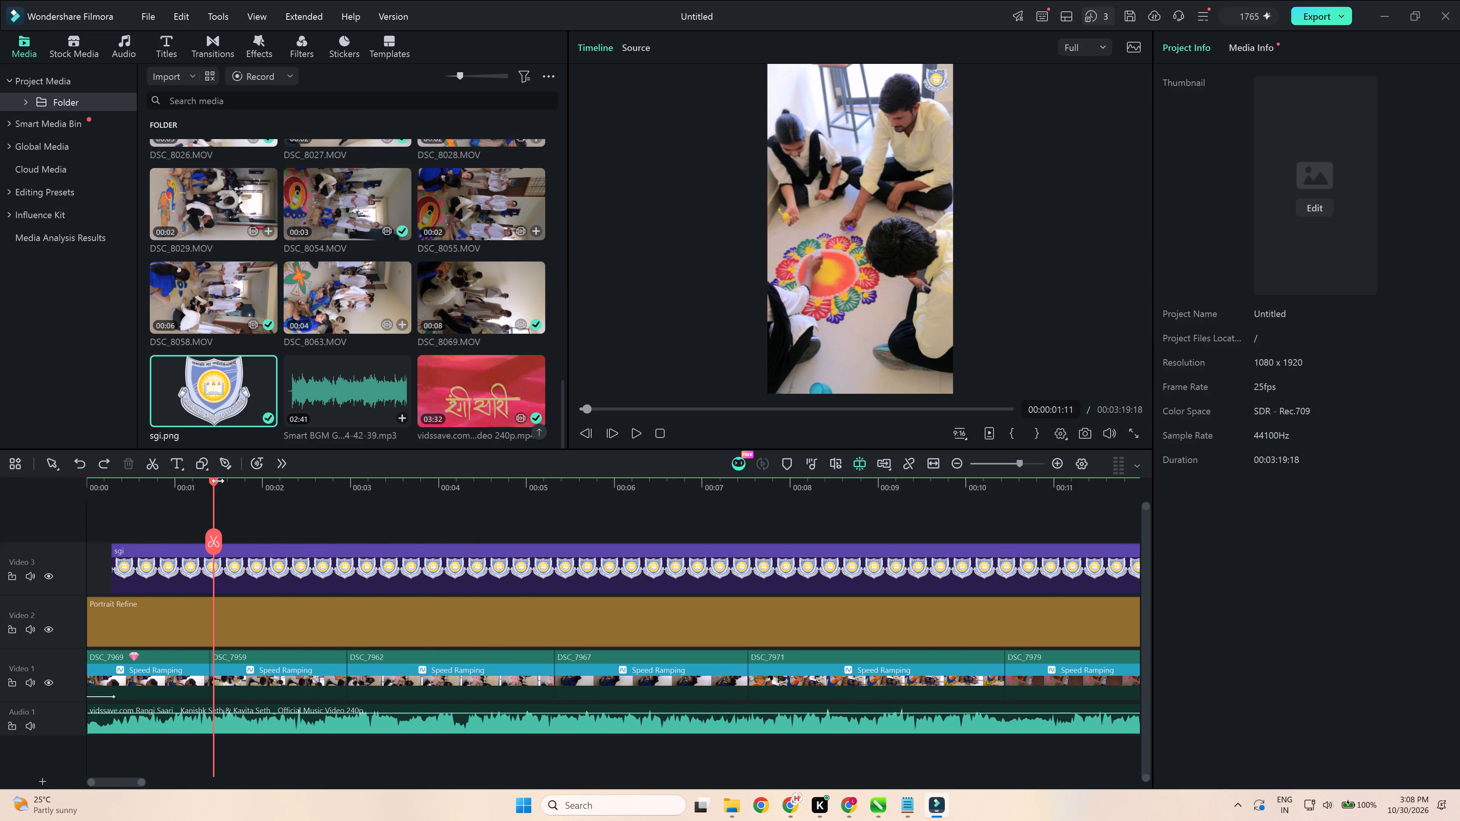
drag(216, 484, 19, 519)
ctrl+scroll(323, 590, down, 8)
key(space)
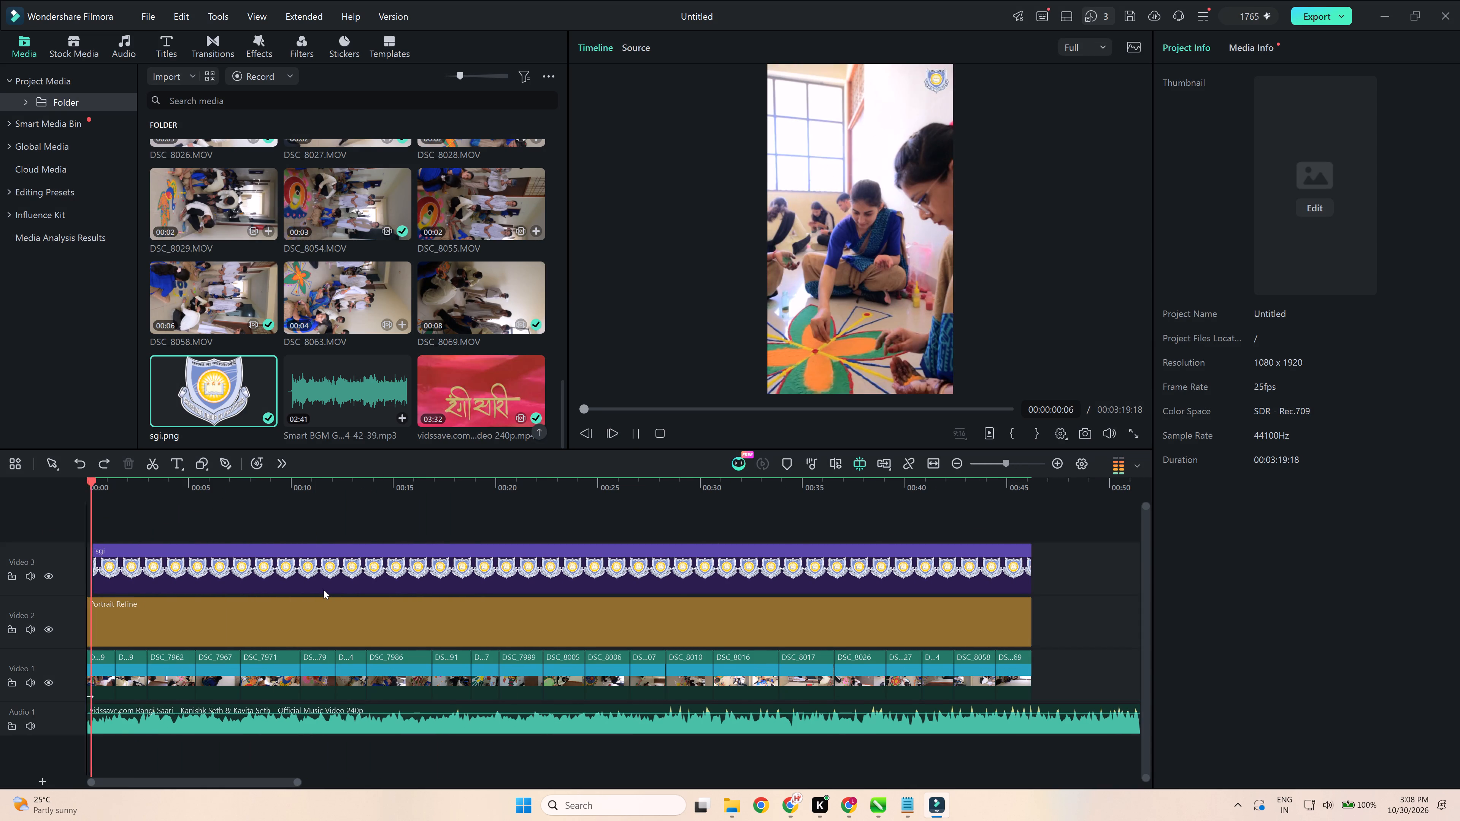
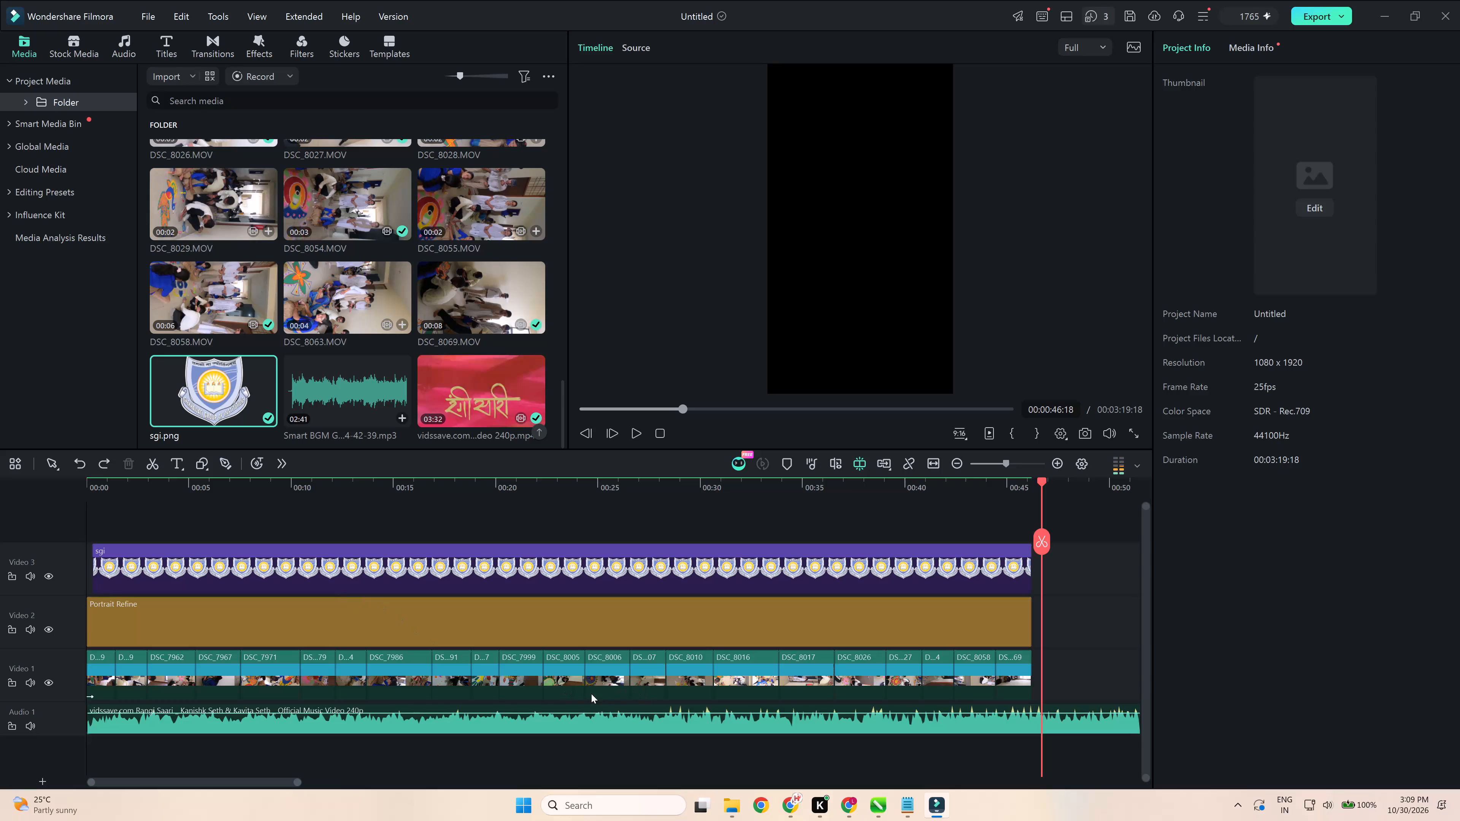
Split the Rangi Saari audio at the end of the video clips, at 00:00:46:05, and delete the remainder.
ctrl+scroll(654, 730, up, 3)
ctrl+scroll(514, 643, up, 6)
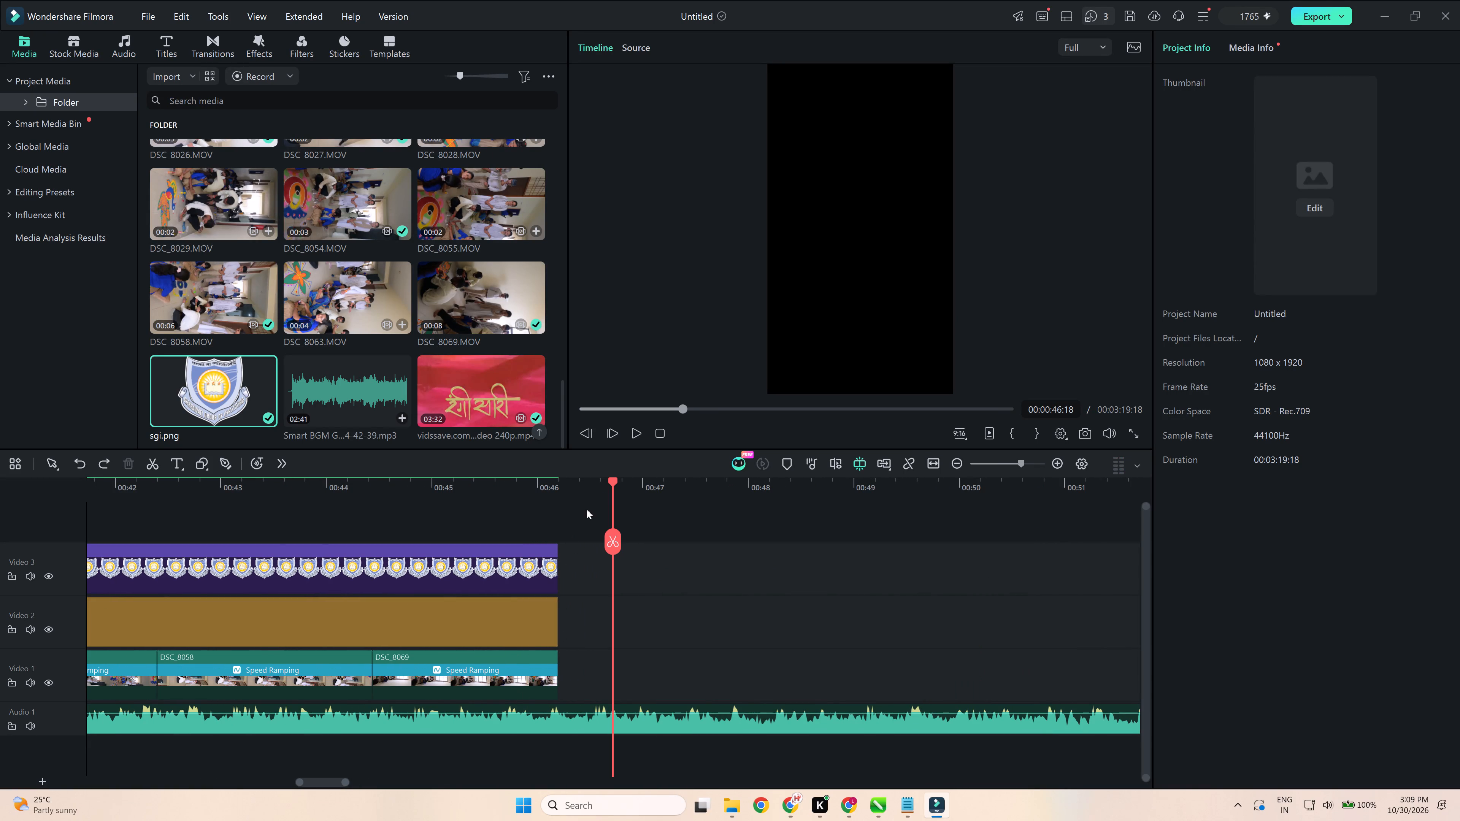
drag(611, 483, 559, 529)
click(575, 730)
key(ctrl+b)
key(Delete)
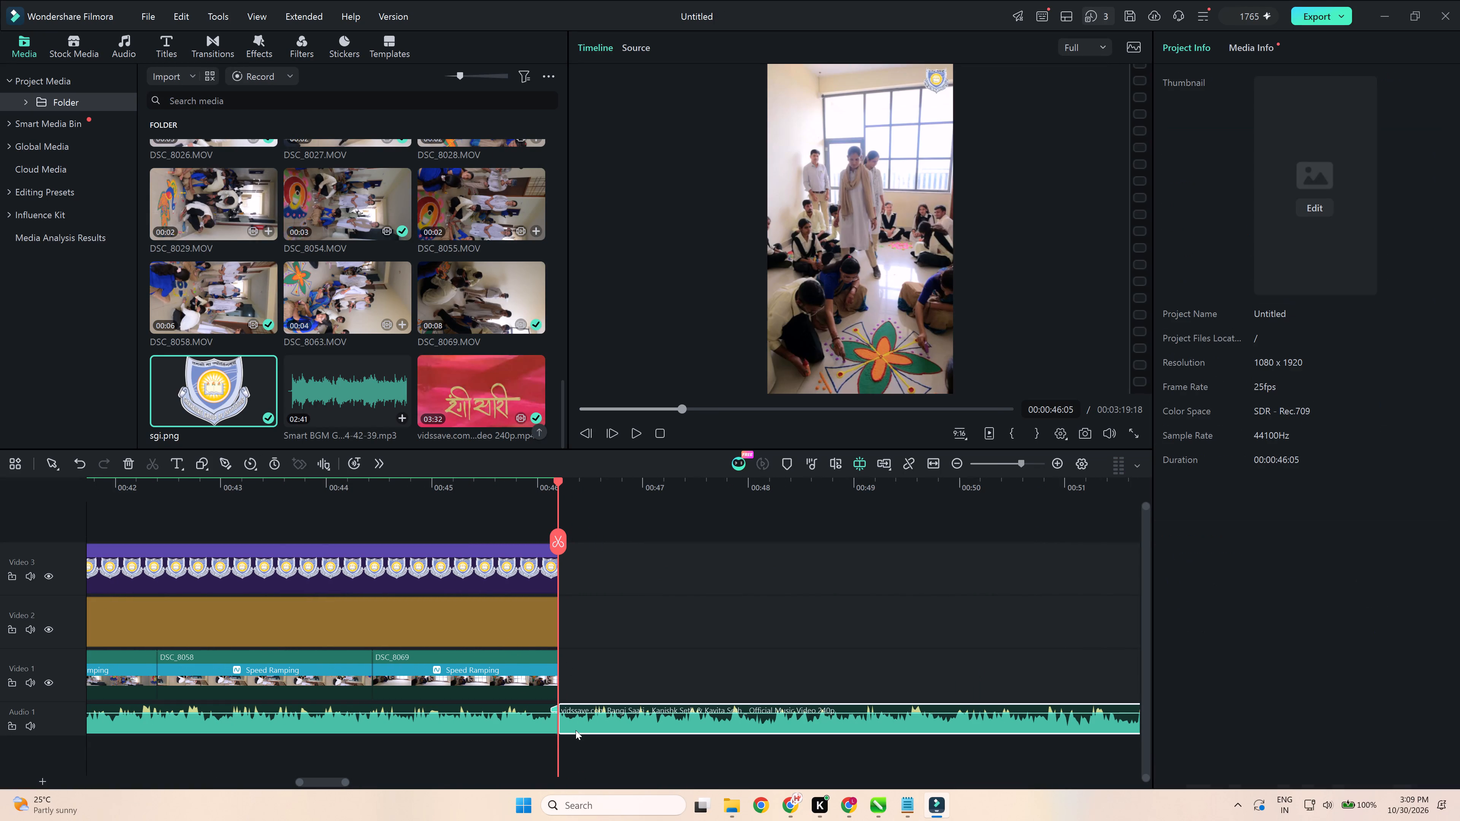
Add a fade-out of about 0.36 seconds to the end of the Rangi Saari audio.
drag(554, 709, 520, 712)
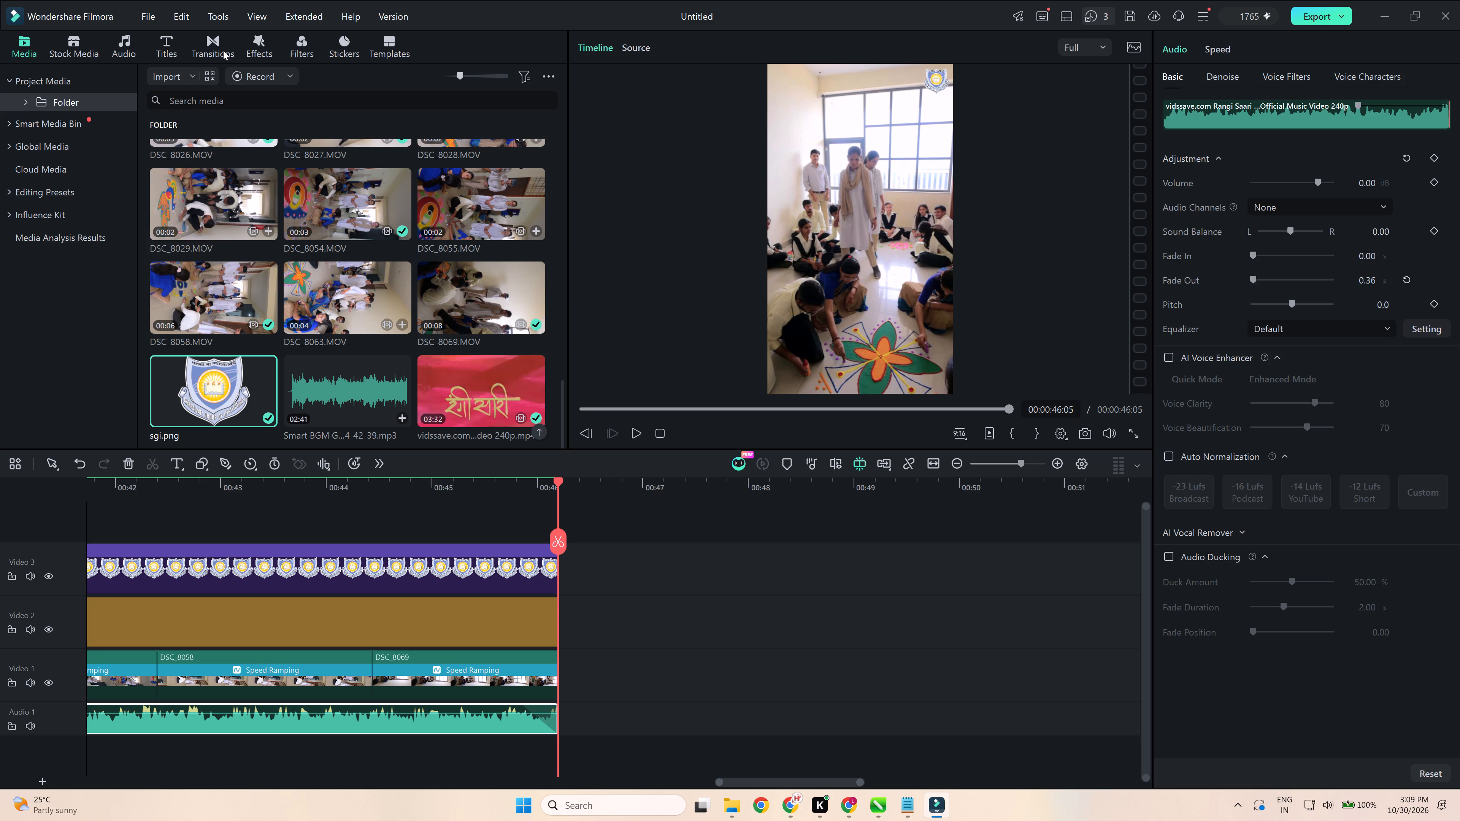
Add a Fade transition to the end of the last clip, DSC_8069, and shorten it to about 12 frames.
click(223, 50)
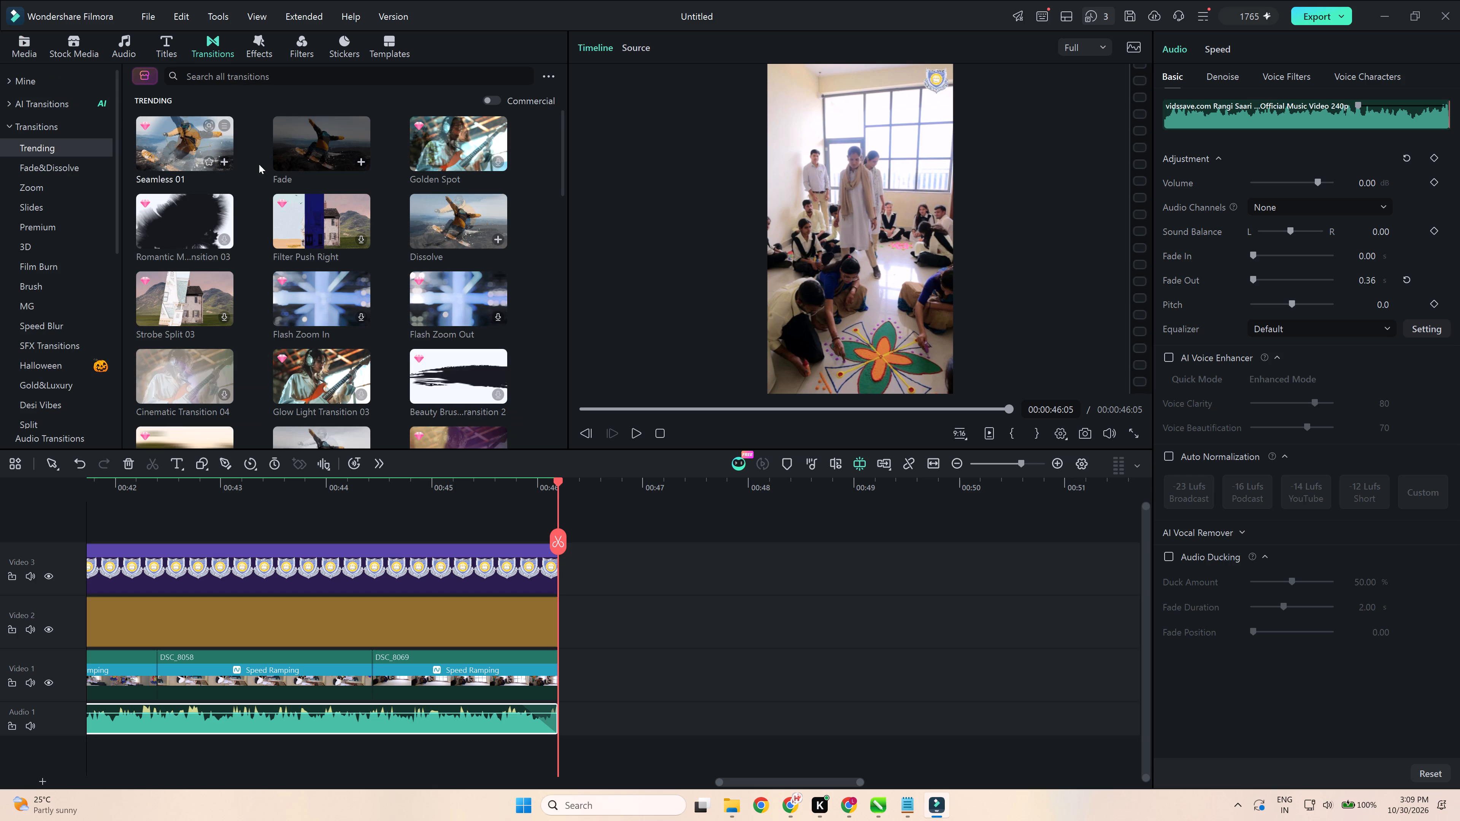
drag(317, 156, 541, 678)
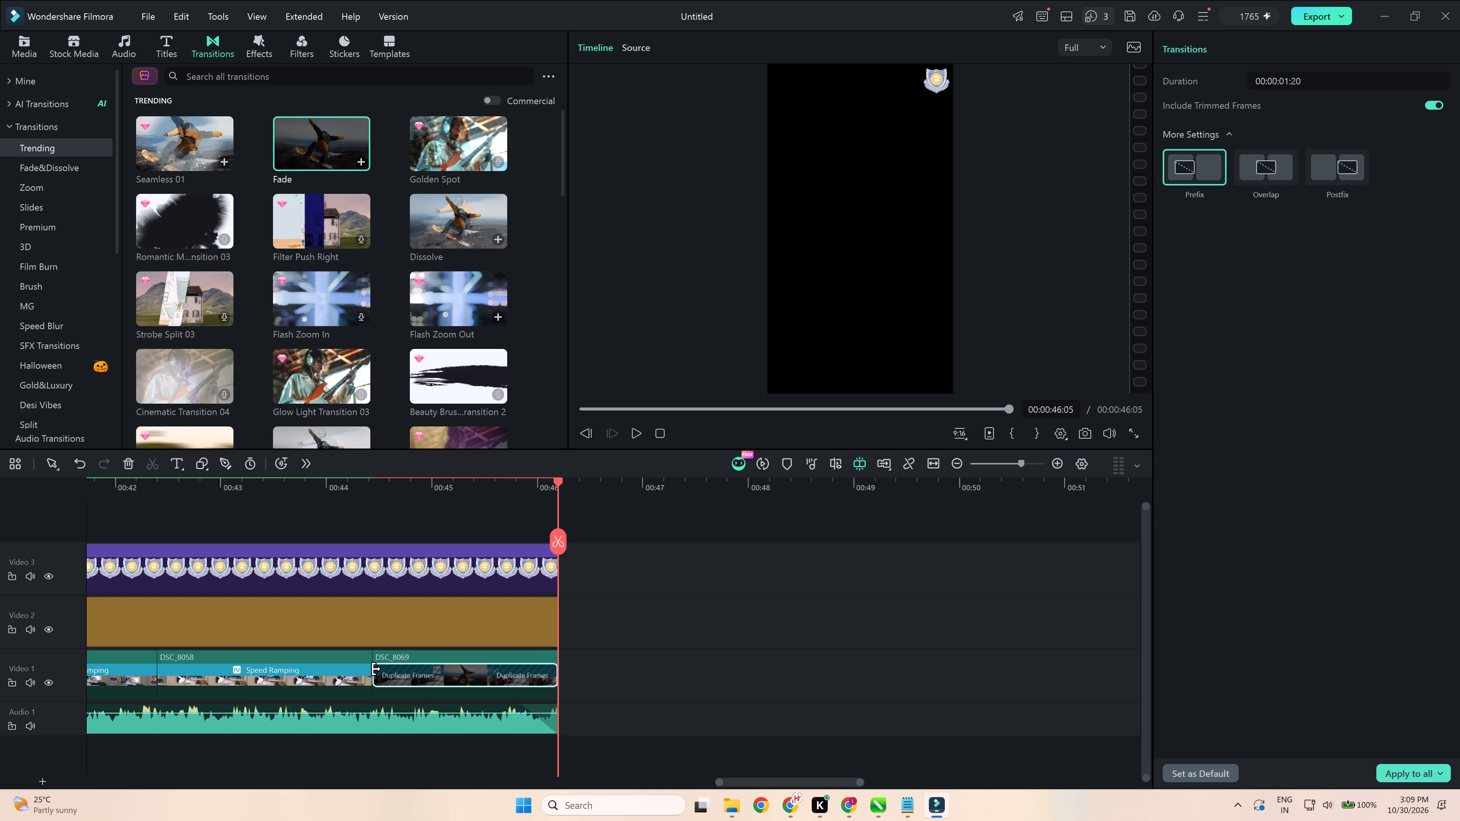
drag(376, 669, 508, 702)
click(531, 678)
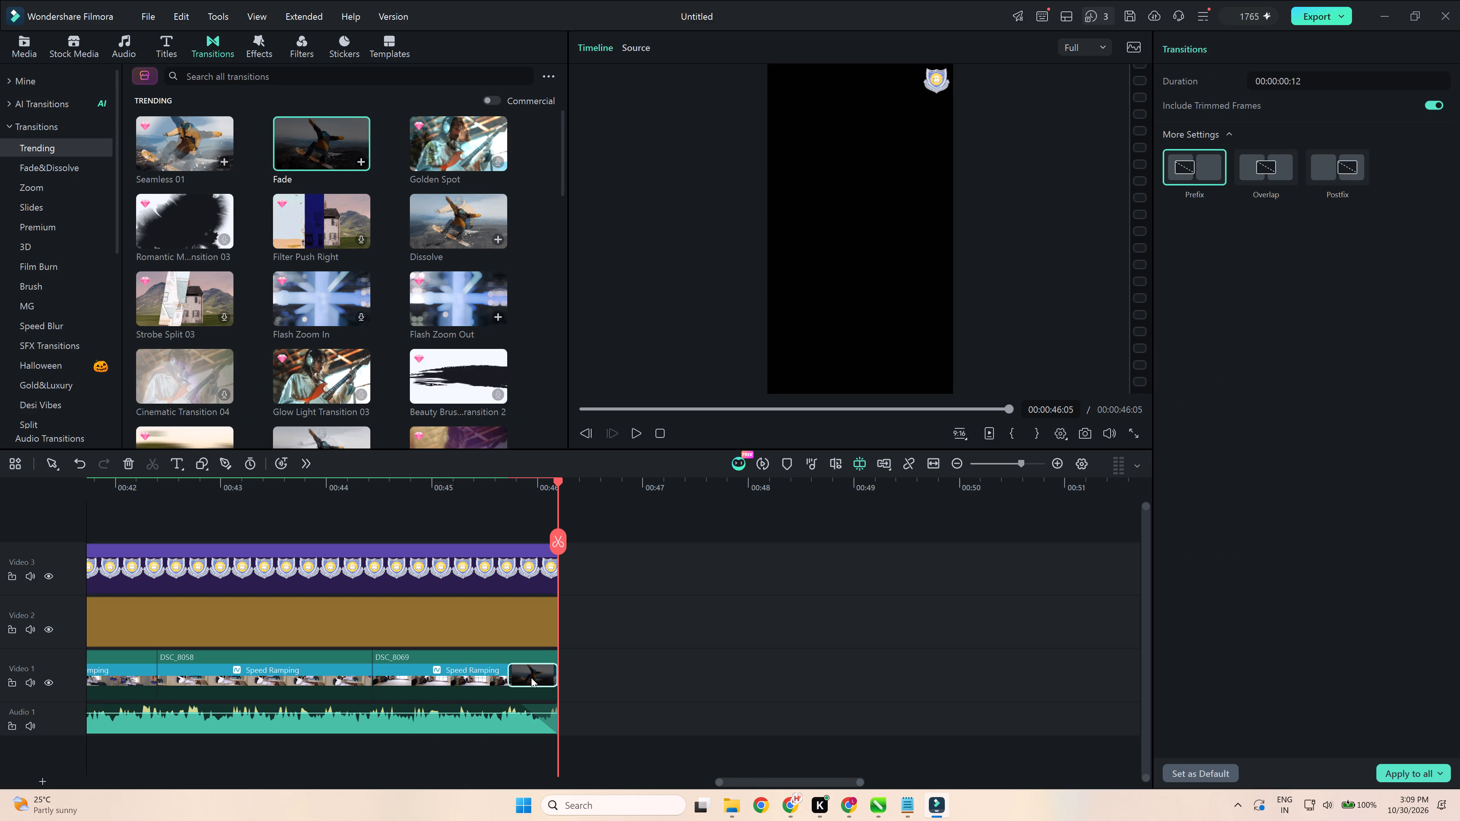
Copy the Fade transition from the last clip onto the end of the sgi logo clip.
key(ctrl+c)
click(522, 572)
key(ctrl+v)
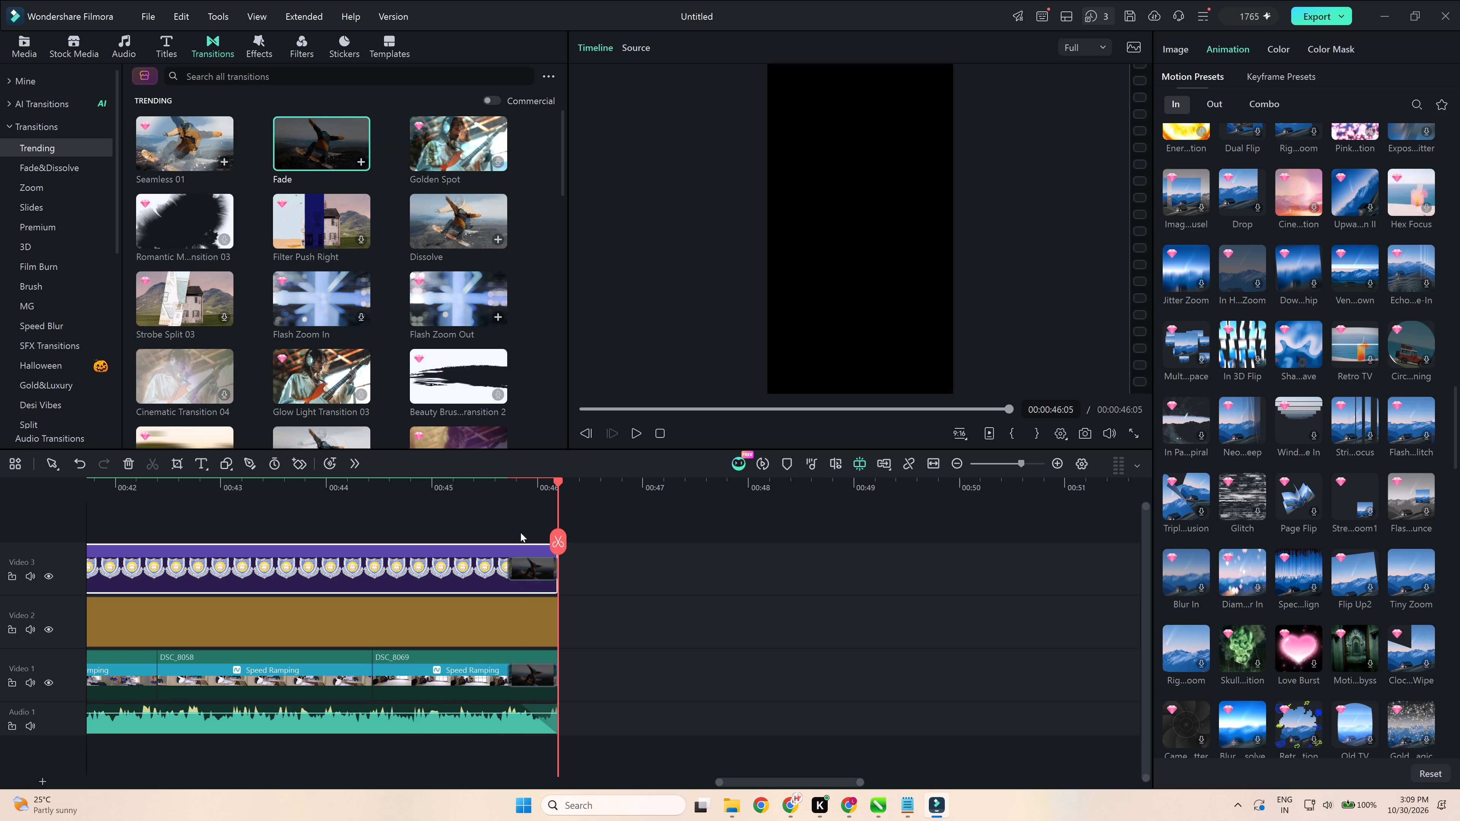
click(499, 474)
click(496, 487)
key(period)
key(Return)
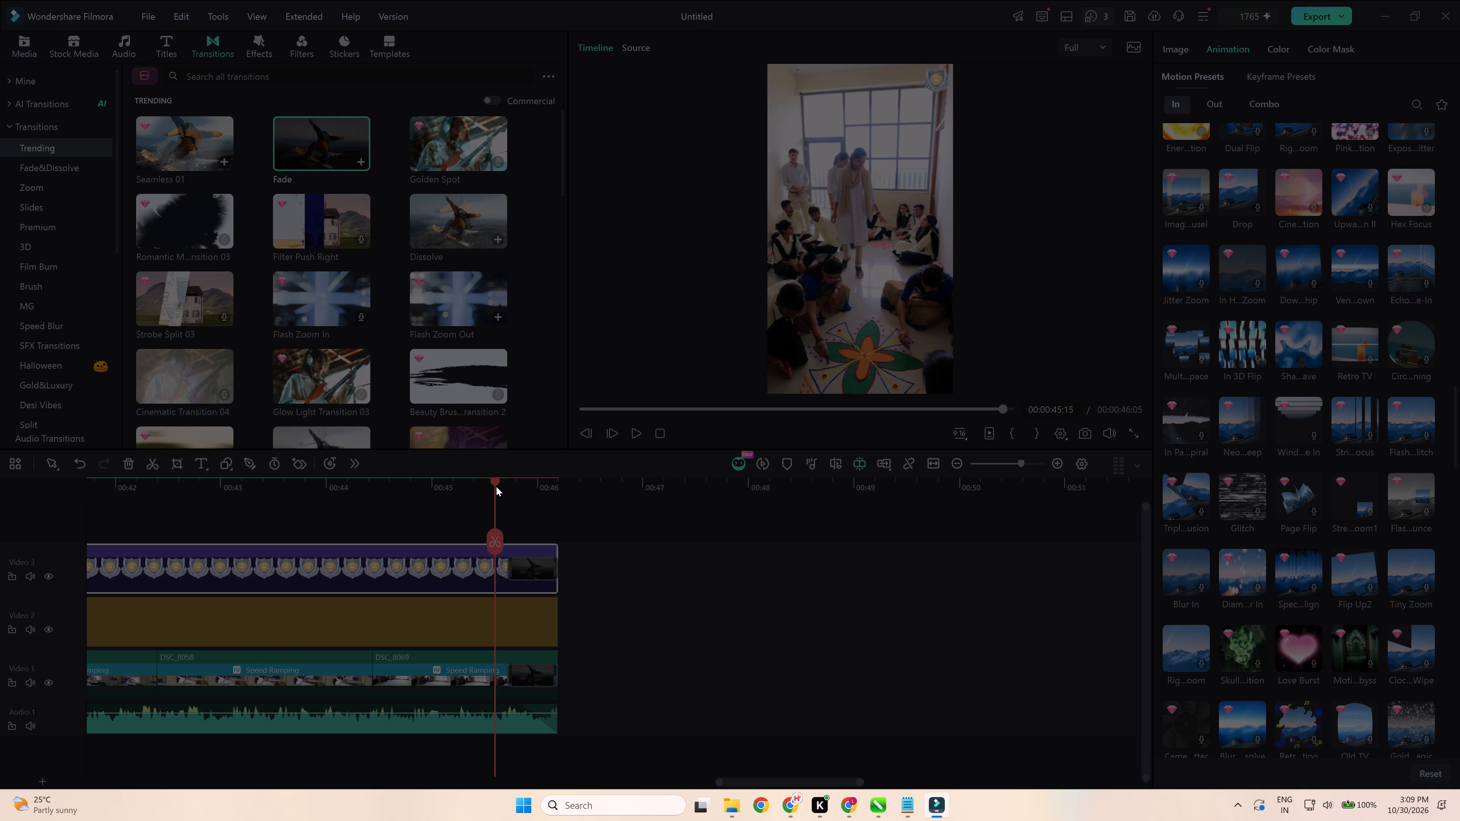
key(Return)
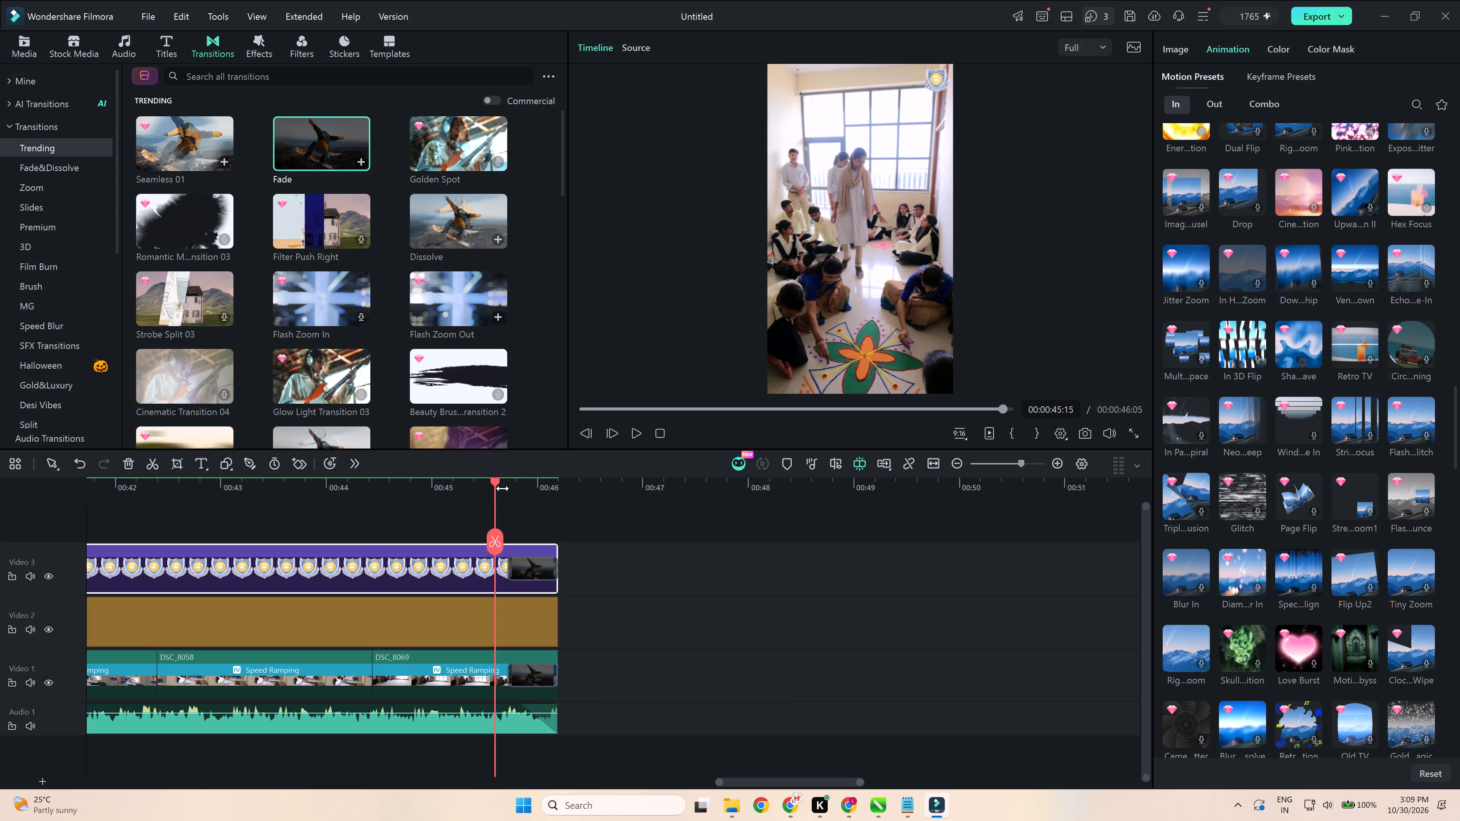
drag(496, 482, 0, 540)
ctrl+scroll(533, 588, down, 14)
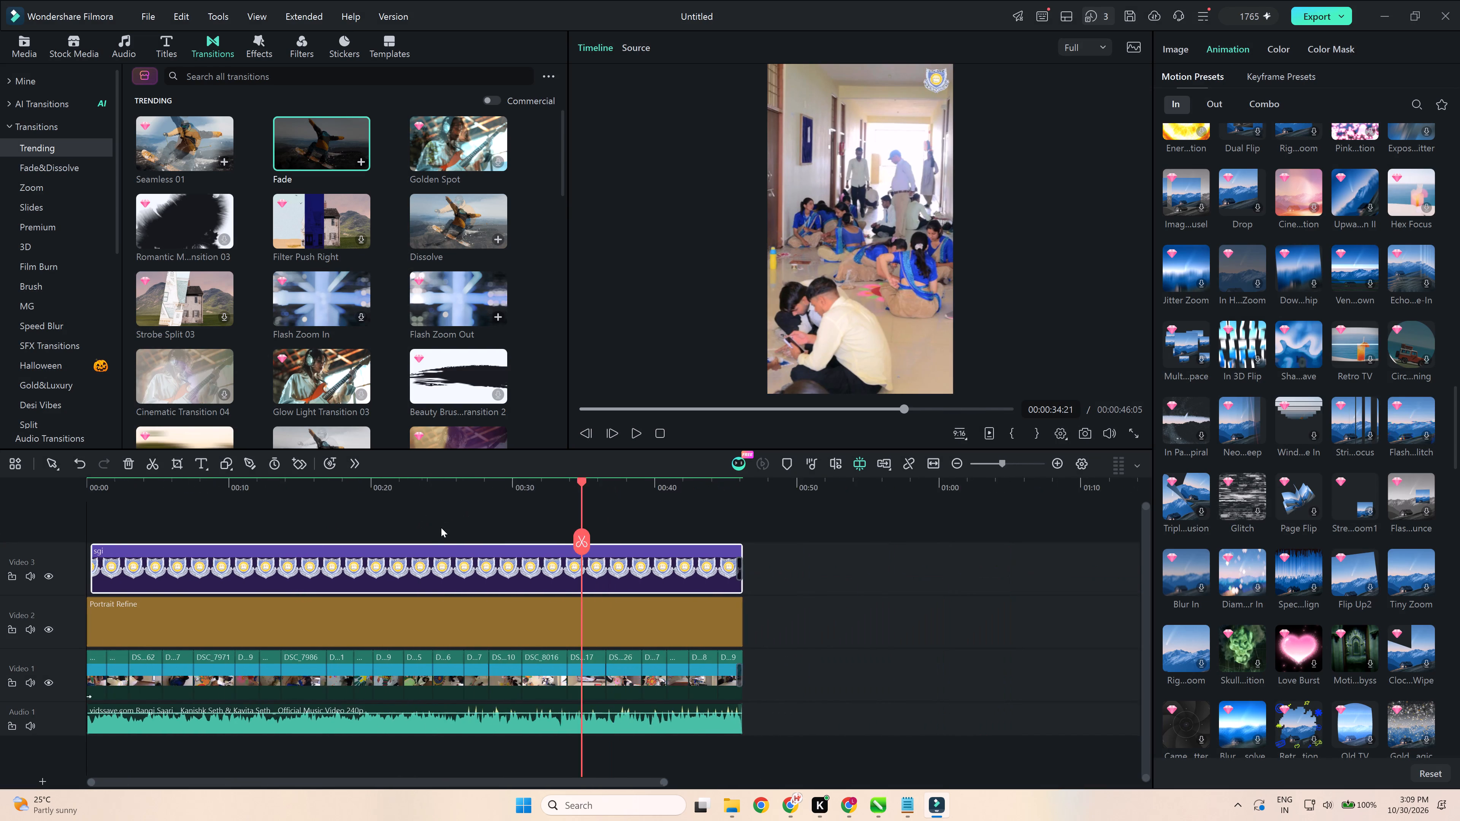
ctrl+scroll(441, 528, down, 5)
drag(226, 481, 43, 529)
key(space)
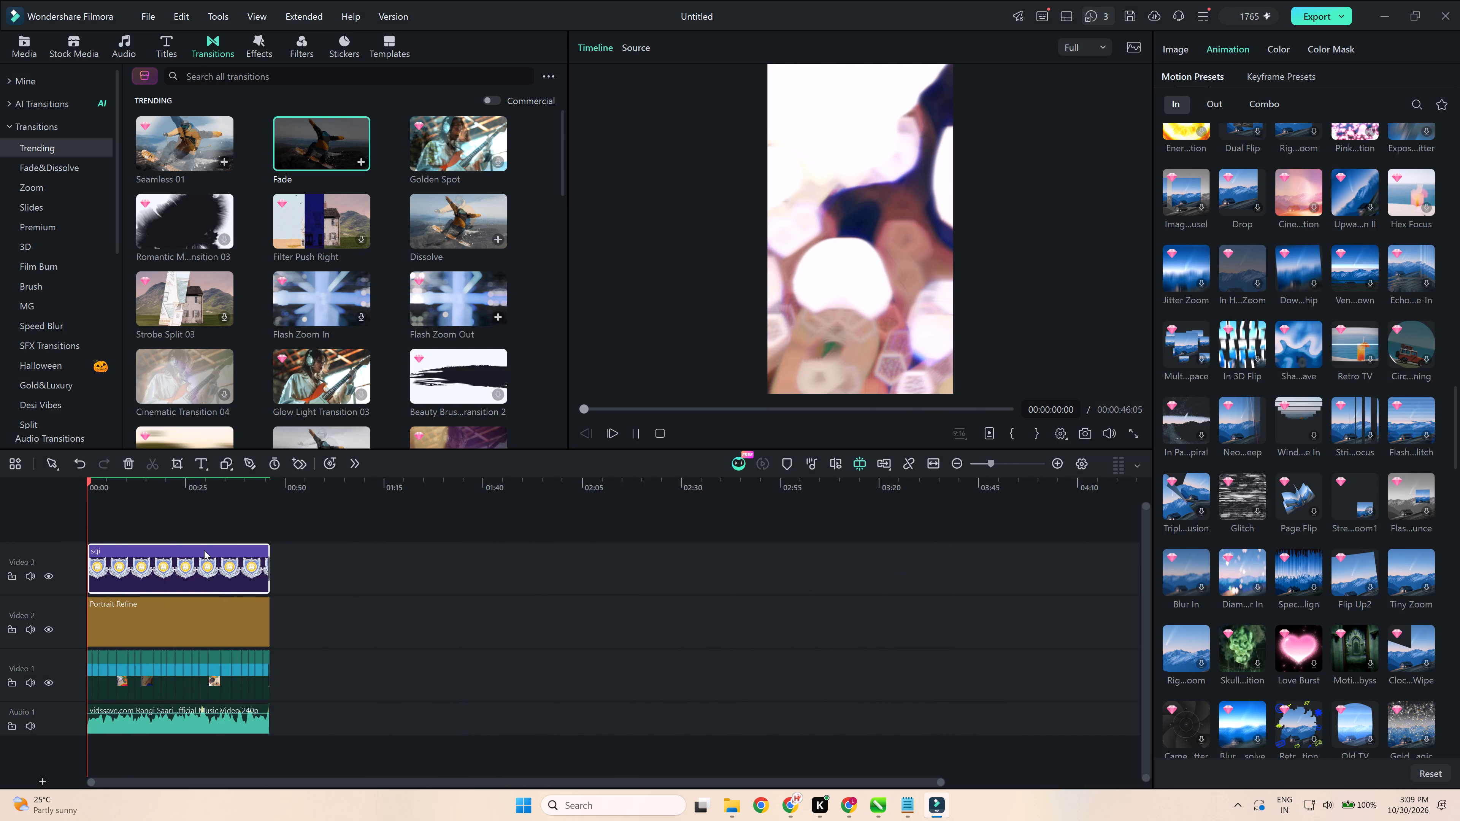
ctrl+scroll(256, 610, up, 10)
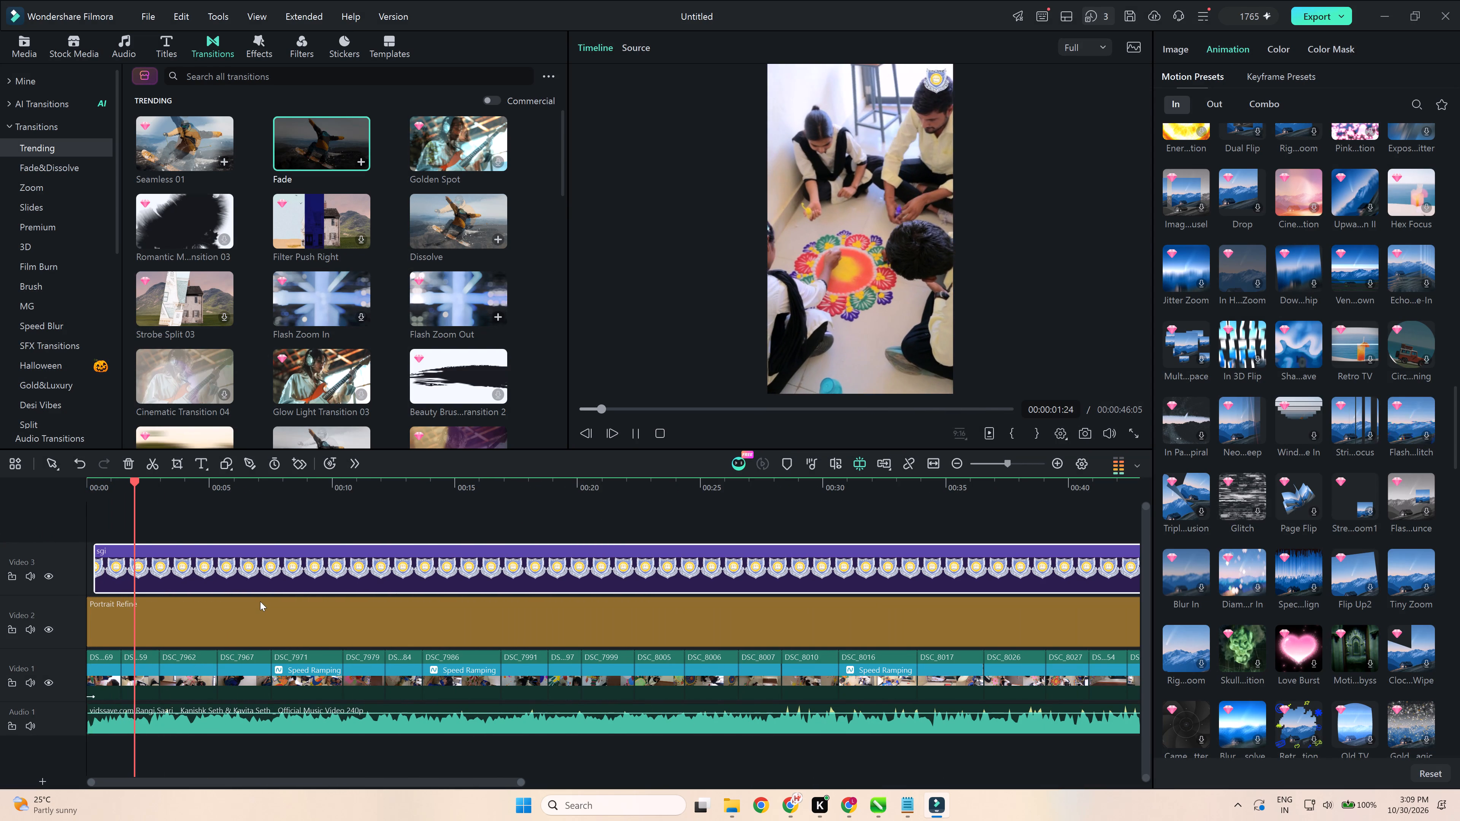
key(space)
key(space)
key(space)
key(space)
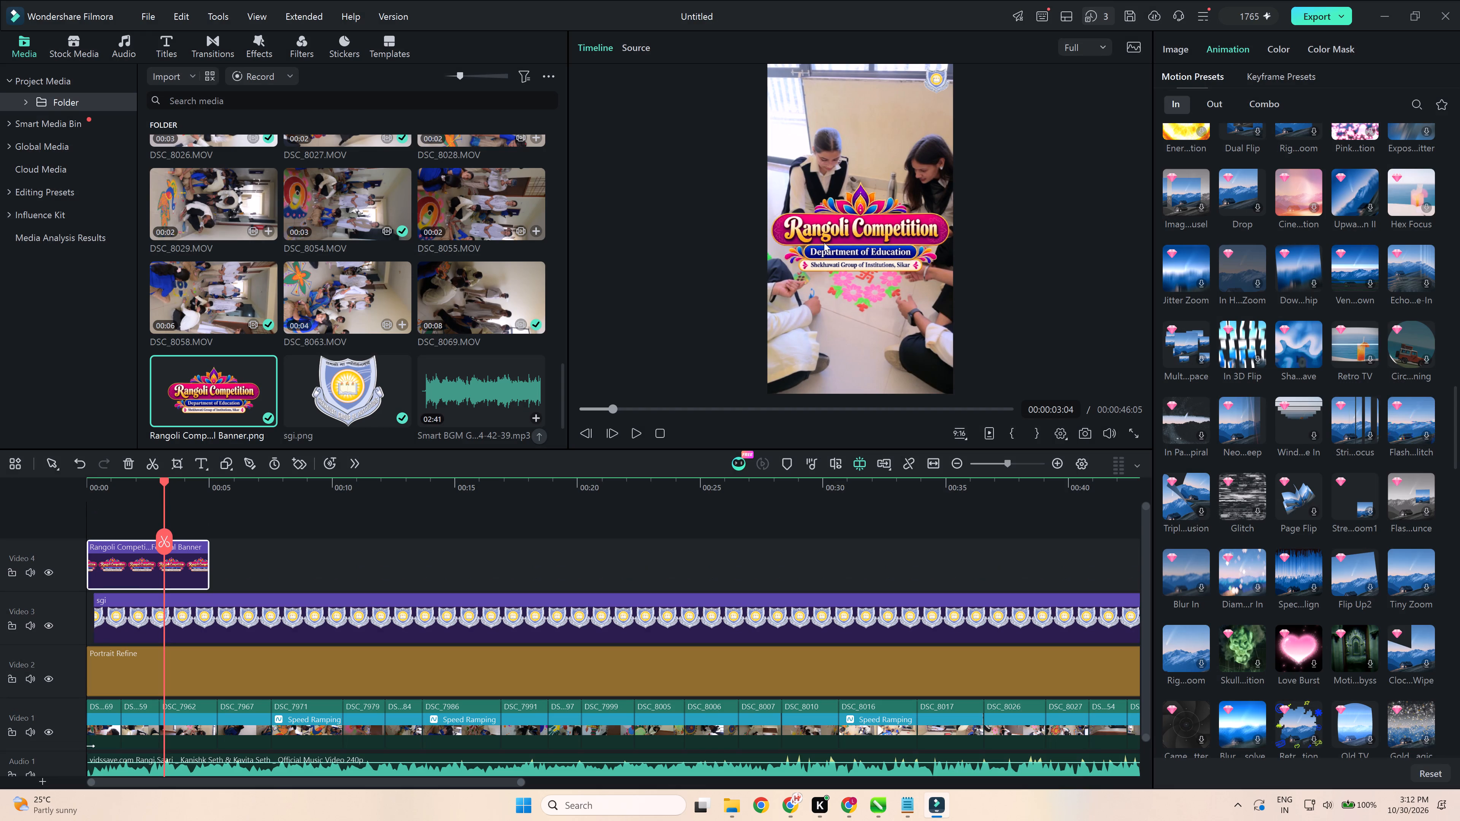
Move the title banner to the lower part of the video frame and scale it down to fit inside the frame width.
click(865, 230)
drag(894, 238, 889, 345)
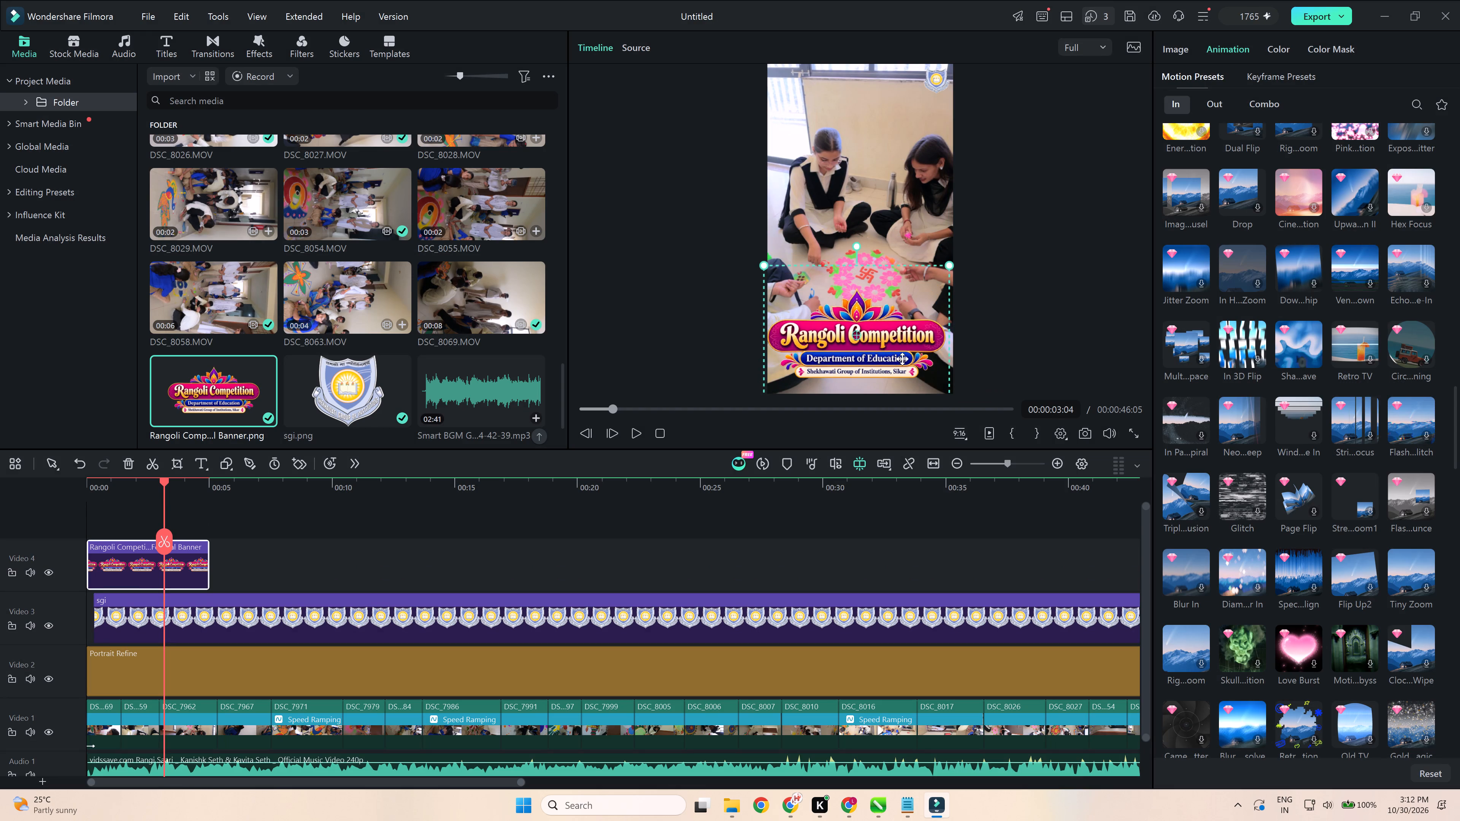
click(946, 268)
drag(949, 268, 944, 274)
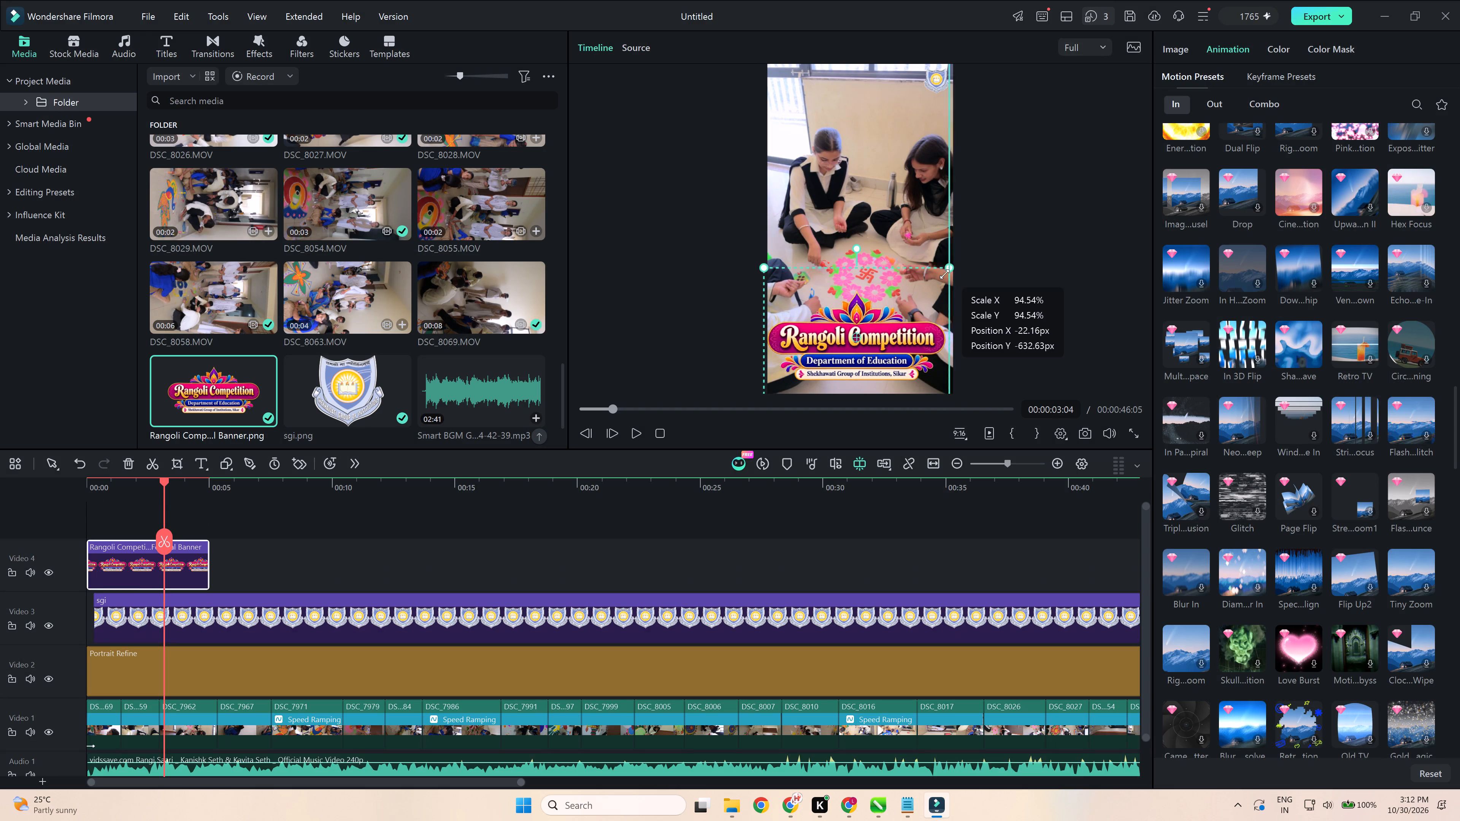
drag(944, 274, 935, 279)
drag(883, 341, 889, 331)
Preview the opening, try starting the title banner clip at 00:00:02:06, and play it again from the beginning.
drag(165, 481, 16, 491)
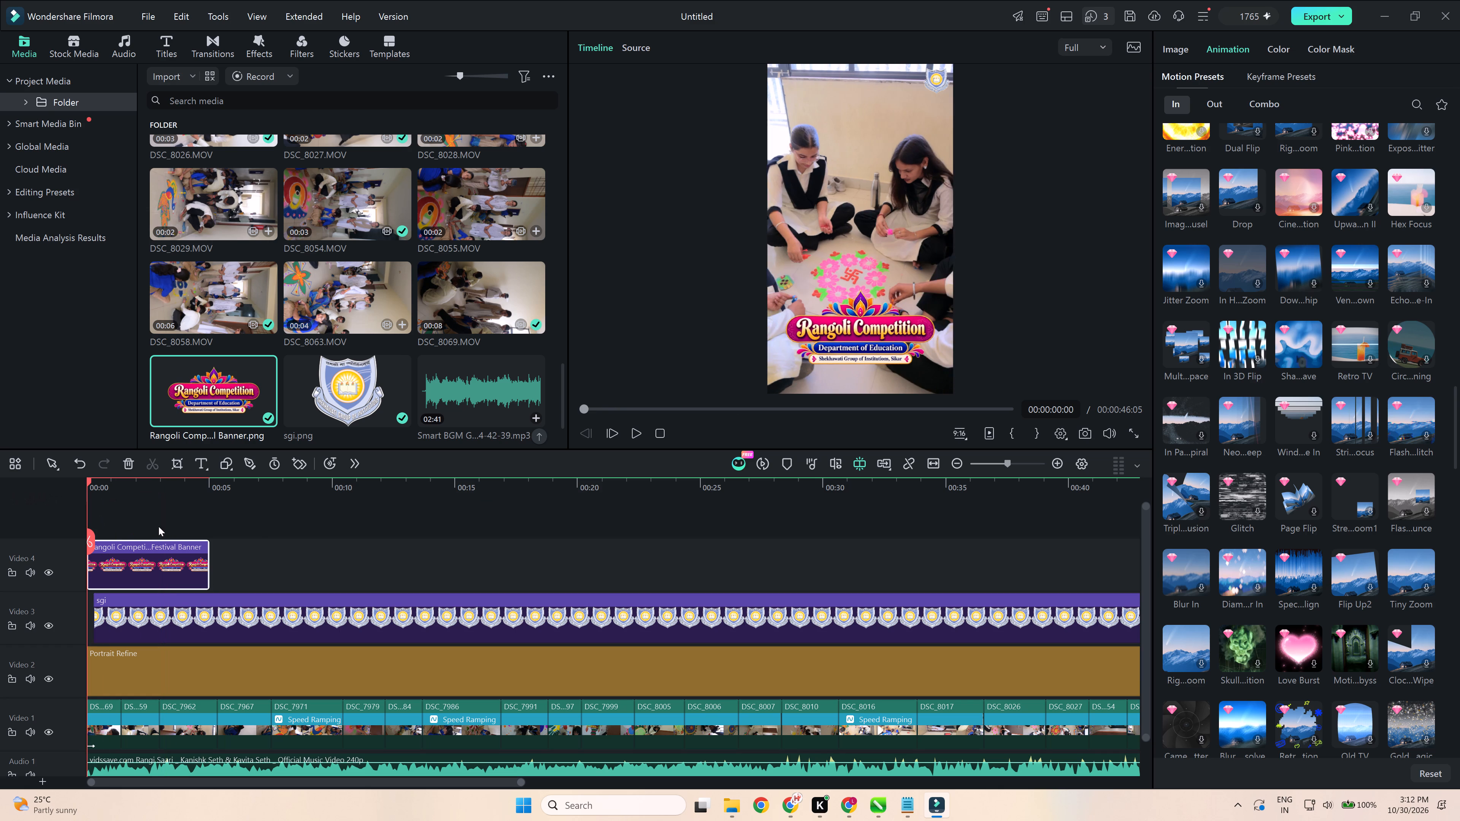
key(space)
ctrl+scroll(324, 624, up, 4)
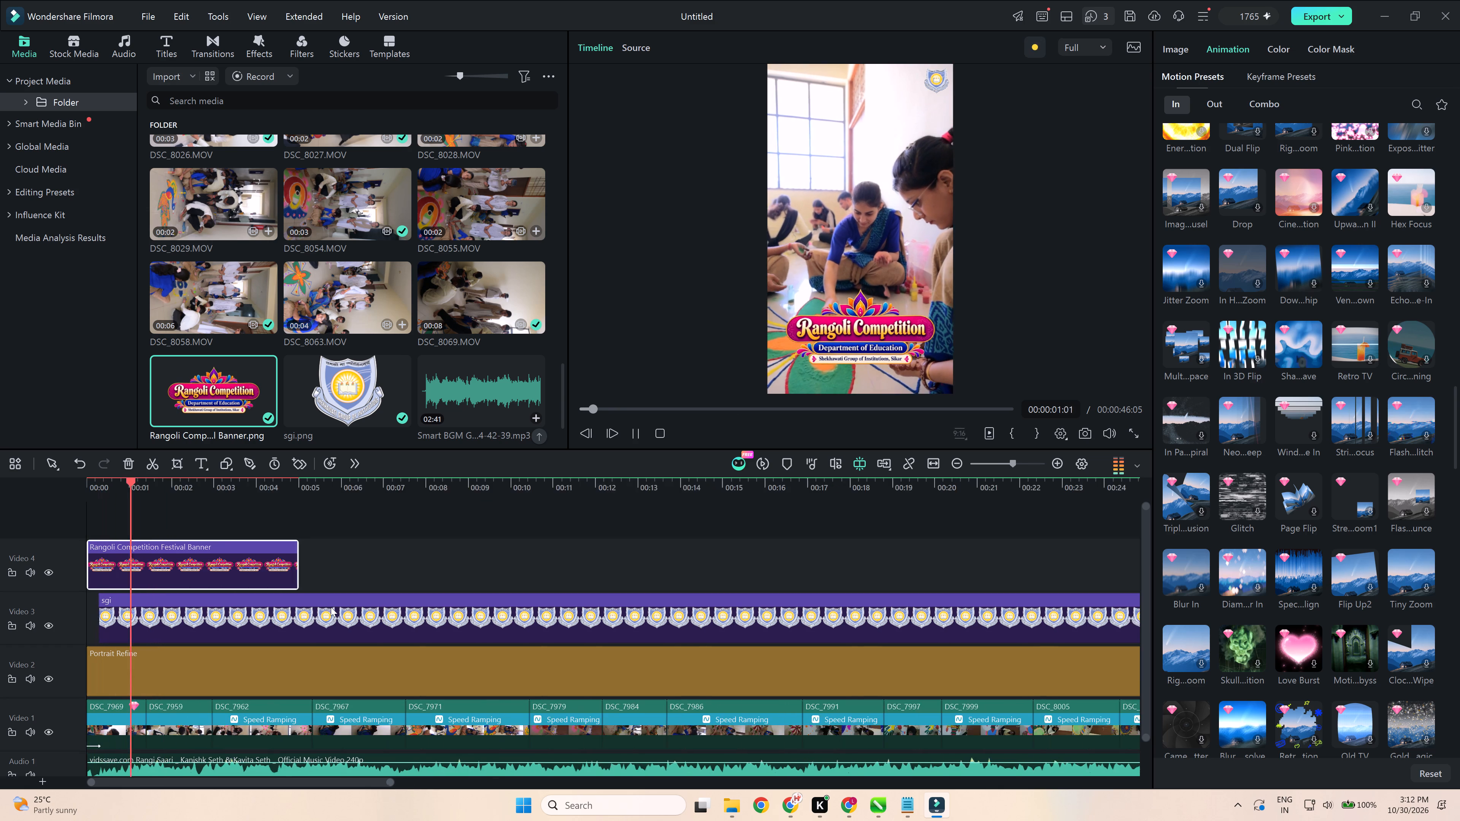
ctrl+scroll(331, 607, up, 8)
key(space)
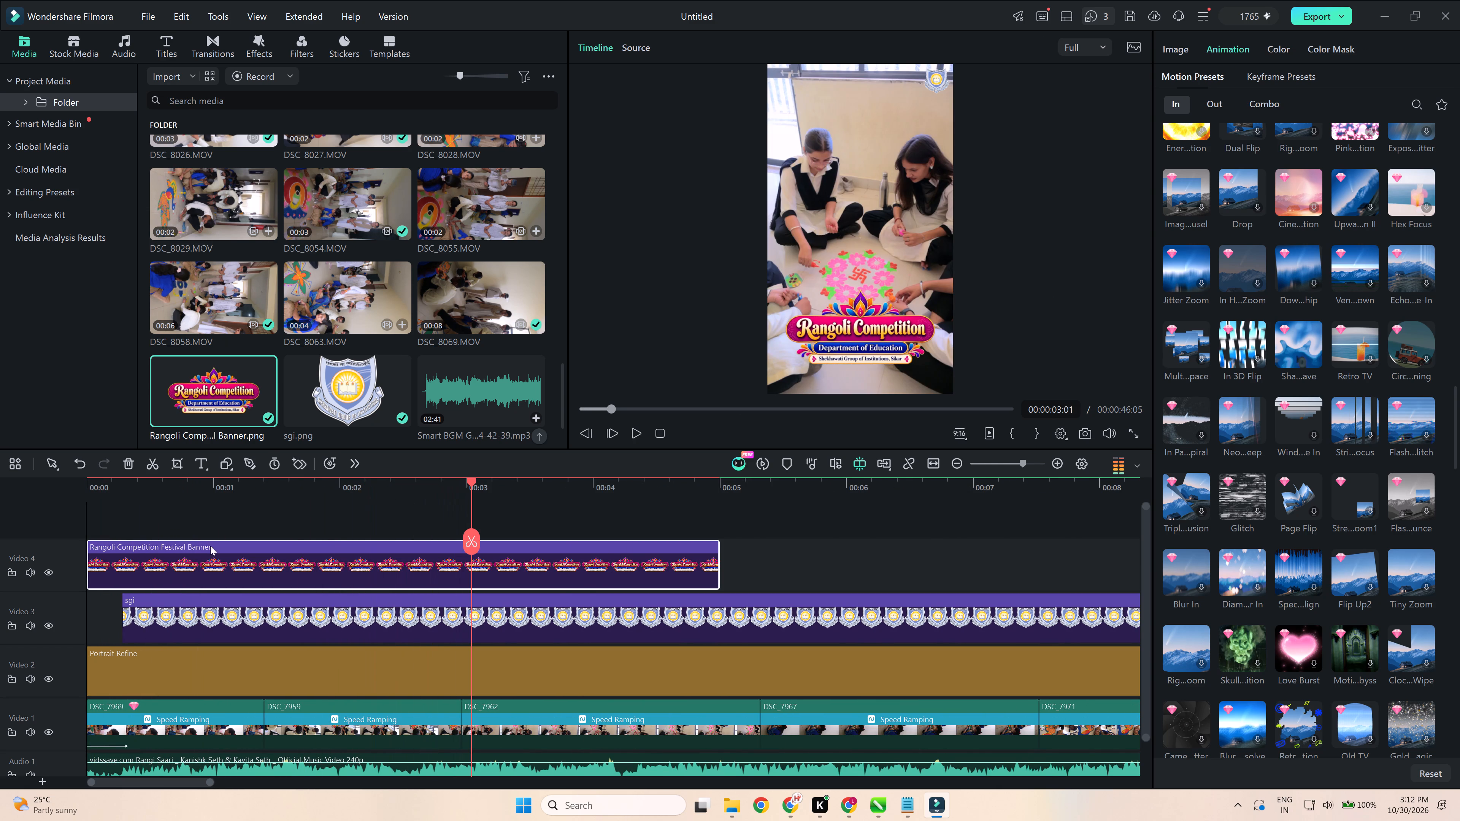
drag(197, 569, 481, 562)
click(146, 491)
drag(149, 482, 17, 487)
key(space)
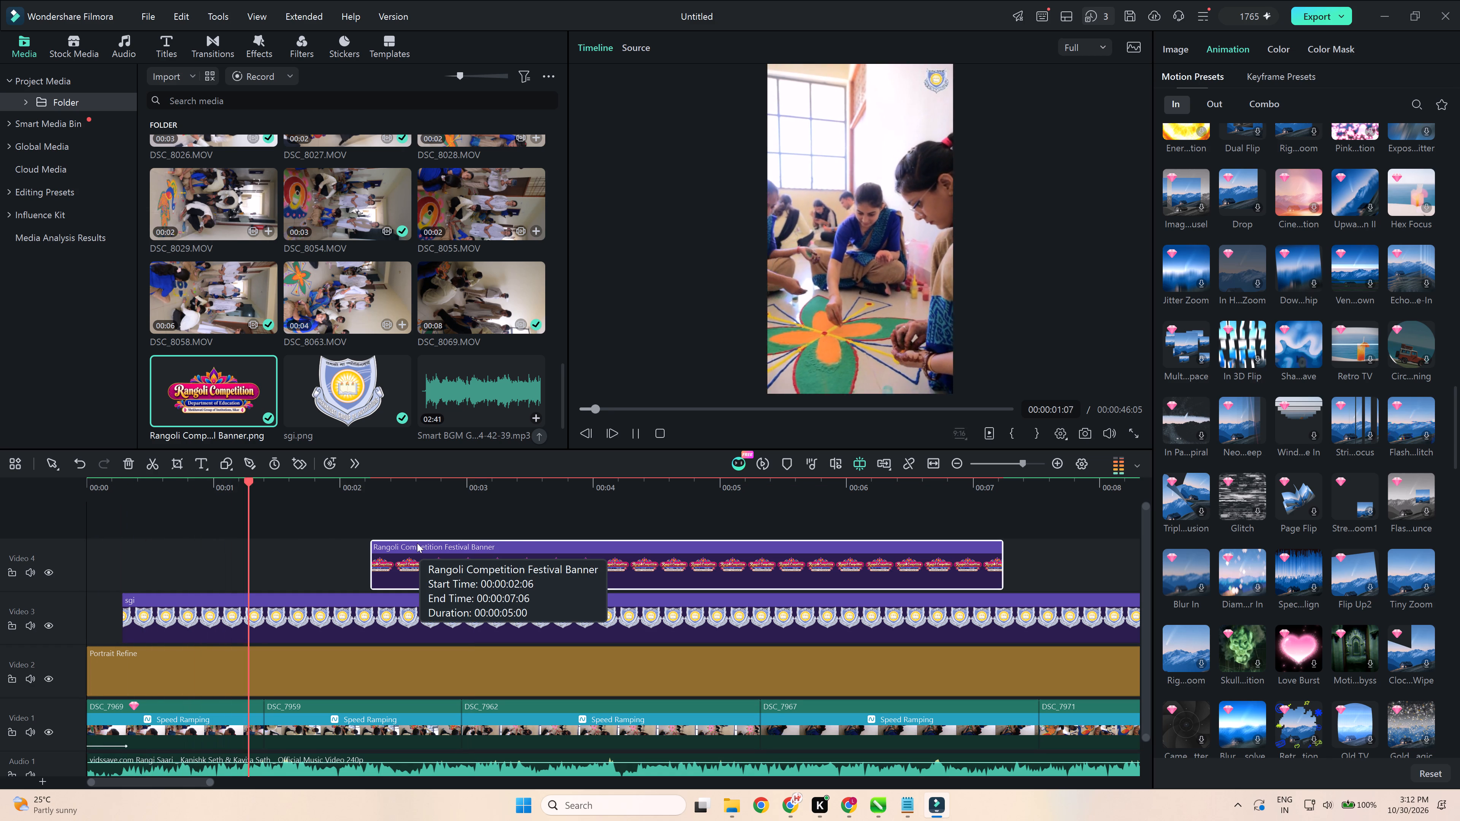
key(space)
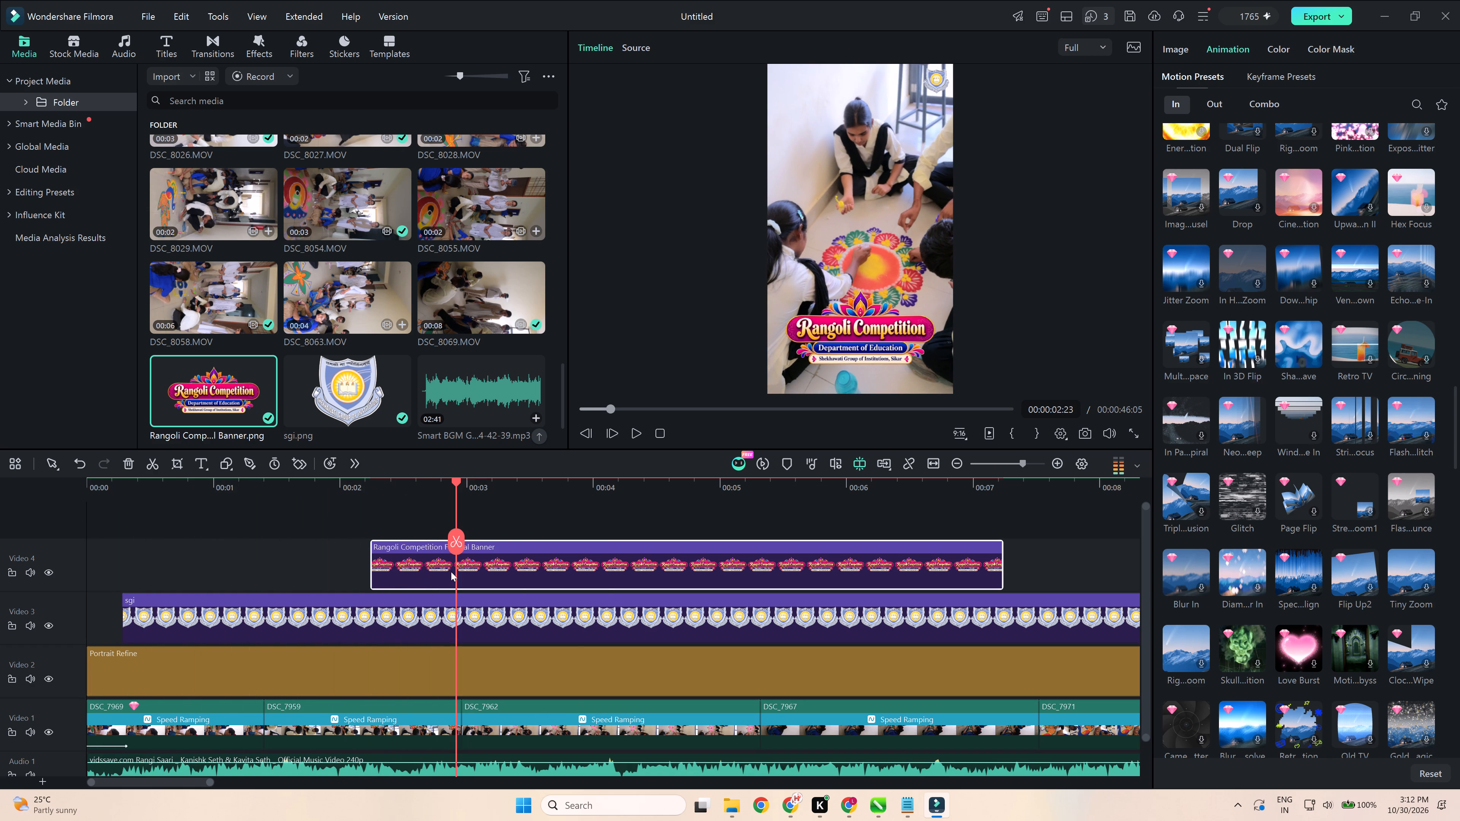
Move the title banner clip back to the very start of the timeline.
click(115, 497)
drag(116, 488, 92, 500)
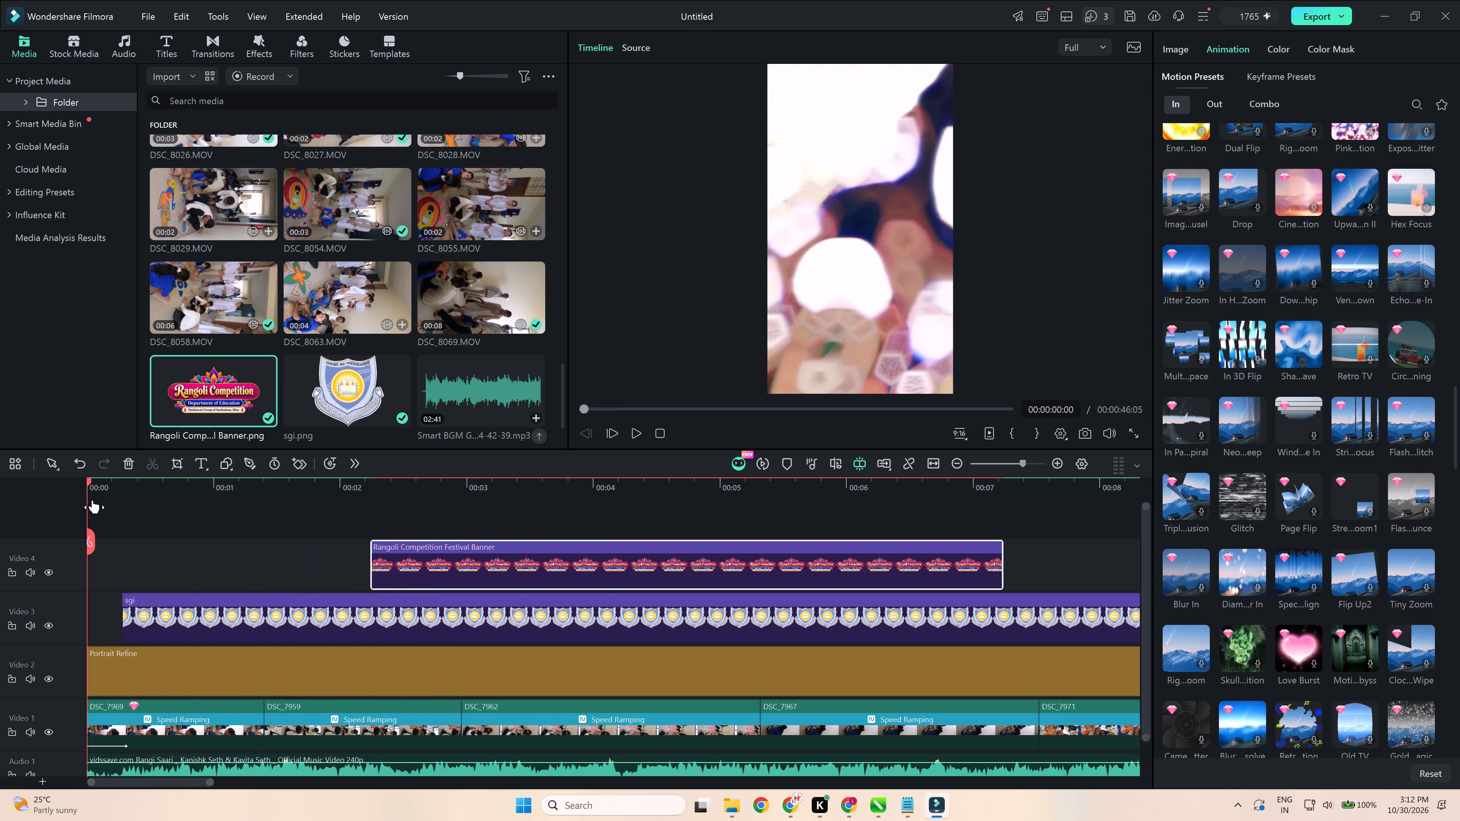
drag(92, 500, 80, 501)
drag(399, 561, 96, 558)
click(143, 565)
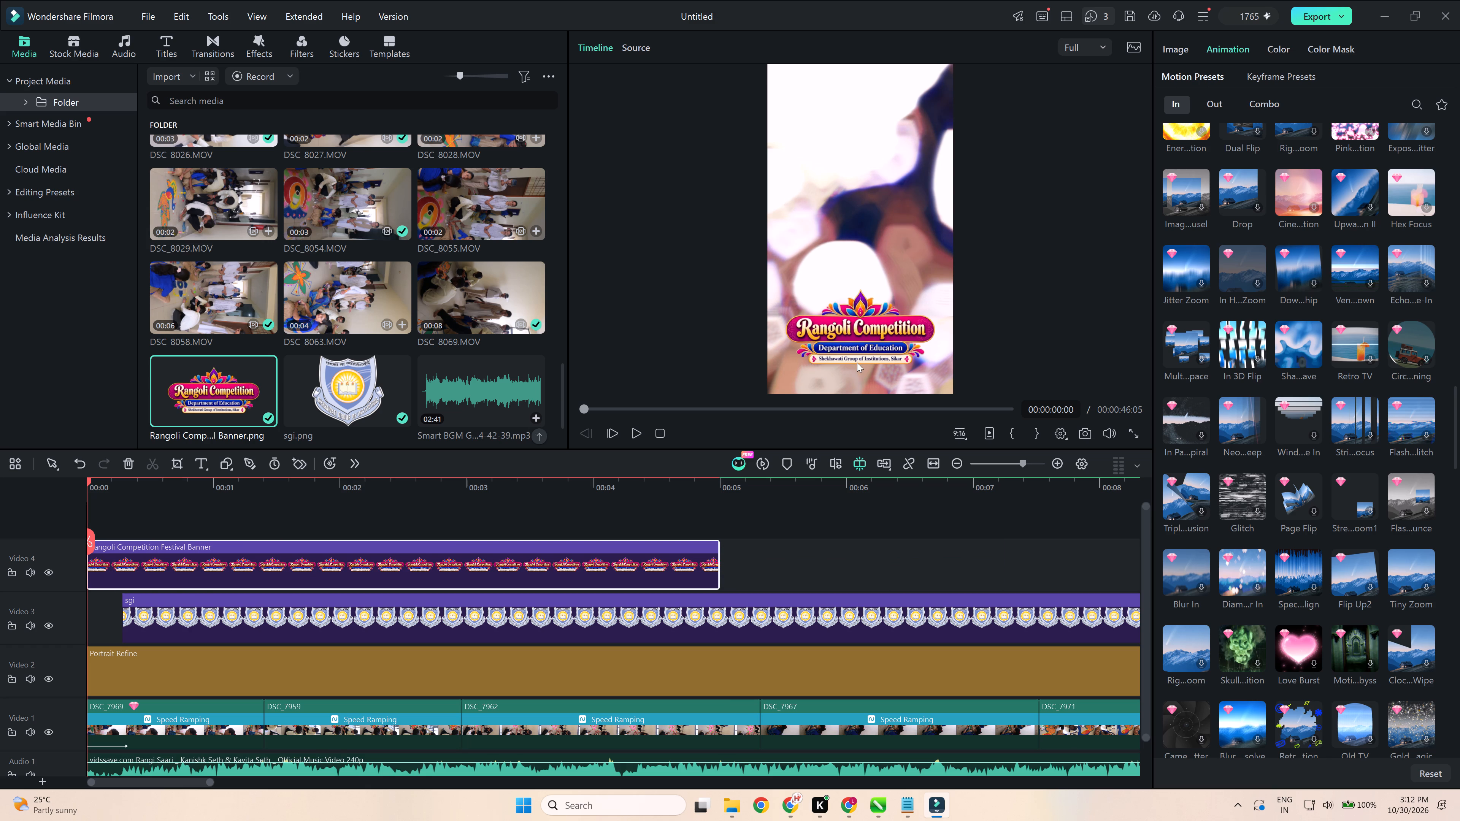
Move the title banner to the top of the frame, at Position Y about 721 px, and play the opening.
click(858, 344)
drag(879, 355, 875, 132)
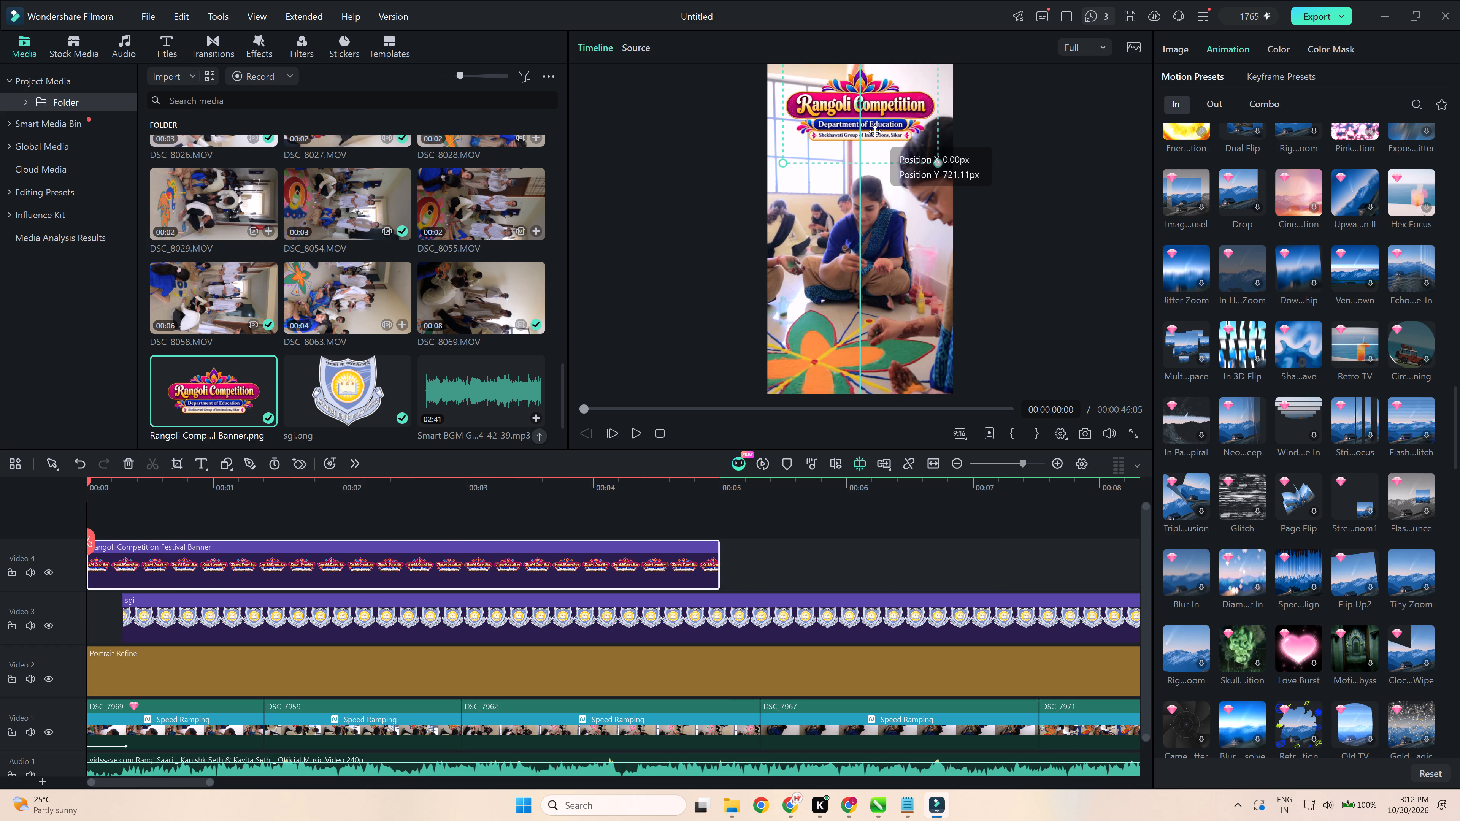
drag(875, 132, 874, 133)
key(space)
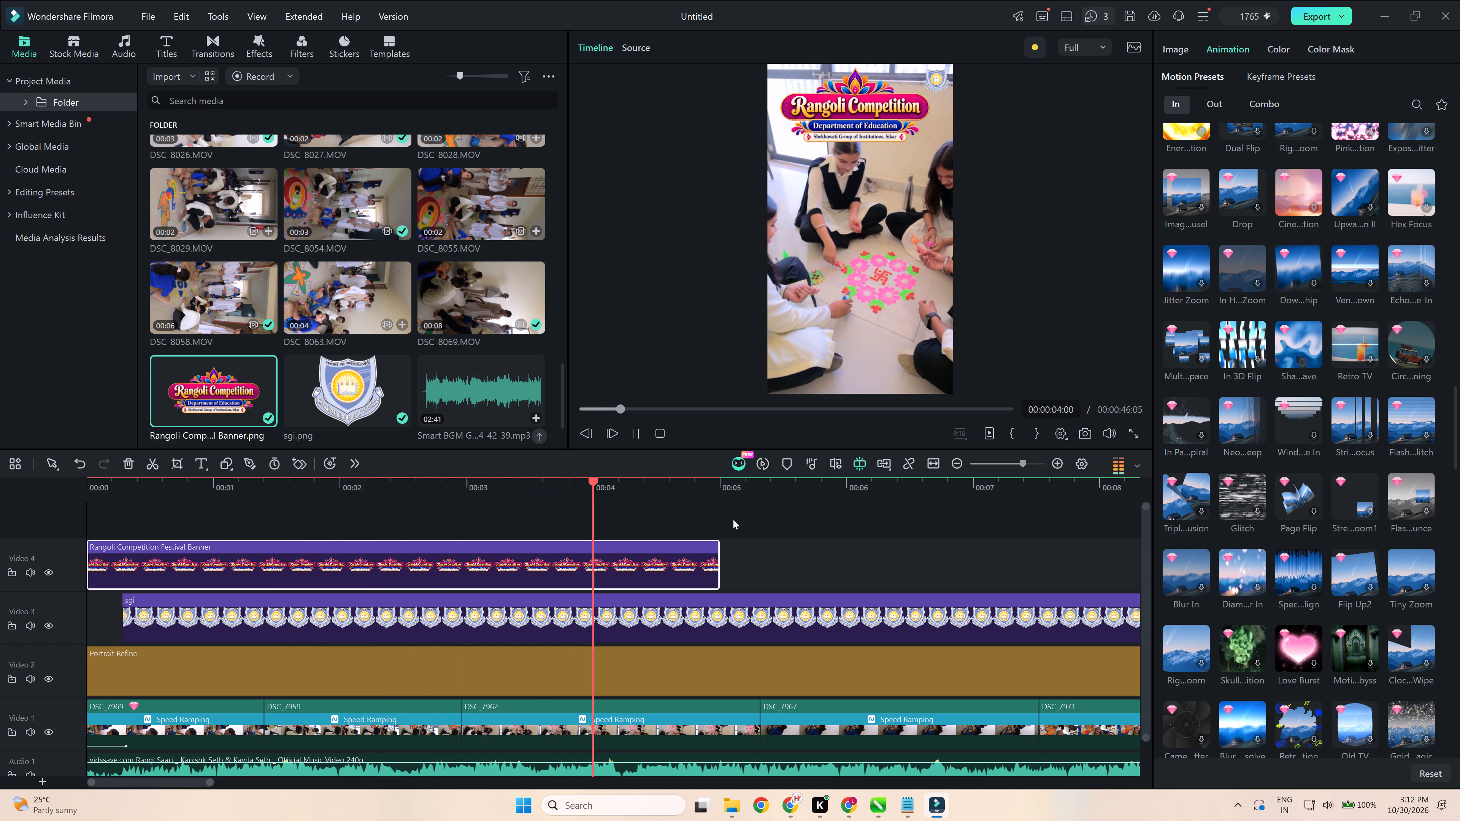
Trim the start of the sgi logo clip to the title banner's end at 5 seconds.
click(399, 639)
drag(127, 617, 755, 607)
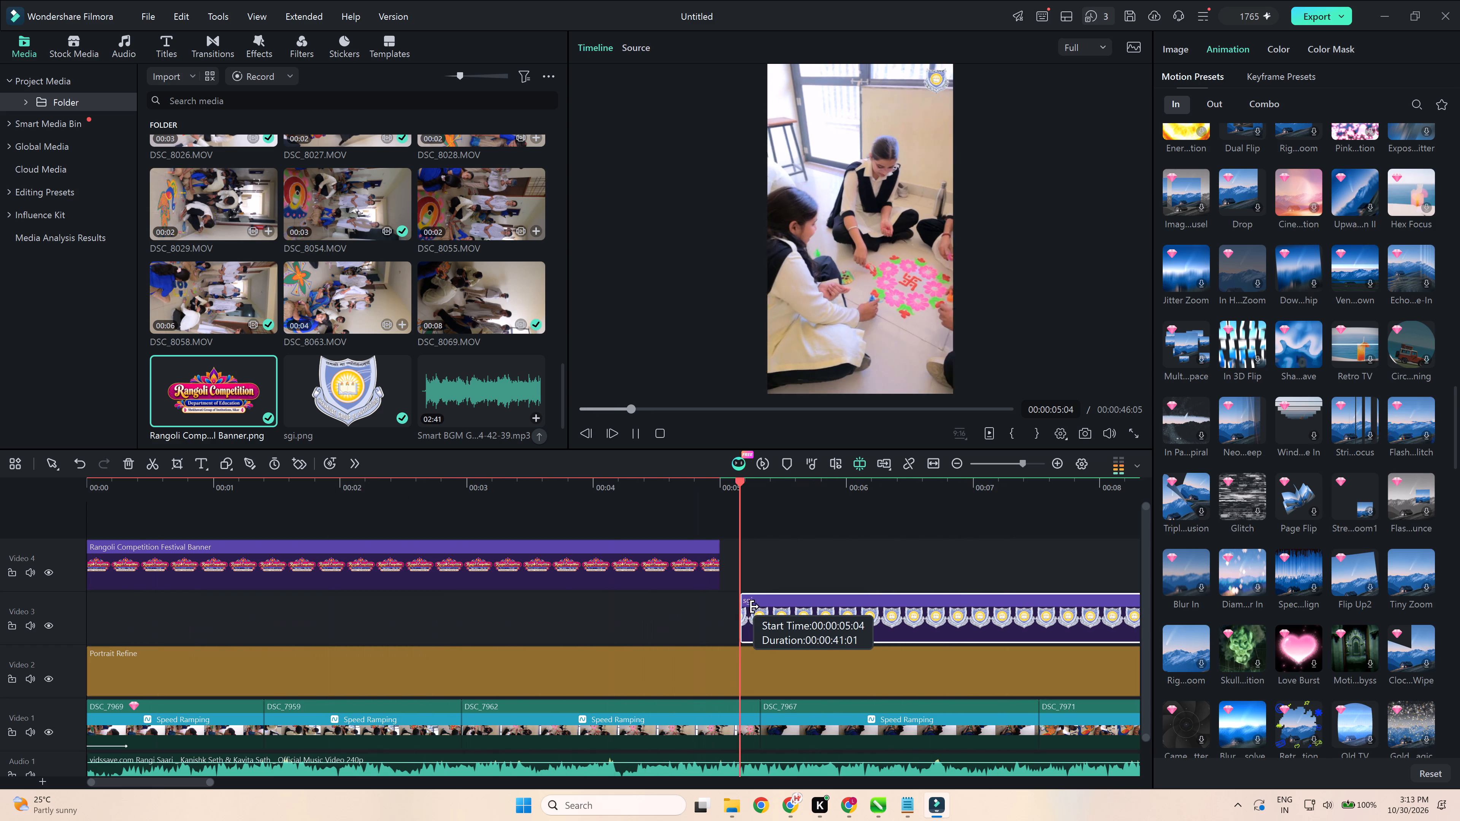
drag(755, 607, 726, 606)
Move the title banner clip onto the logo's track, directly before the logo clip, and play through the join.
drag(662, 568, 648, 601)
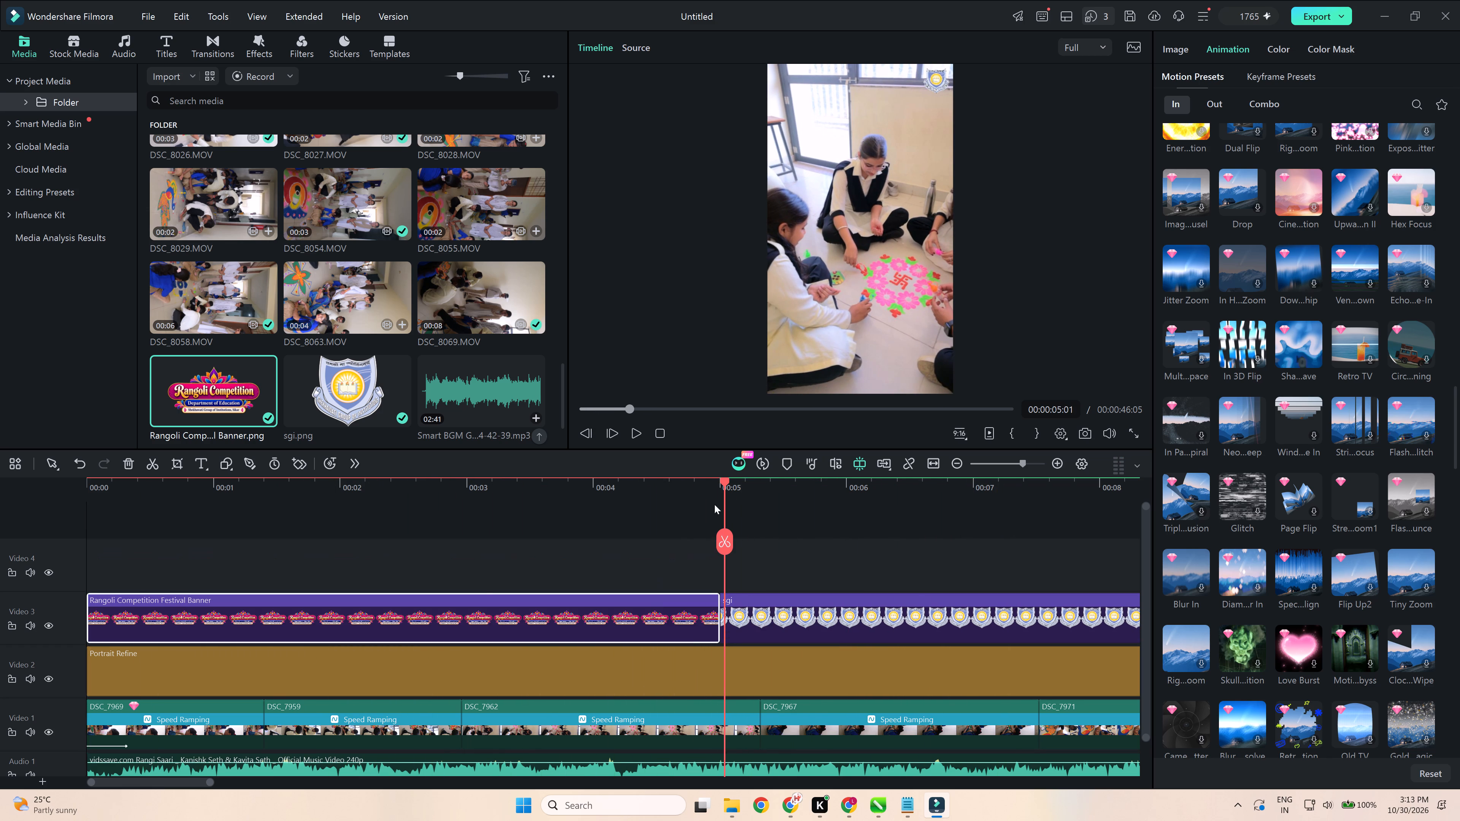
drag(727, 481, 0, 514)
key(space)
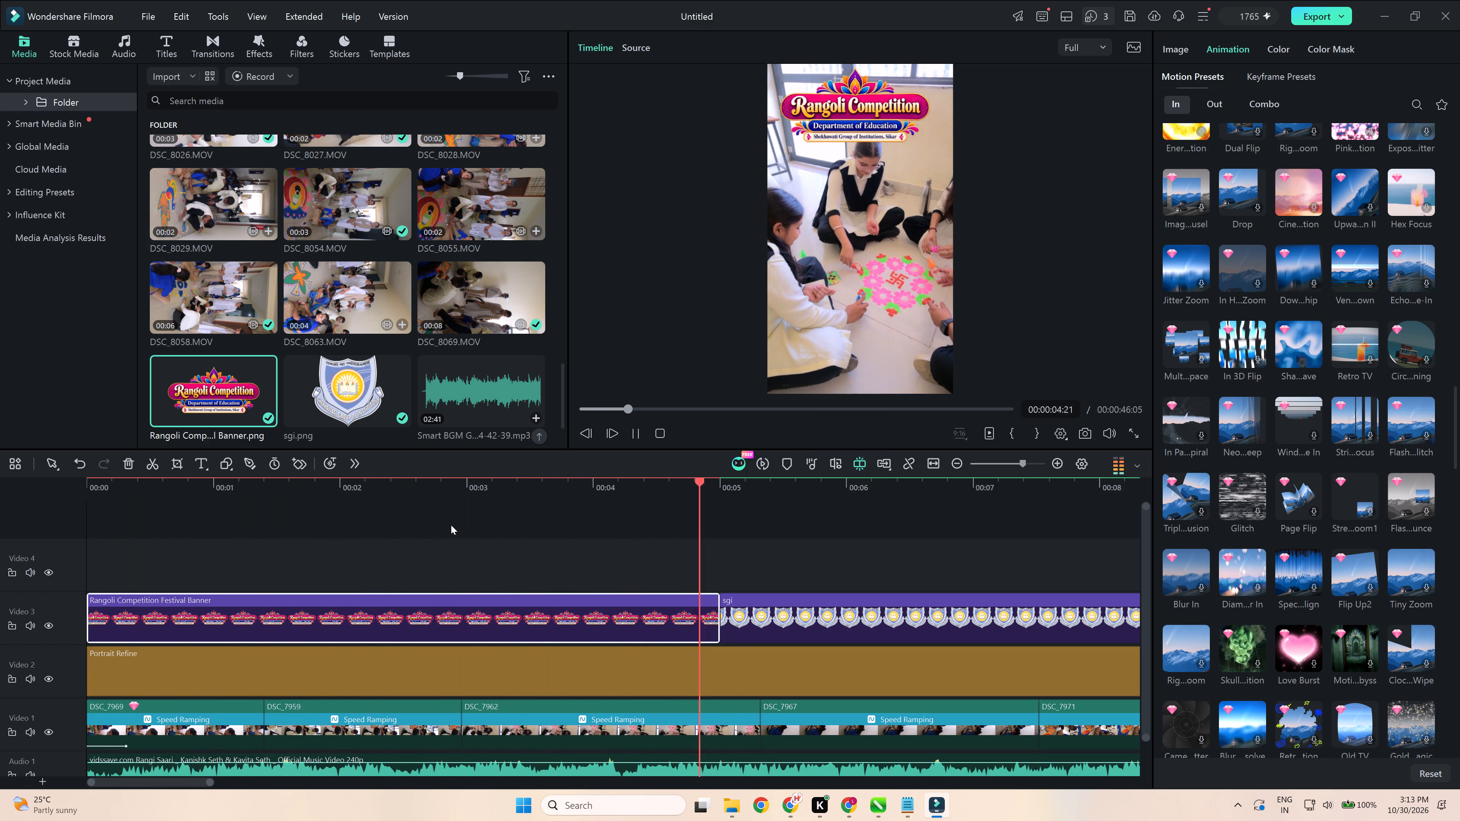
click(704, 490)
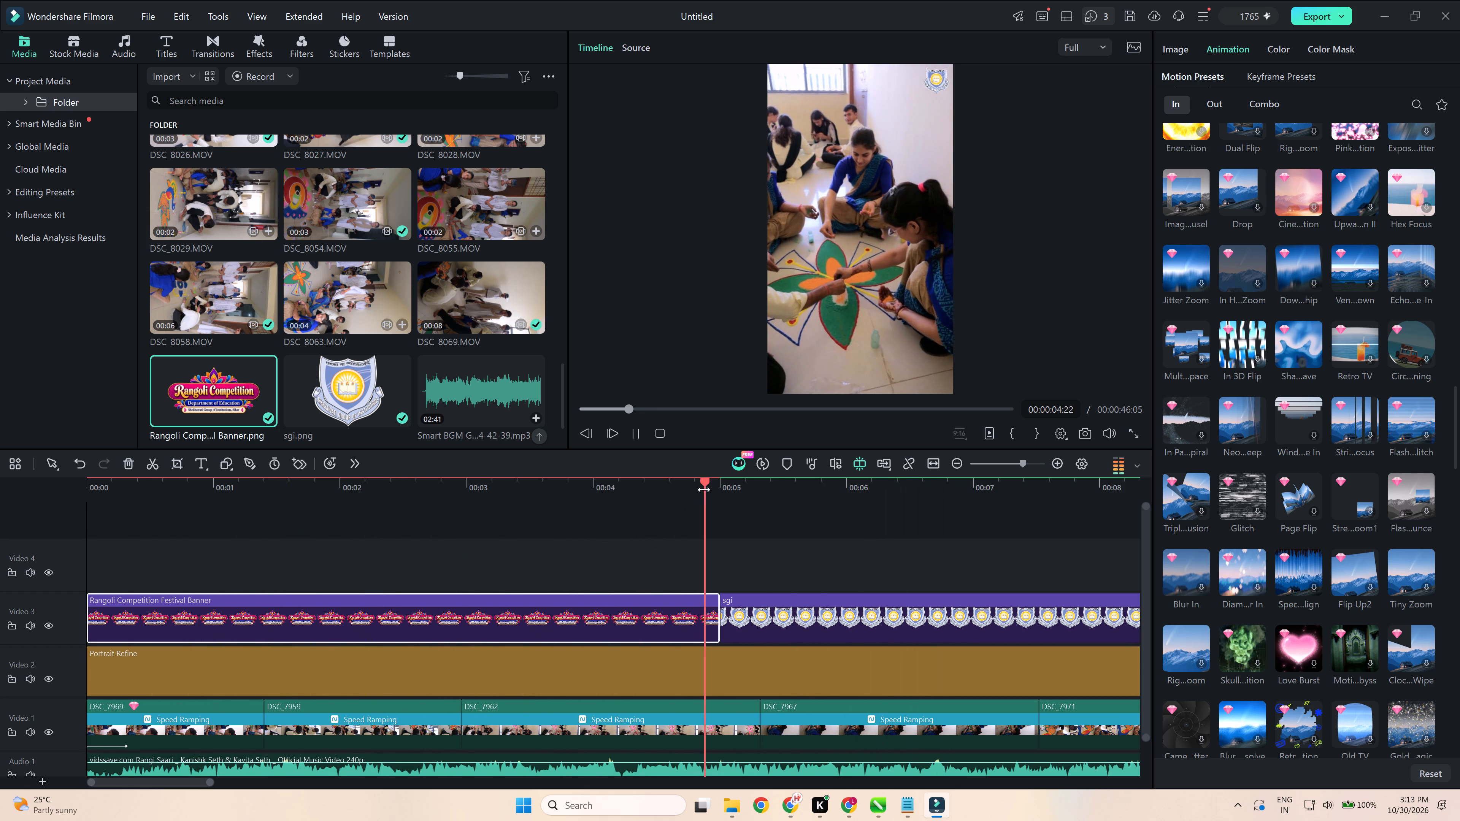
key(space)
Add the Seamless 01 transition between the title banner and the sgi logo clip, and play it back.
click(219, 44)
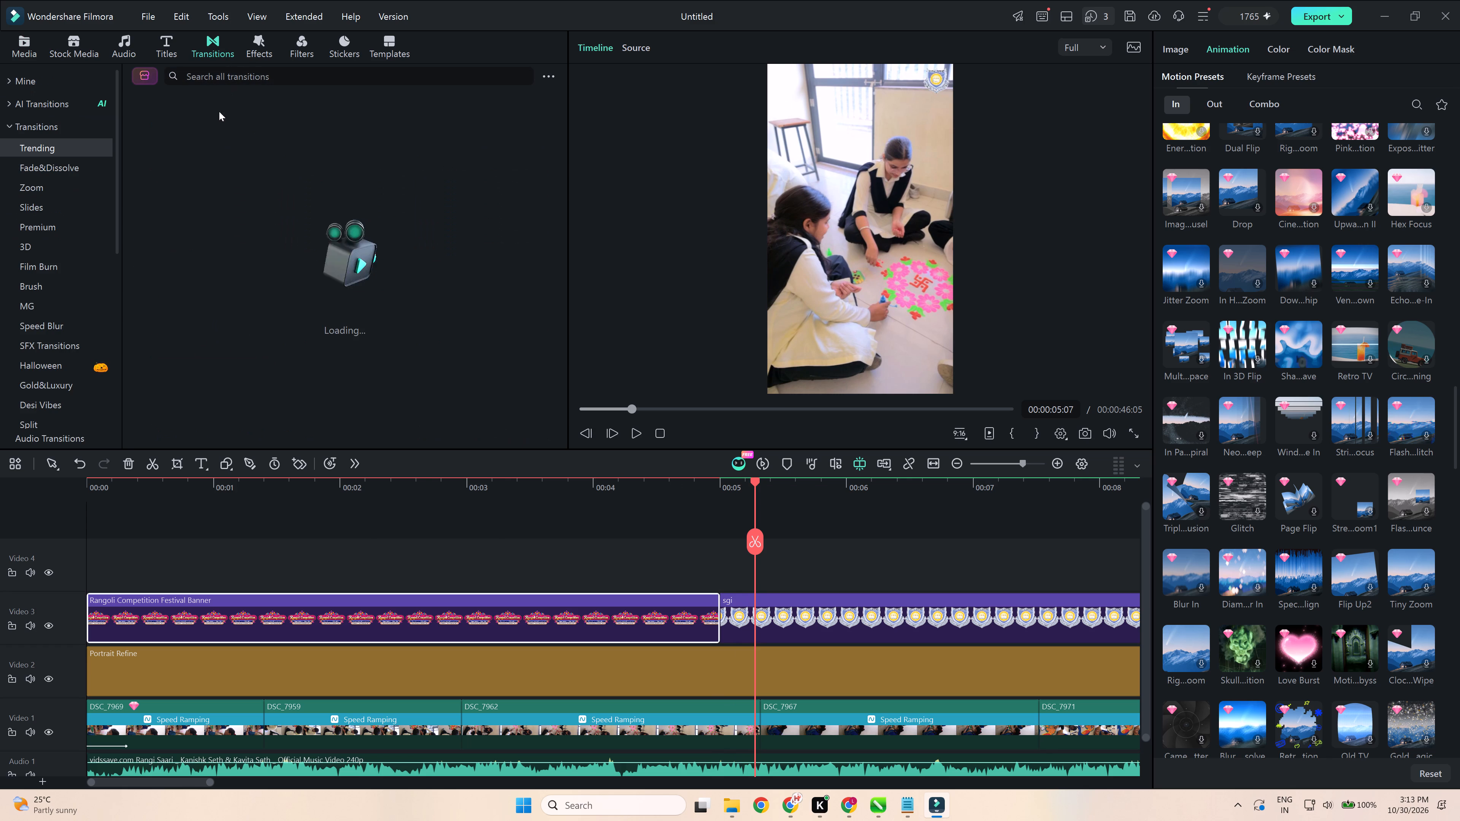
drag(189, 149, 696, 613)
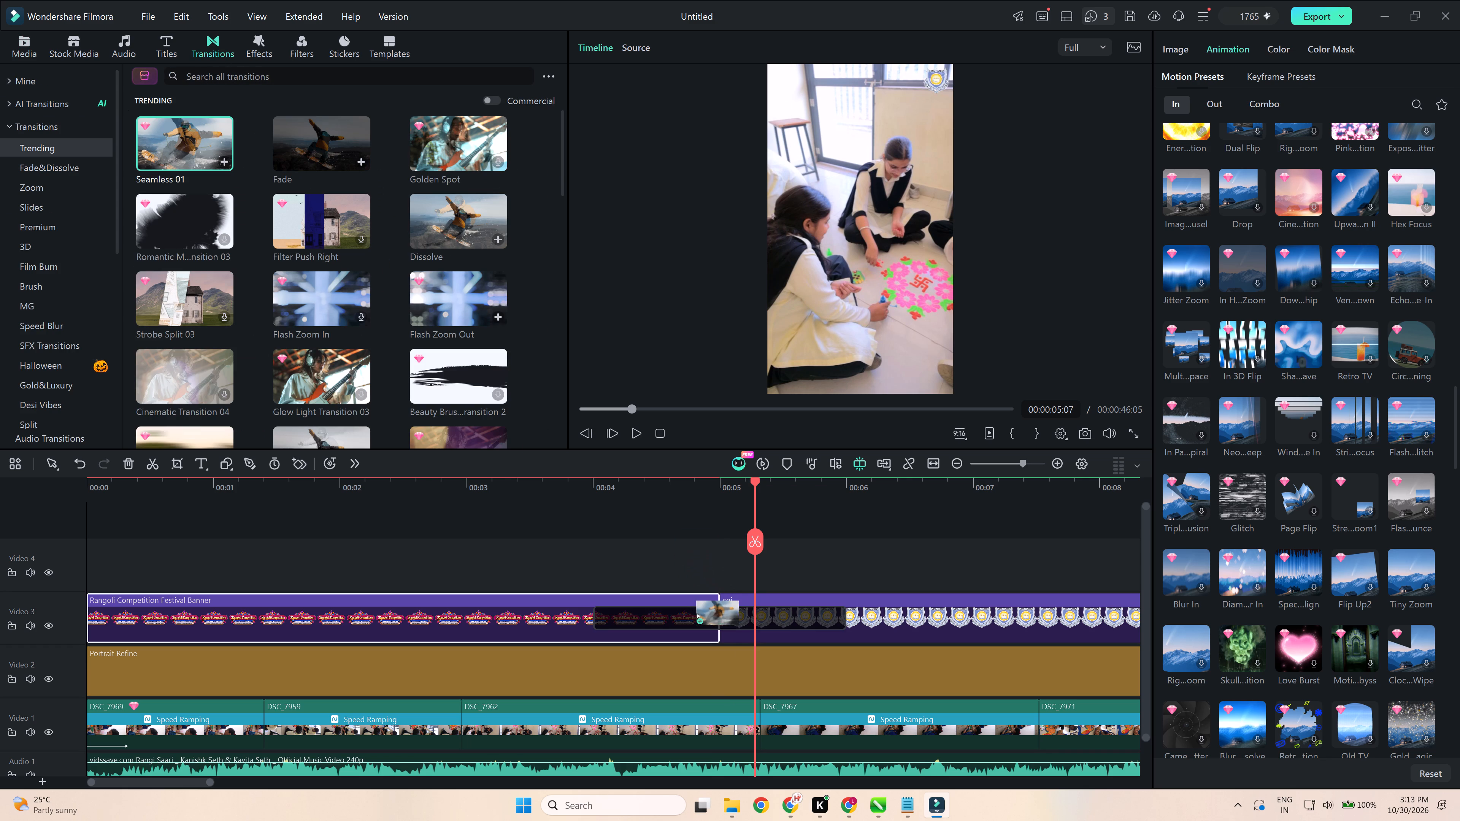
drag(696, 613, 698, 619)
click(559, 482)
key(space)
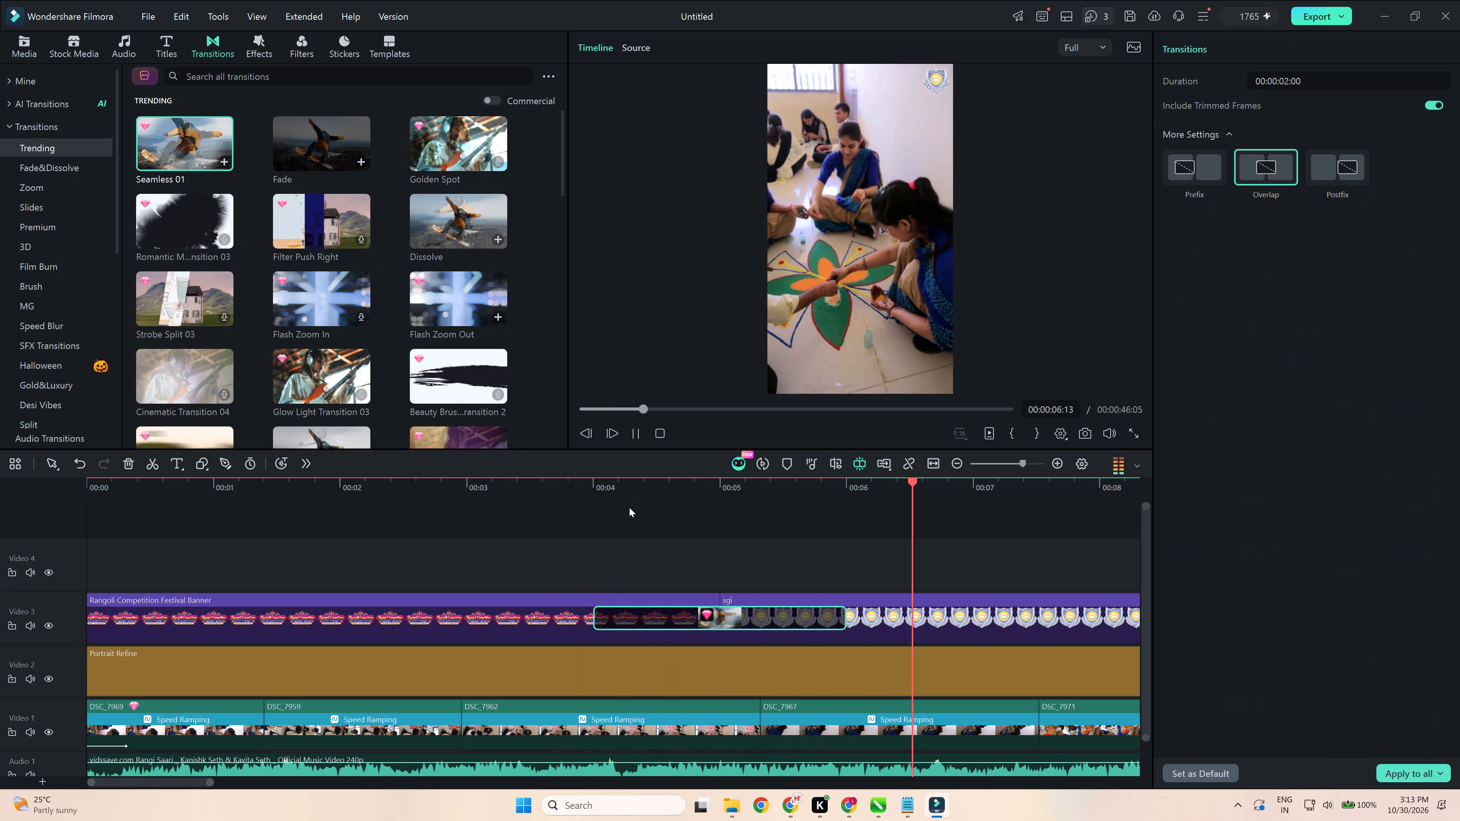
ctrl+scroll(614, 511, down, 2)
ctrl+scroll(509, 534, down, 2)
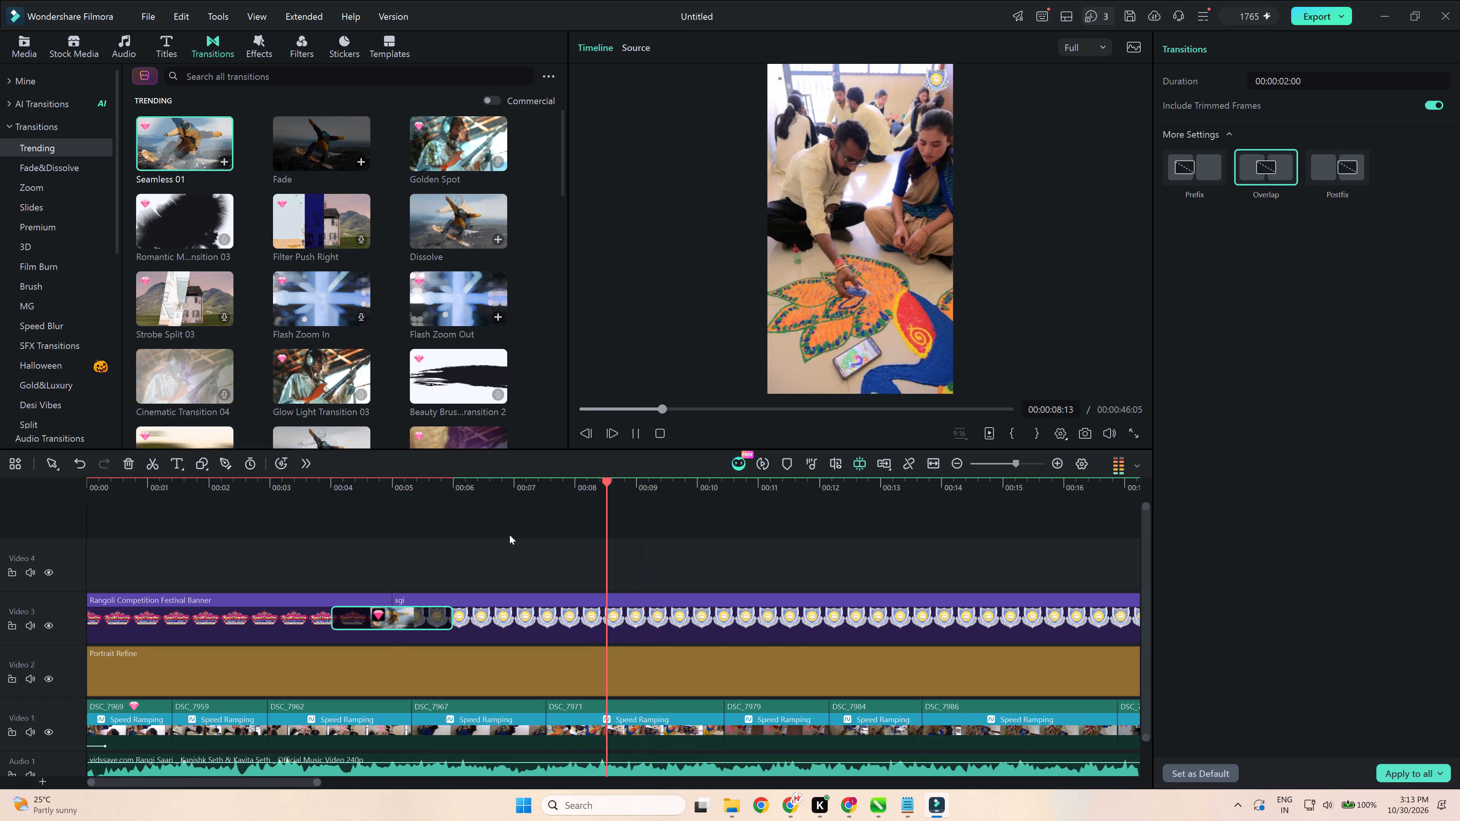
key(space)
Play the edited video from the start, then check sections around 40 and 28 seconds on the timeline.
key(Return)
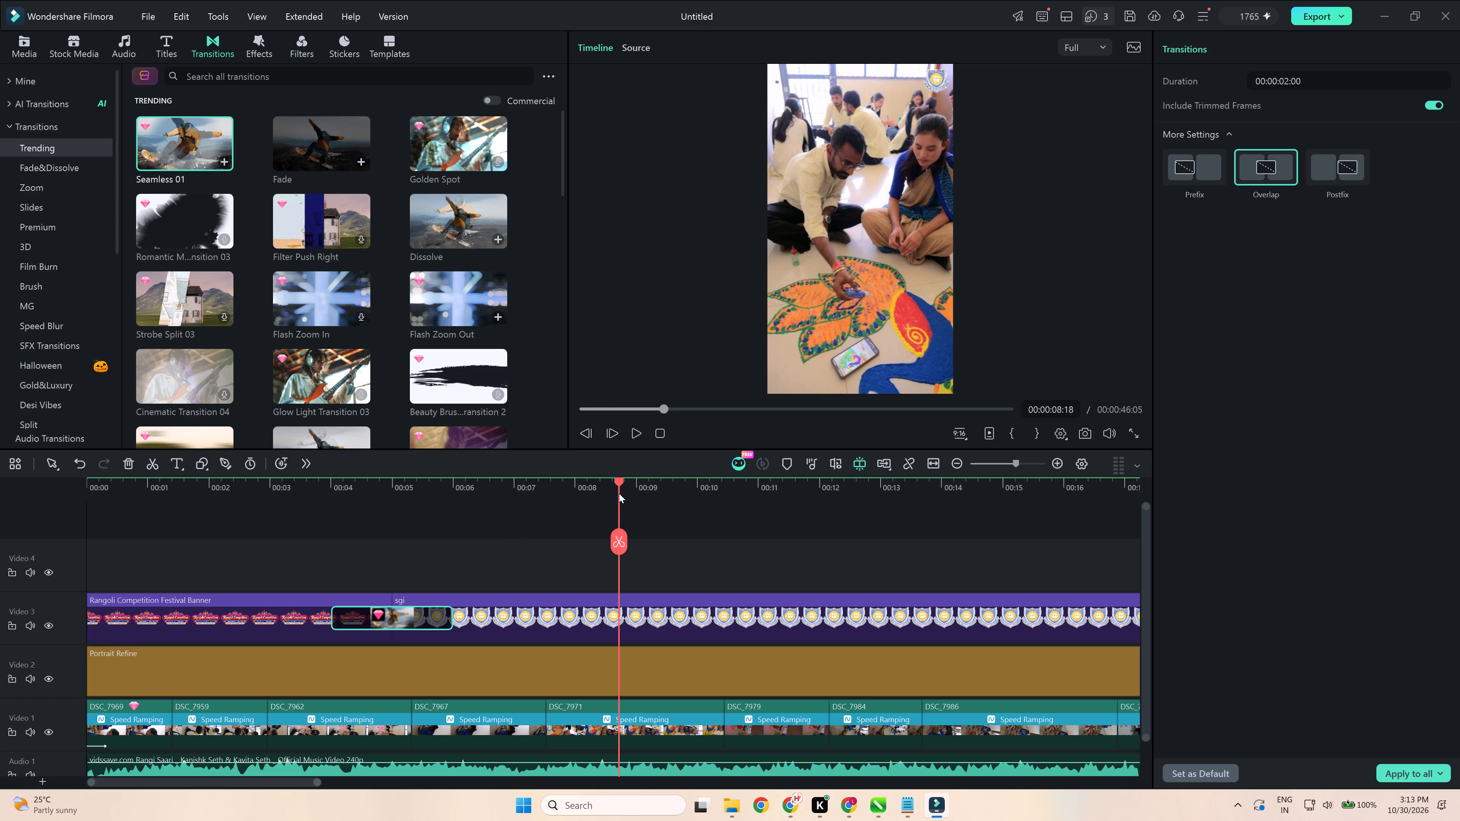
drag(616, 481, 0, 485)
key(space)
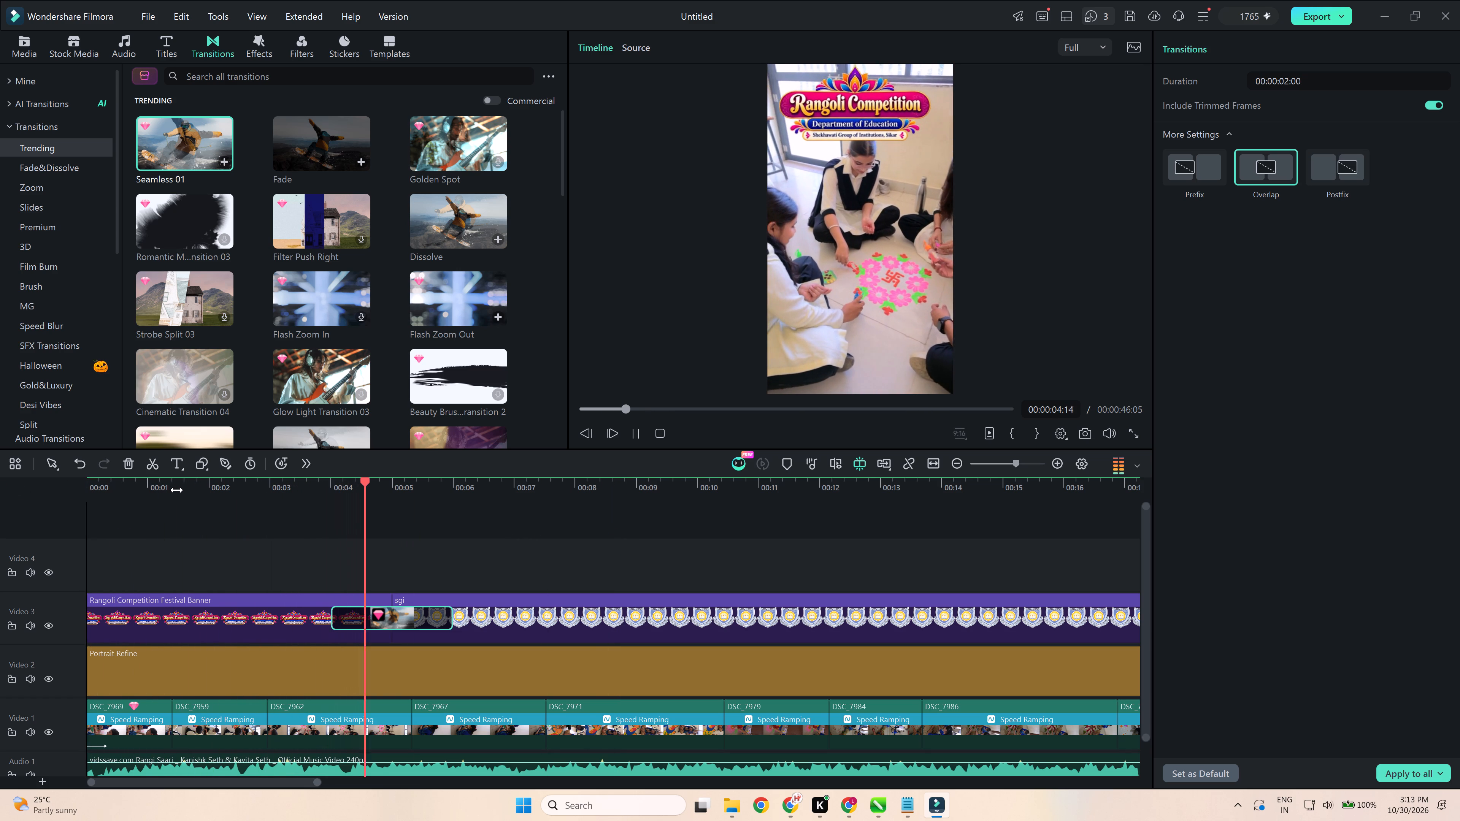
ctrl+scroll(540, 613, down, 2)
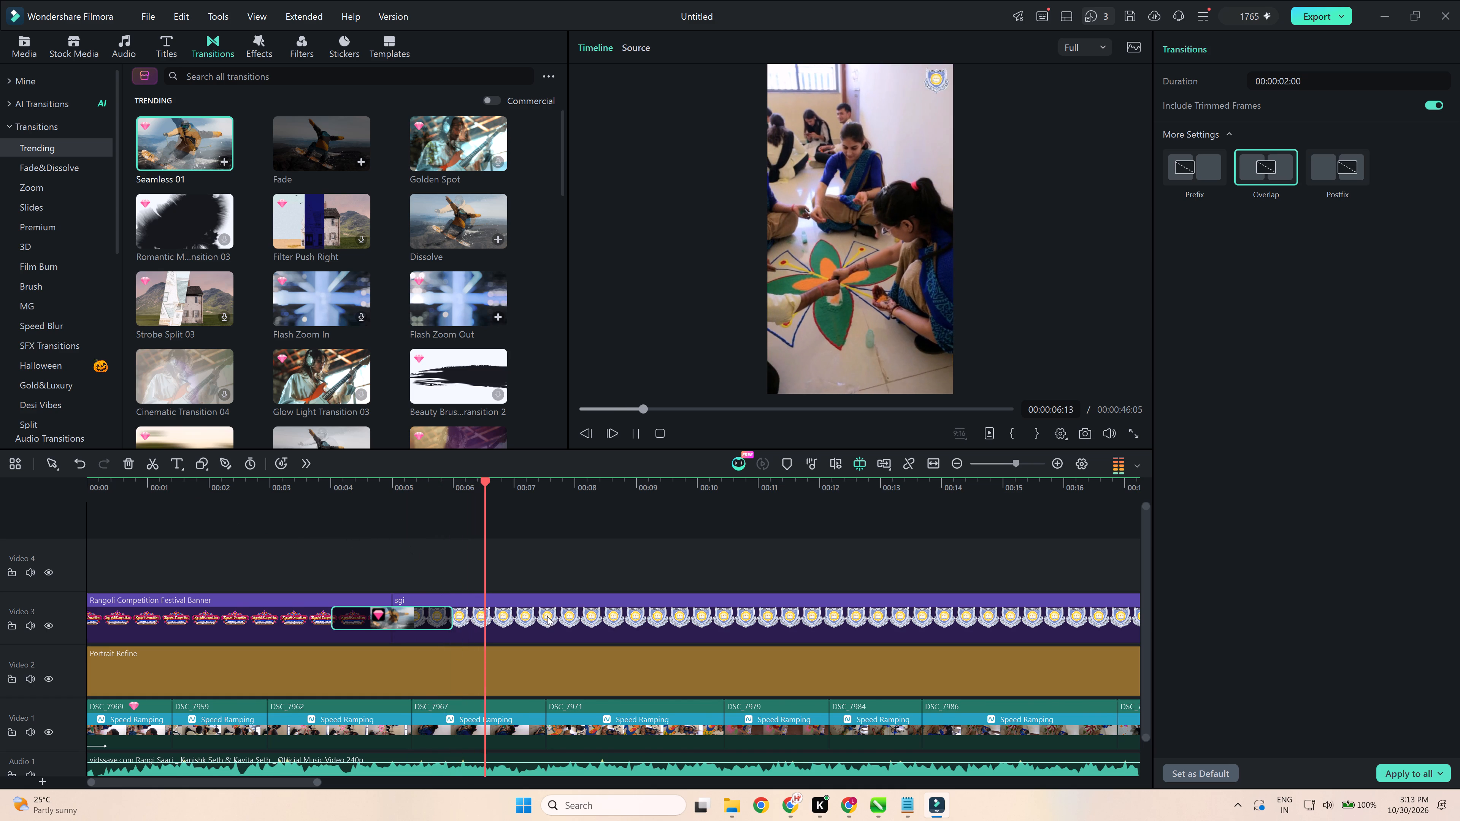
ctrl+scroll(547, 616, down, 9)
click(421, 493)
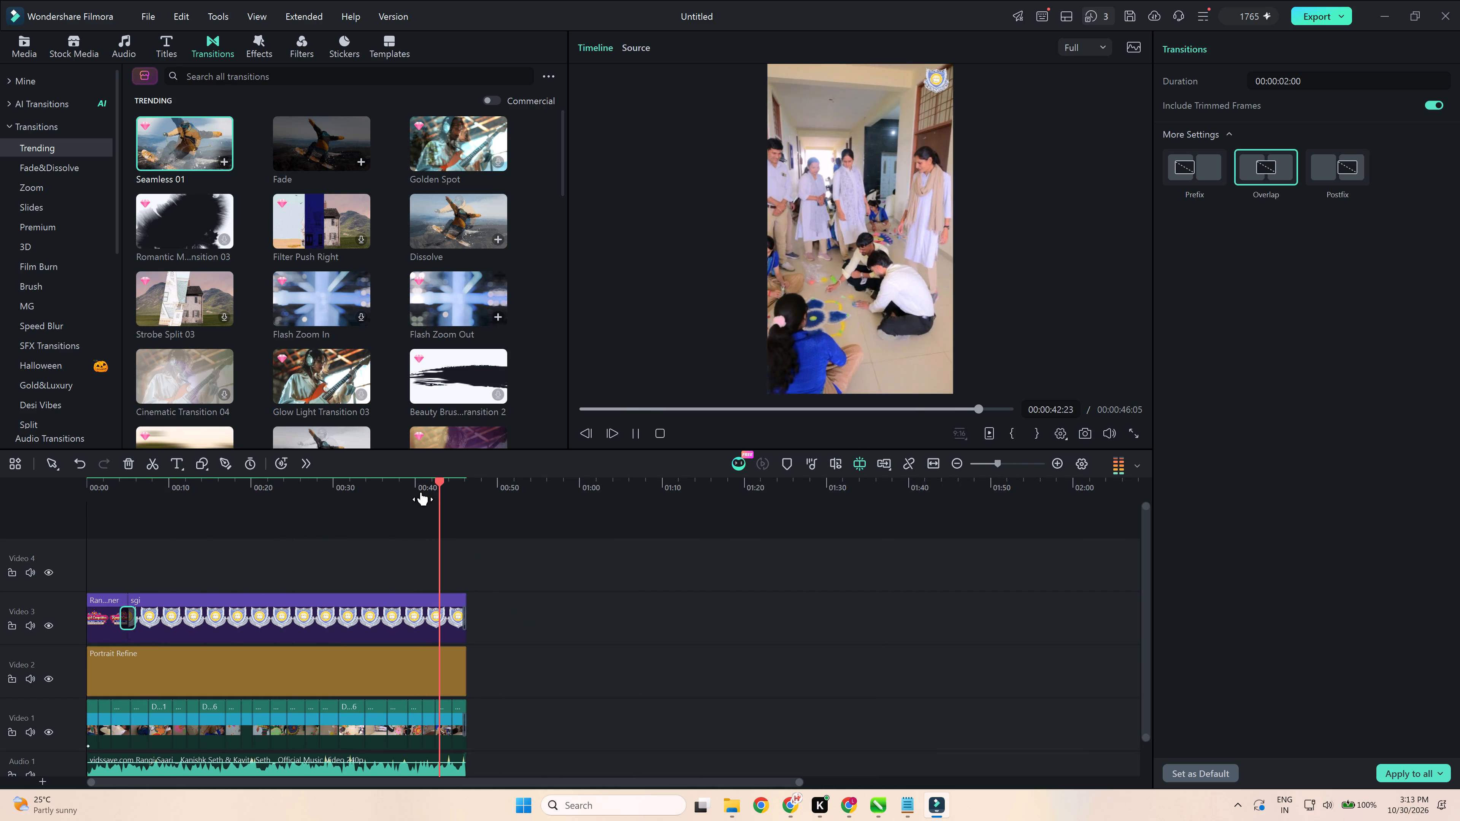
click(319, 487)
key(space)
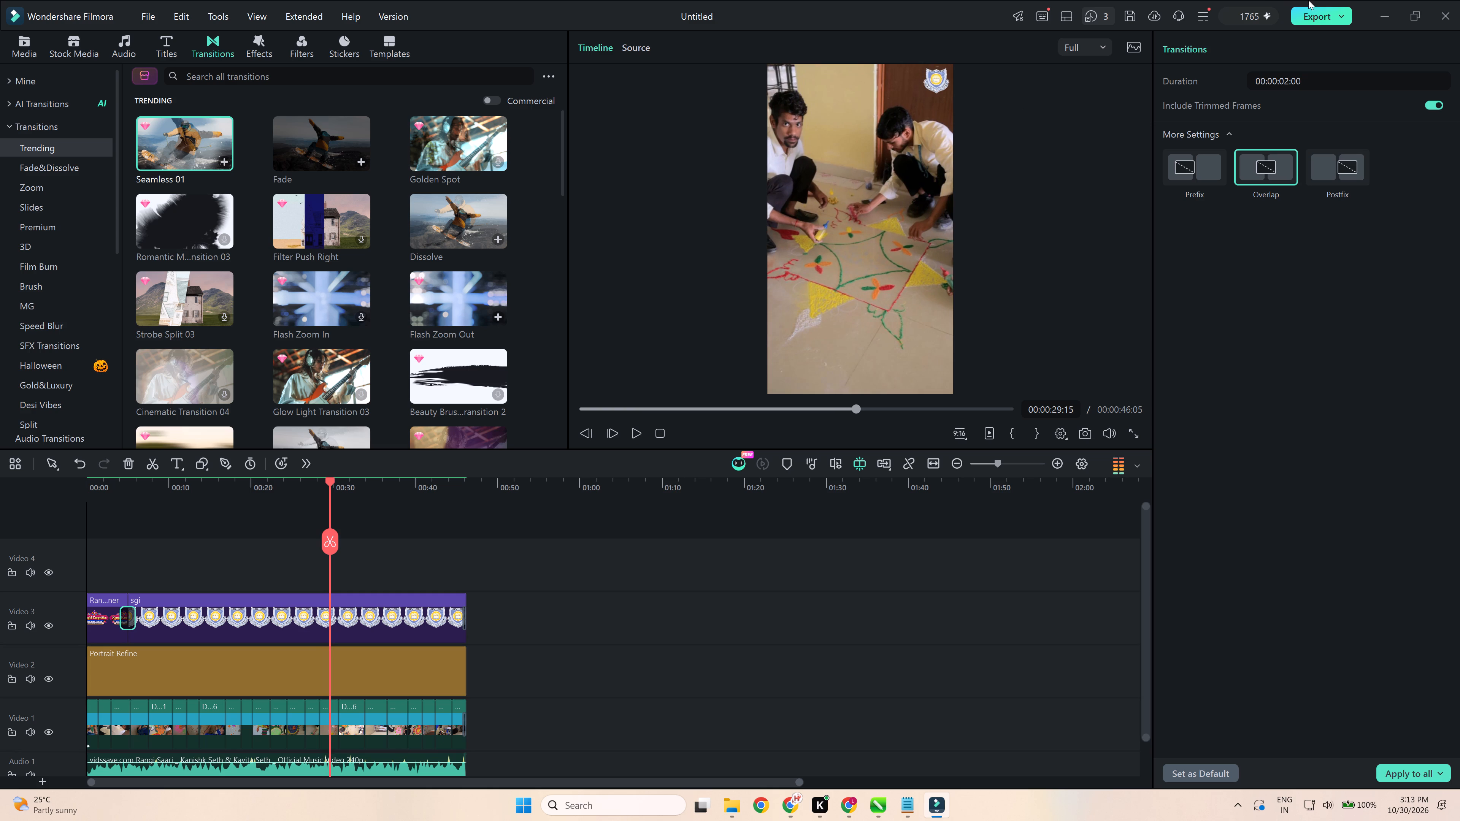
Open the export settings and title the output video "Rangoli Competition".
click(1313, 18)
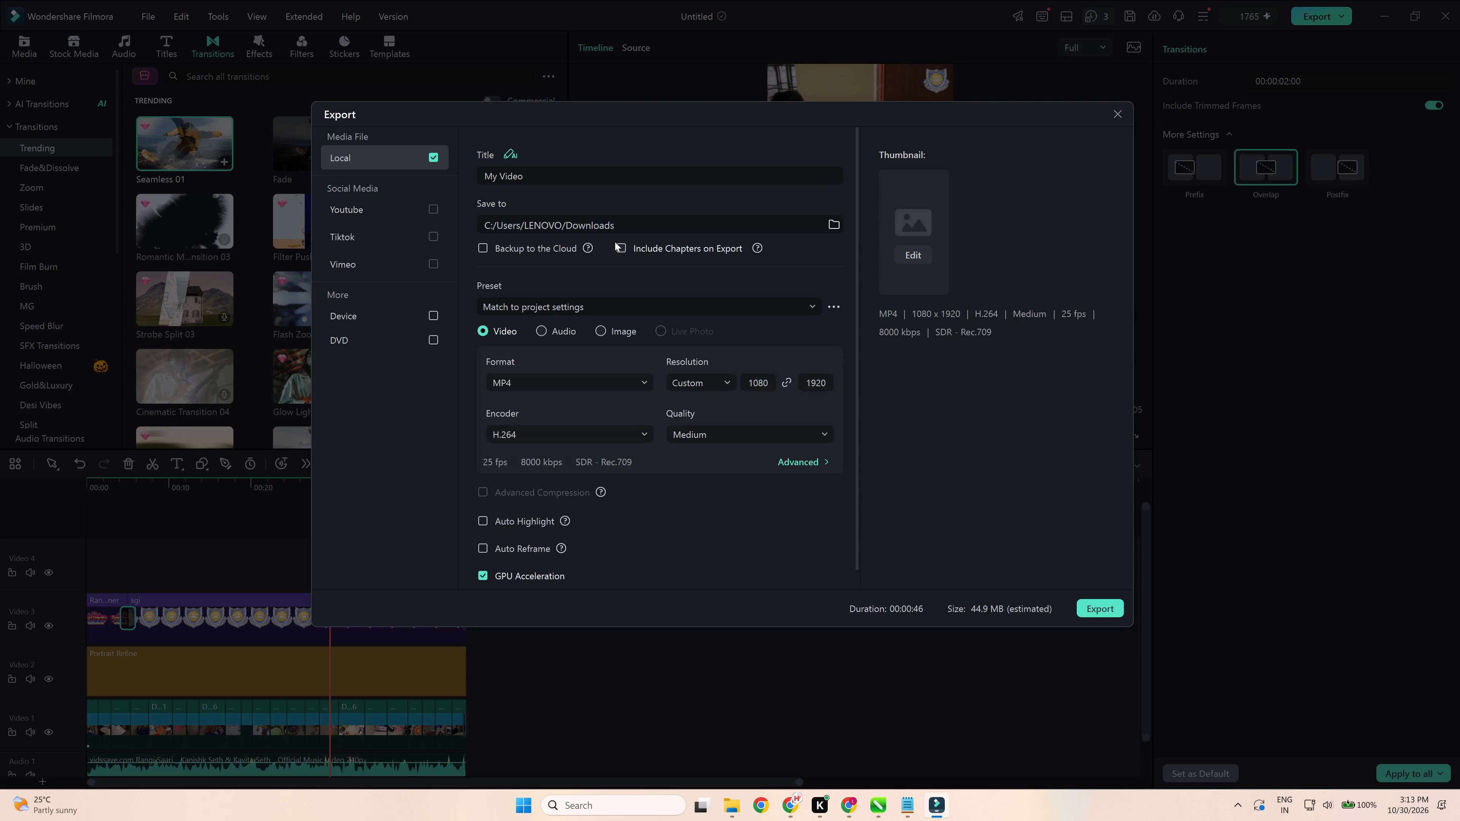
triple_click(552, 176)
key(super+v)
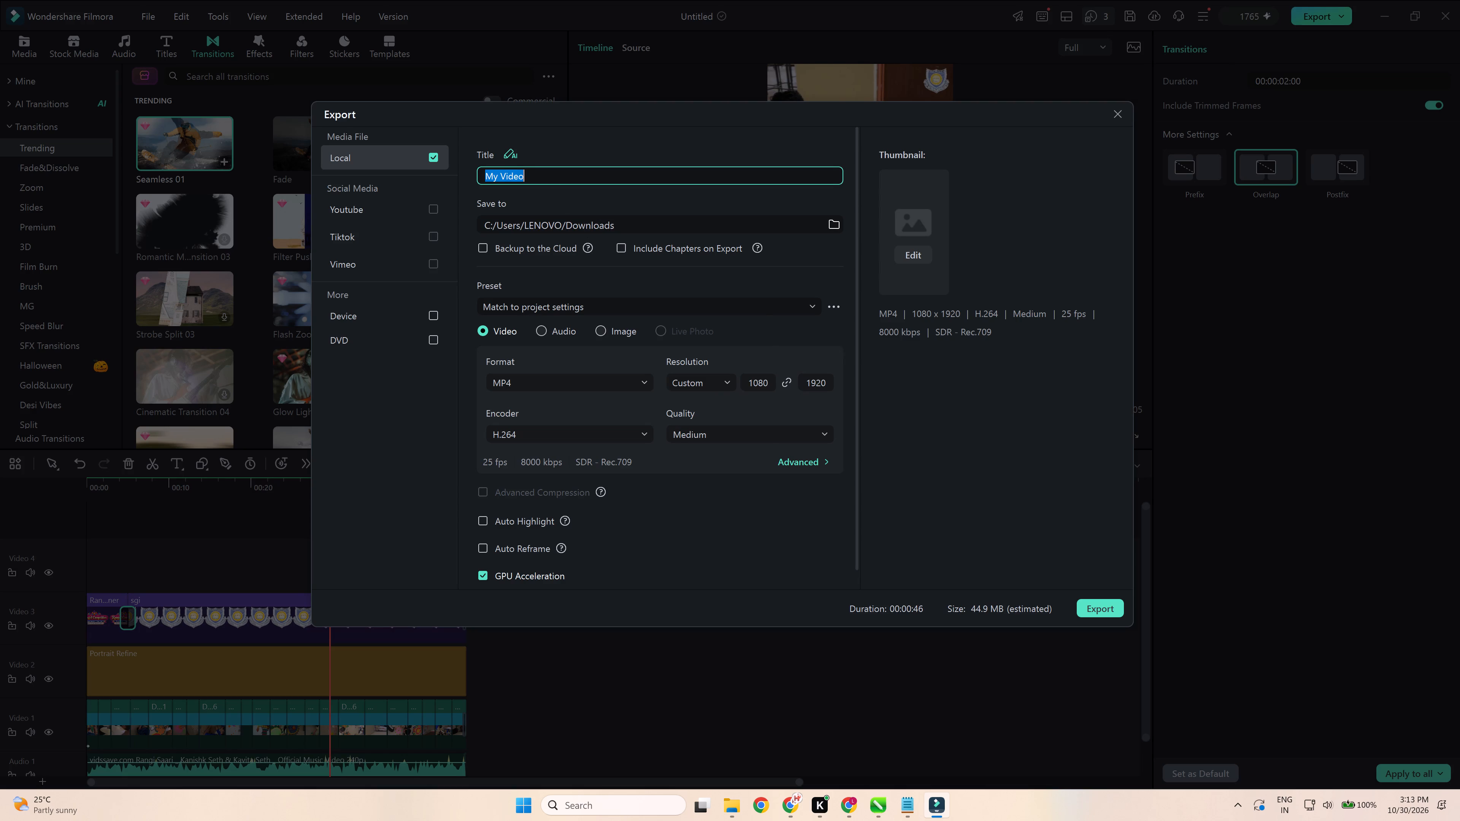
scroll(620, 317, down, 1)
click(590, 368)
key(ctrl+v)
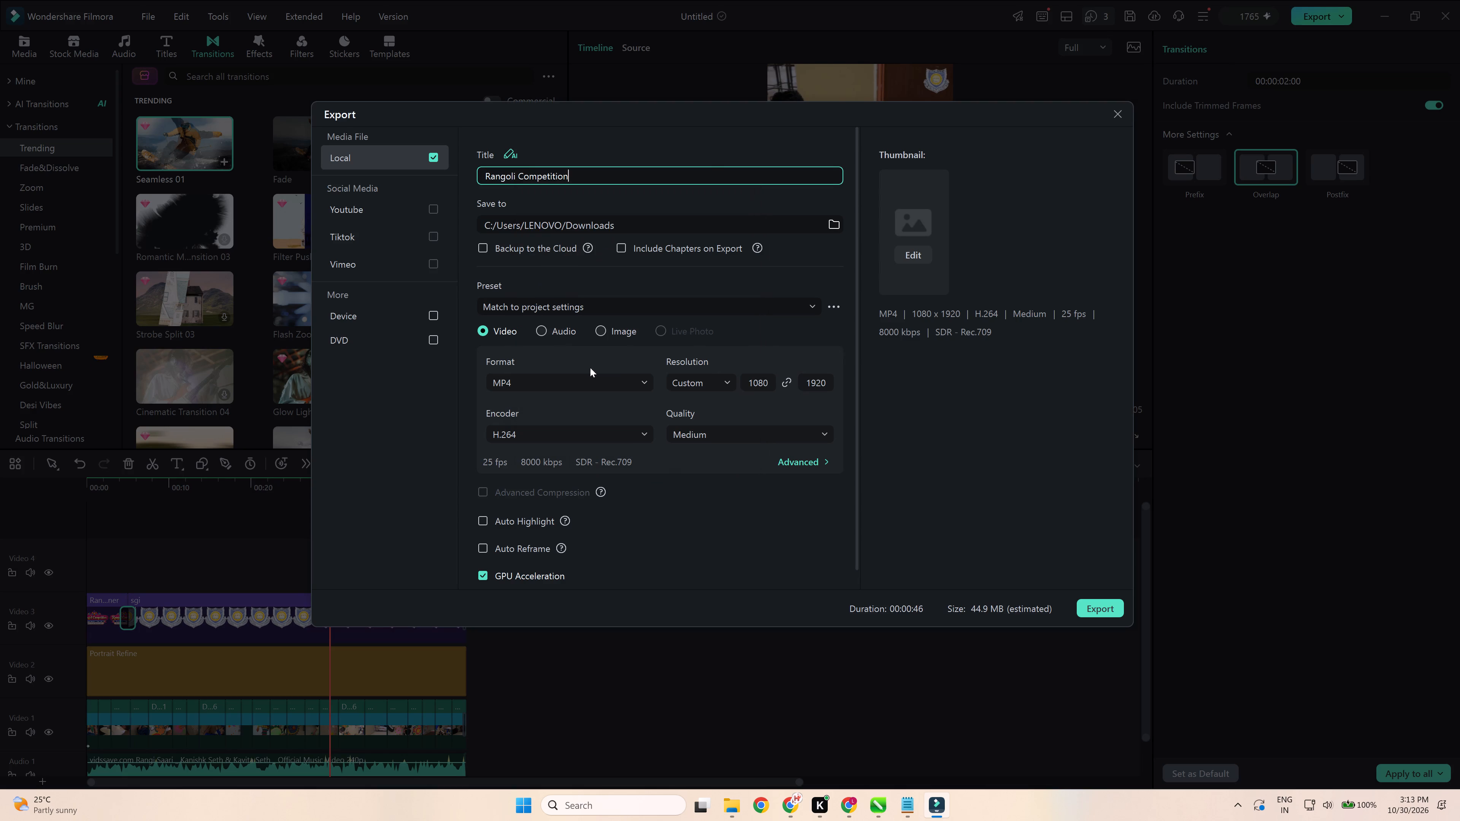
Set the export's save location to the Education folder inside Edit Videos on the Videos (E:) drive.
click(838, 225)
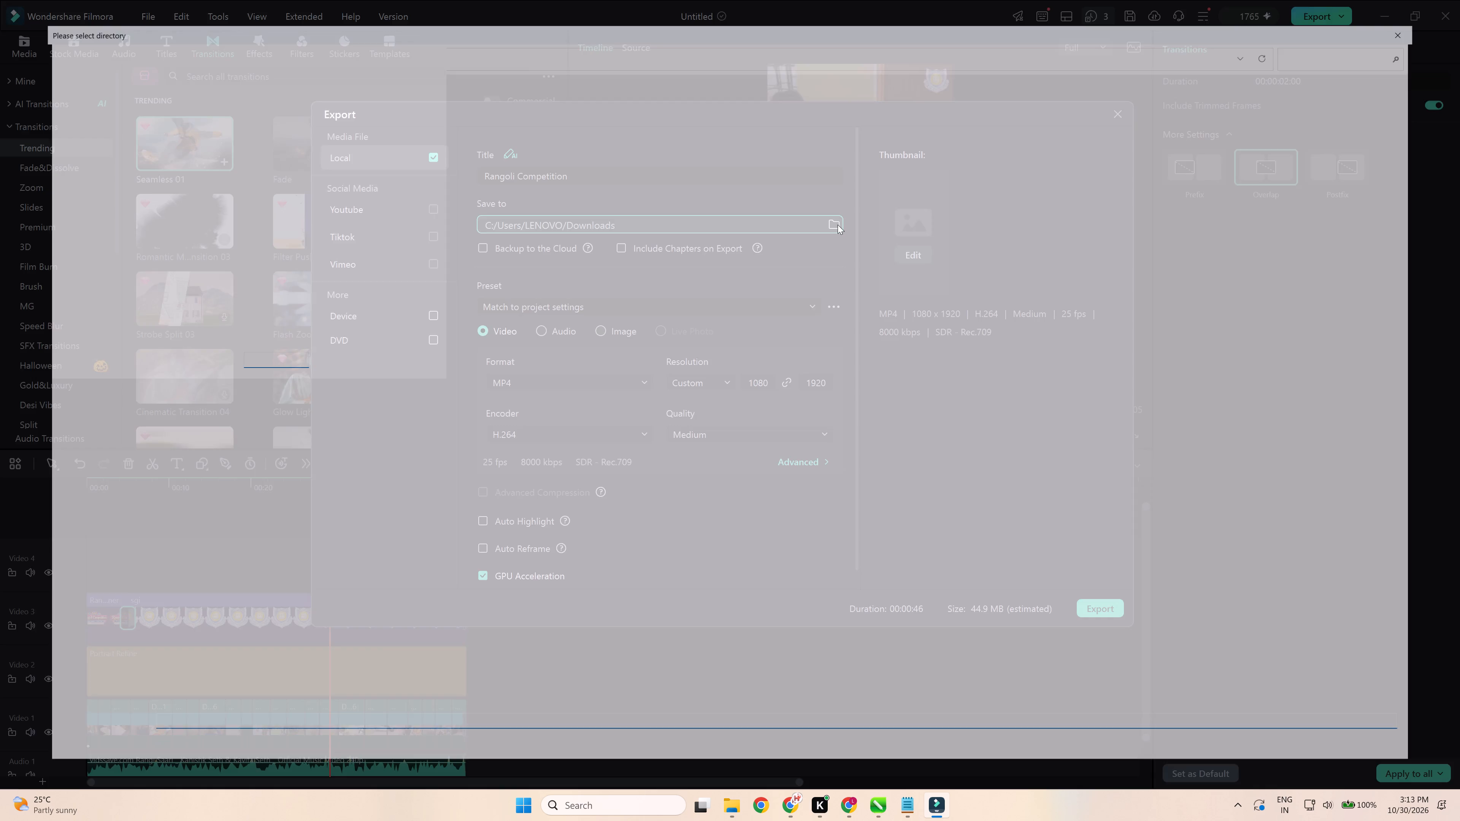
click(67, 422)
double_click(244, 119)
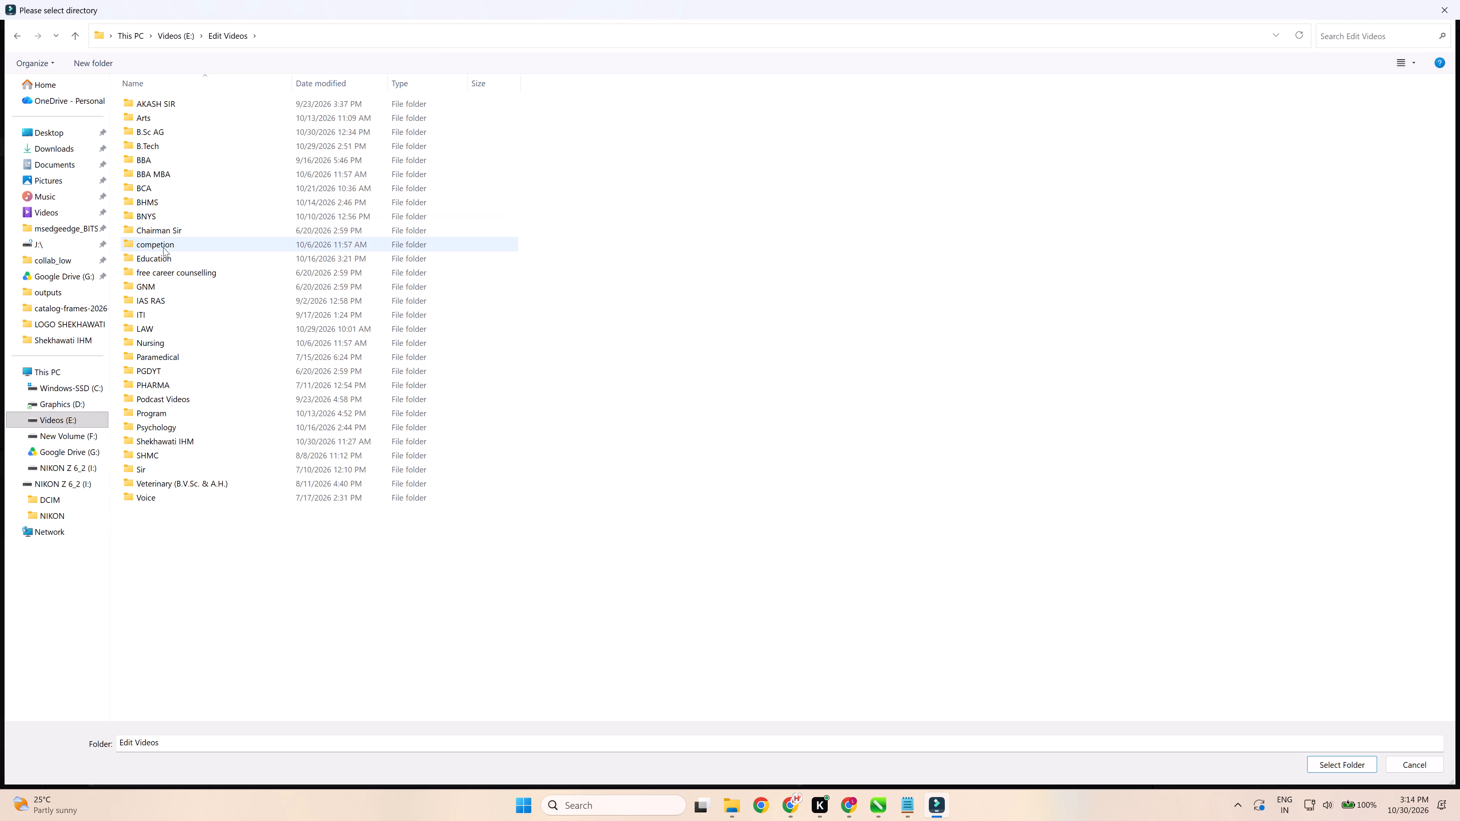
double_click(161, 262)
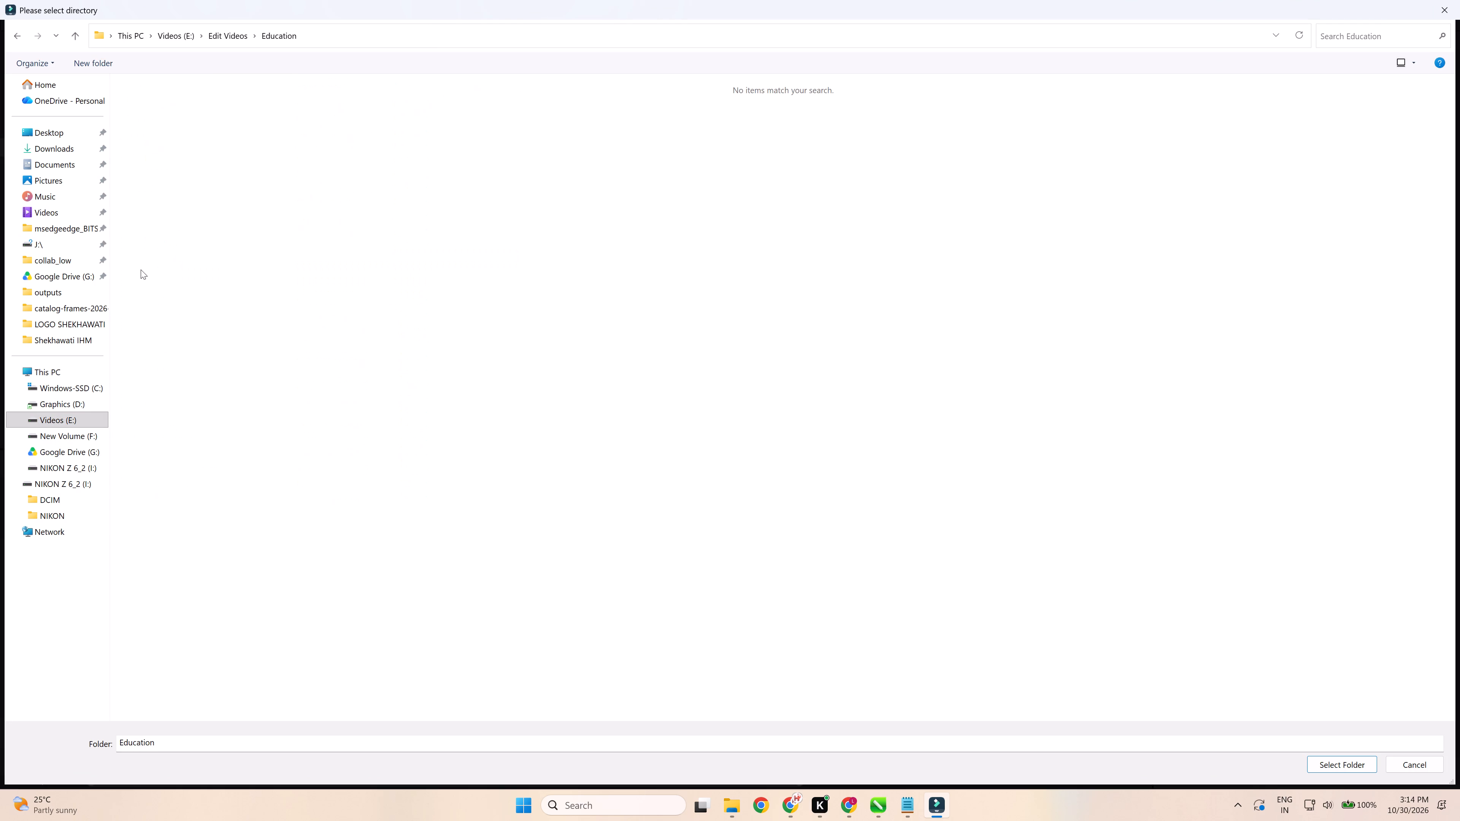
click(1328, 765)
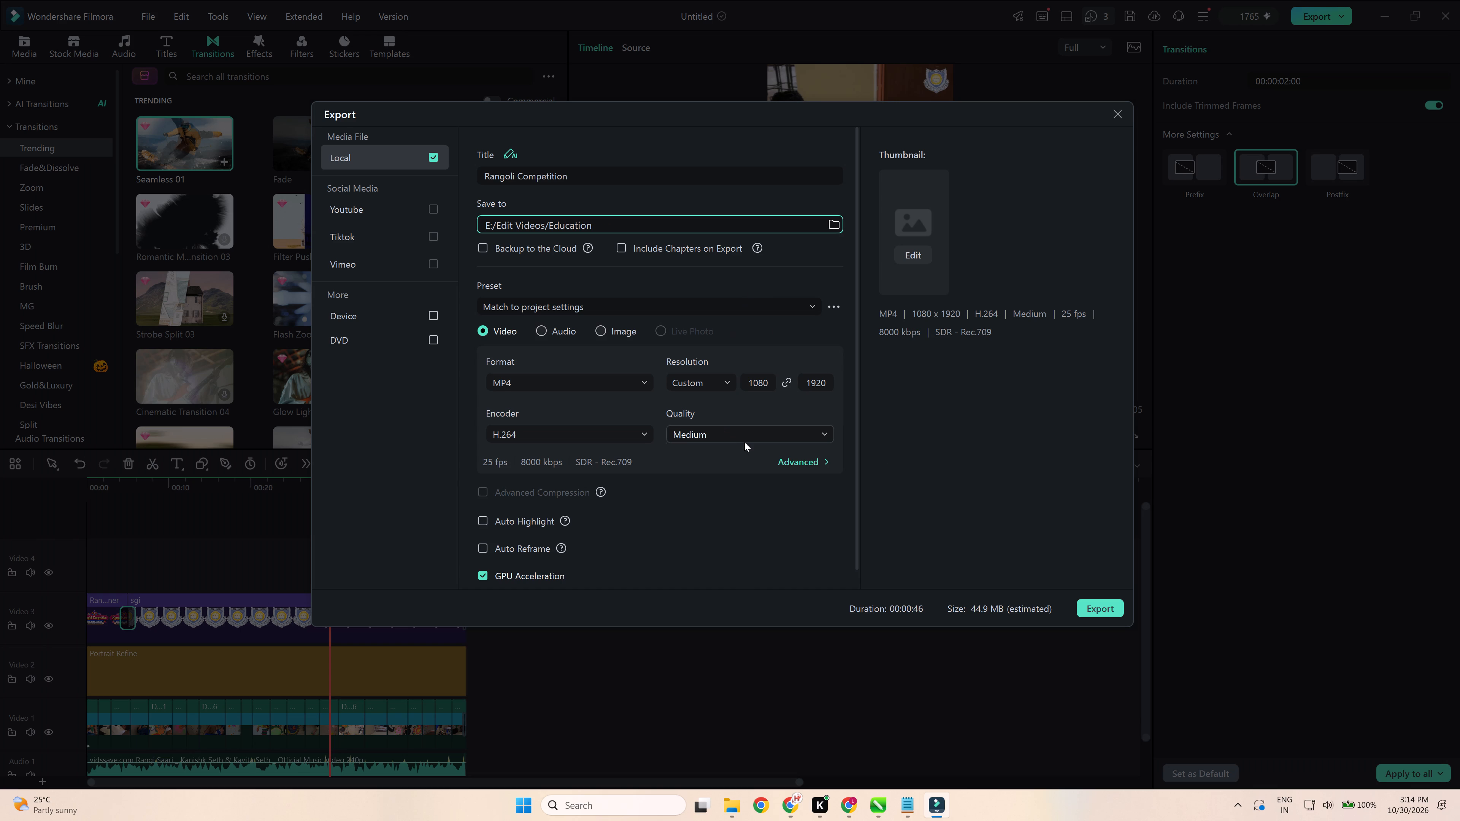
Choose the export quality and start exporting the Rangoli Competition video as a local MP4 file.
click(744, 442)
click(719, 519)
click(1105, 610)
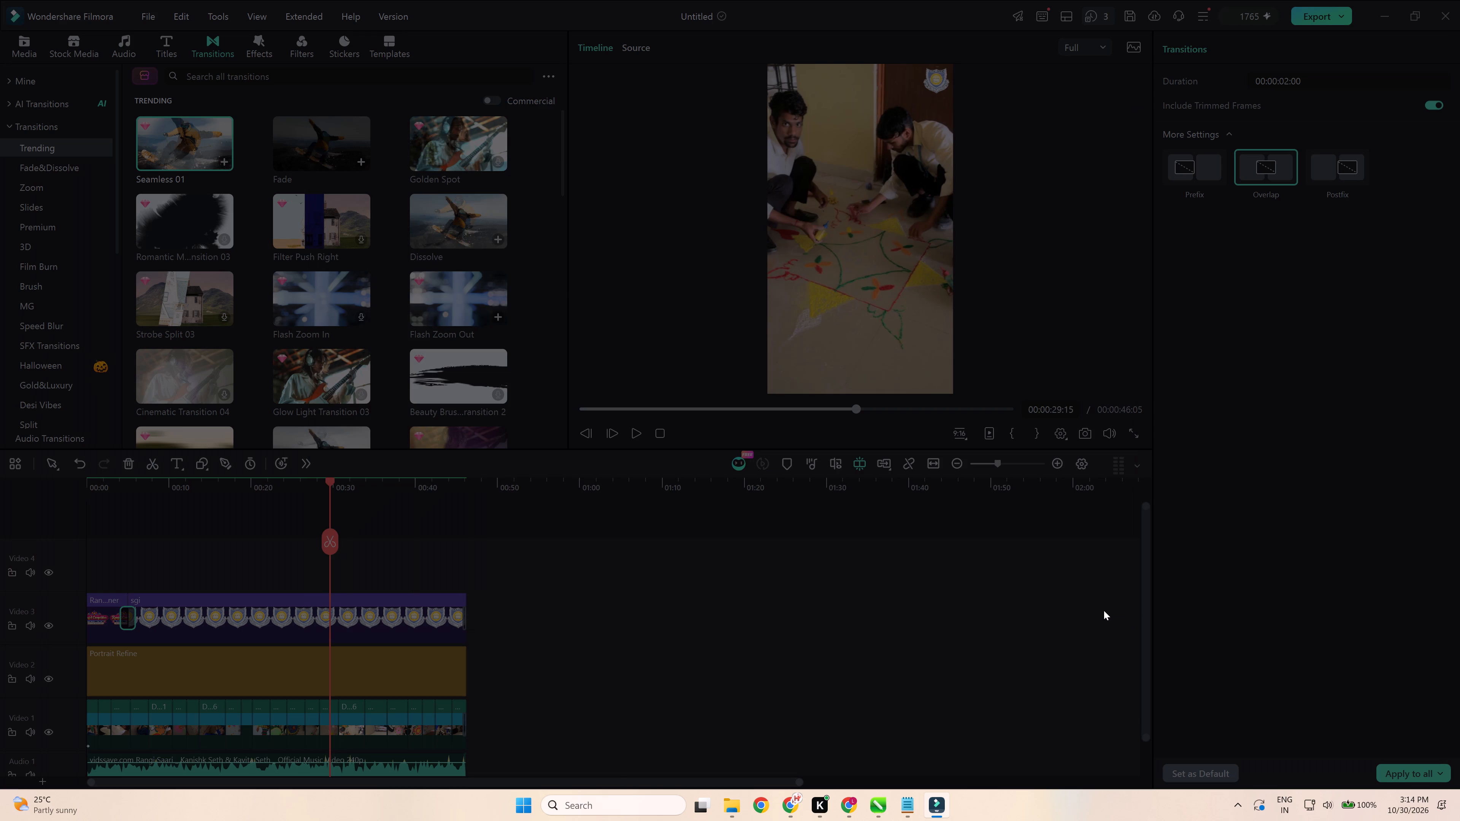
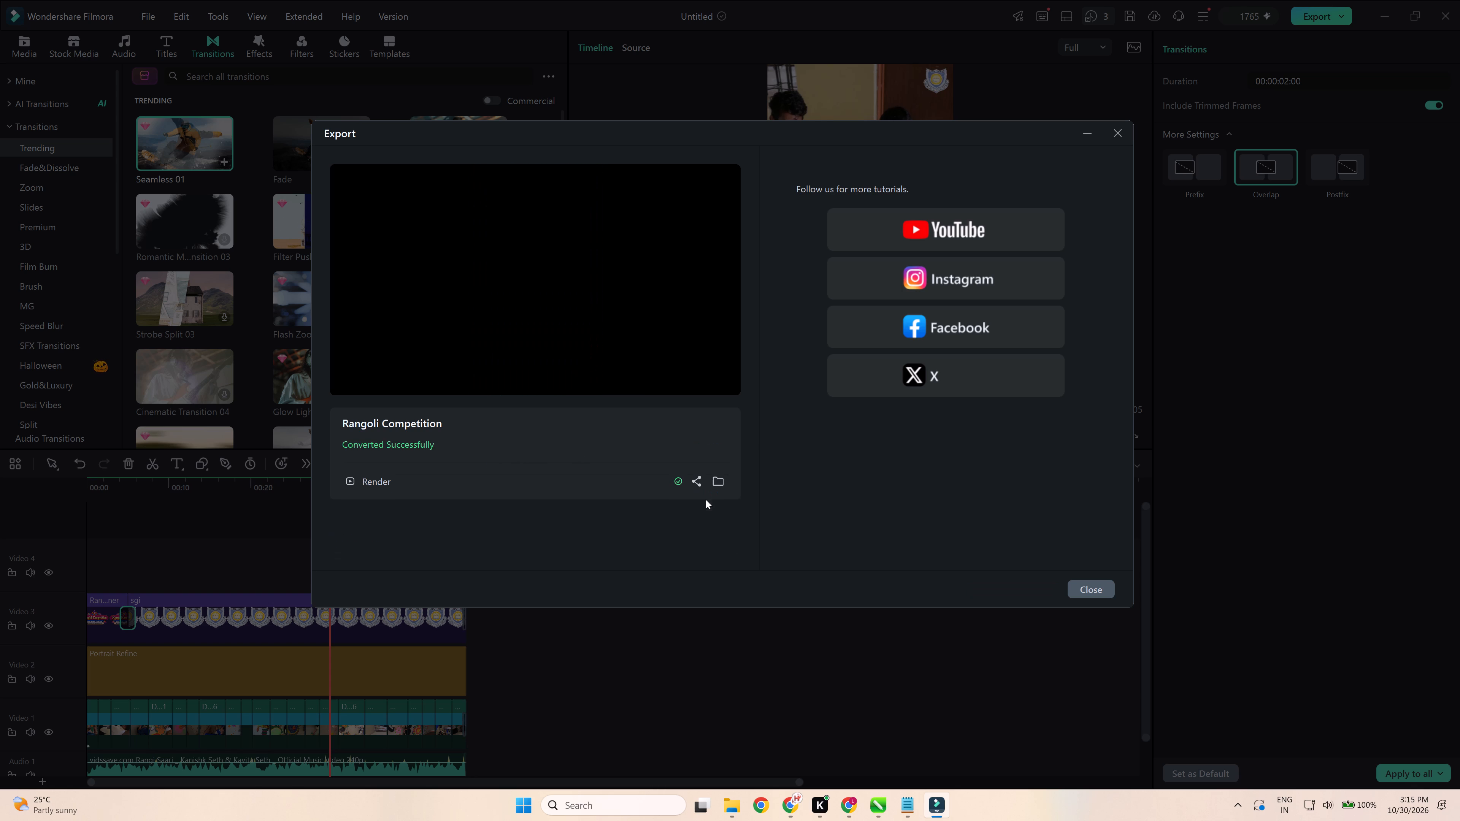
Open the Education folder that holds the exported Rangoli Competition video.
click(718, 483)
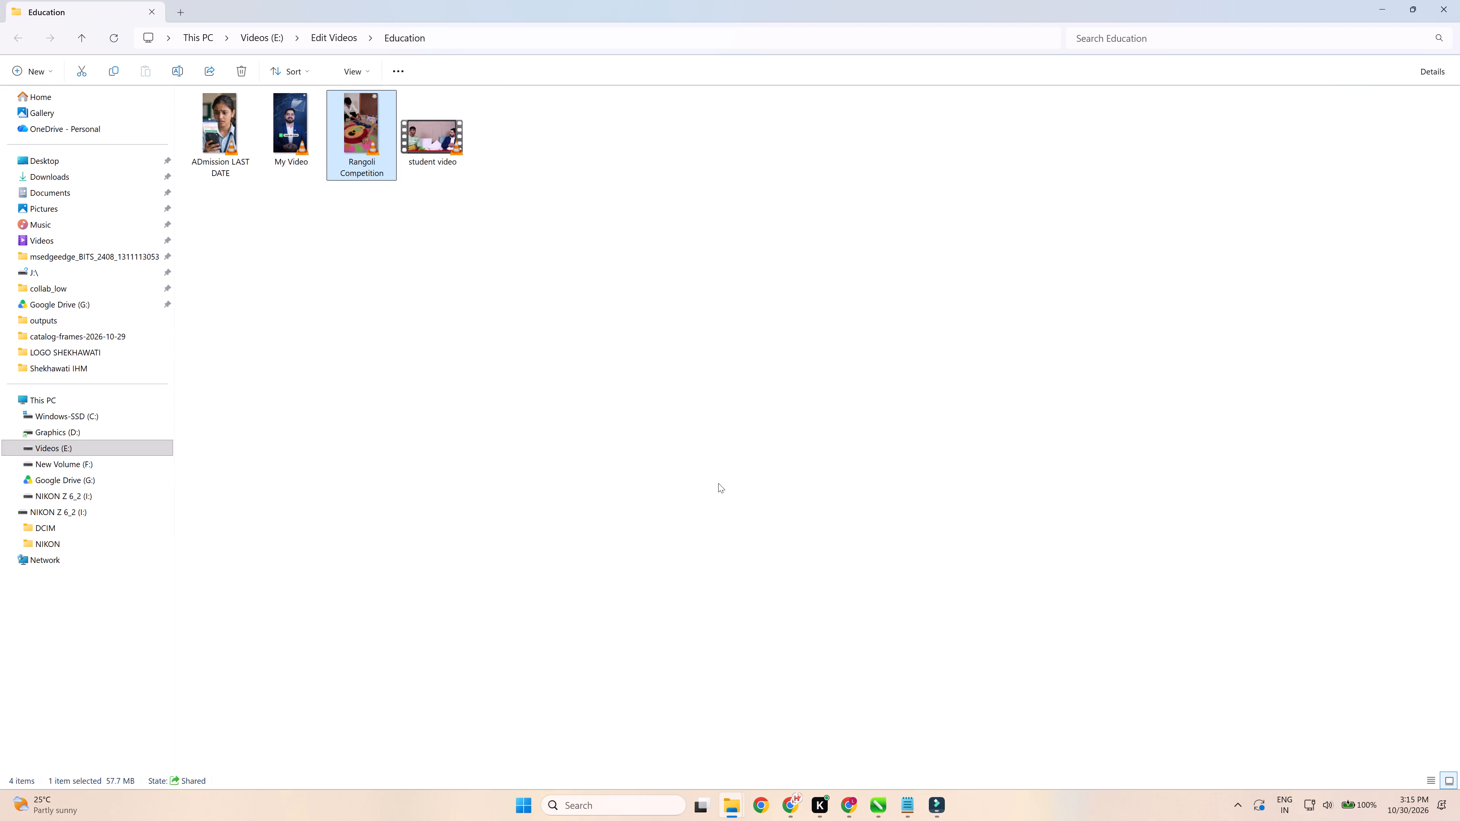
key(alt+Tab)
key(alt+Tab)
key(alt+Tab)
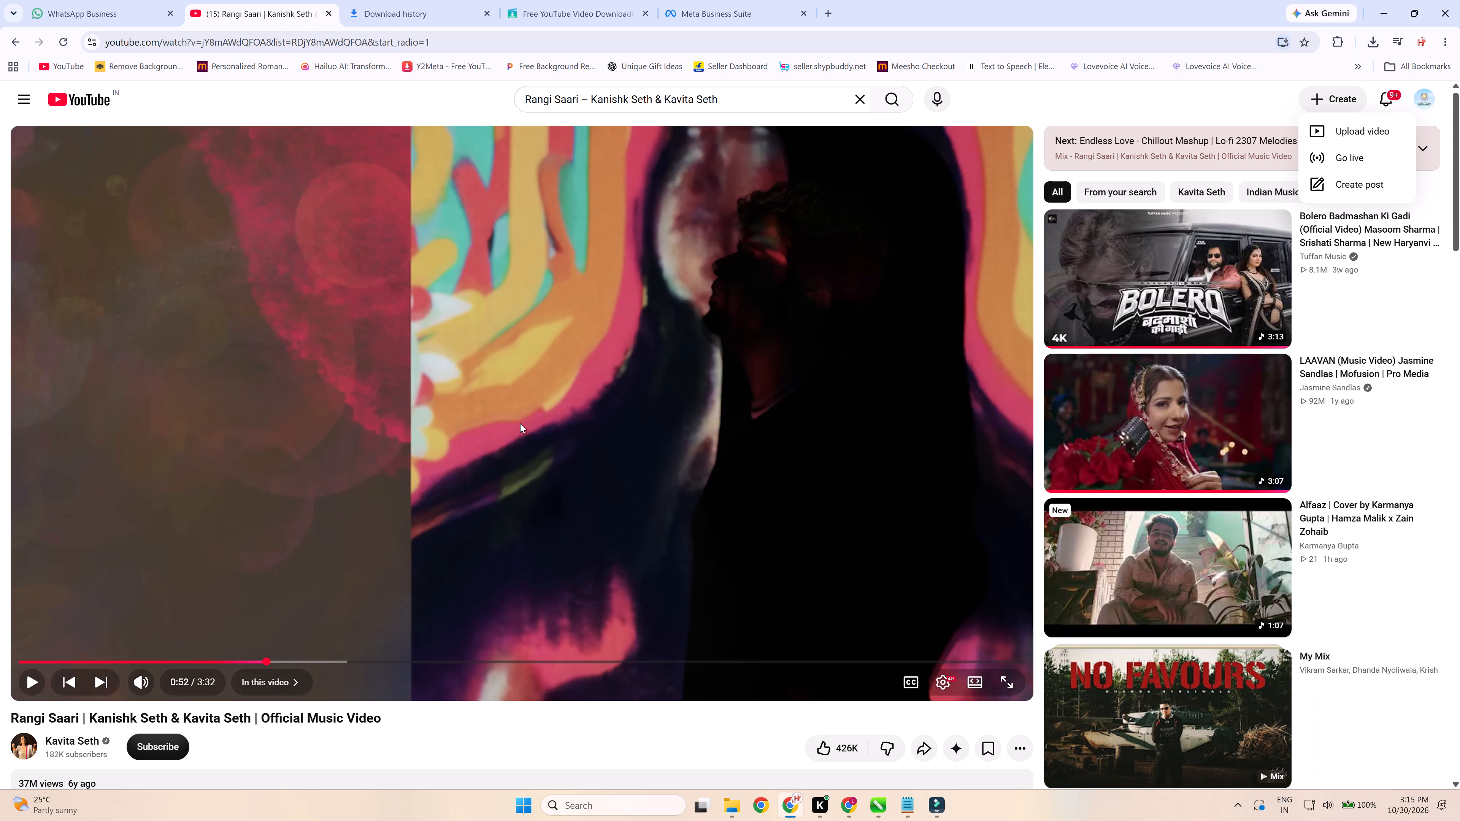
key(alt+Tab)
key(alt+Tab)
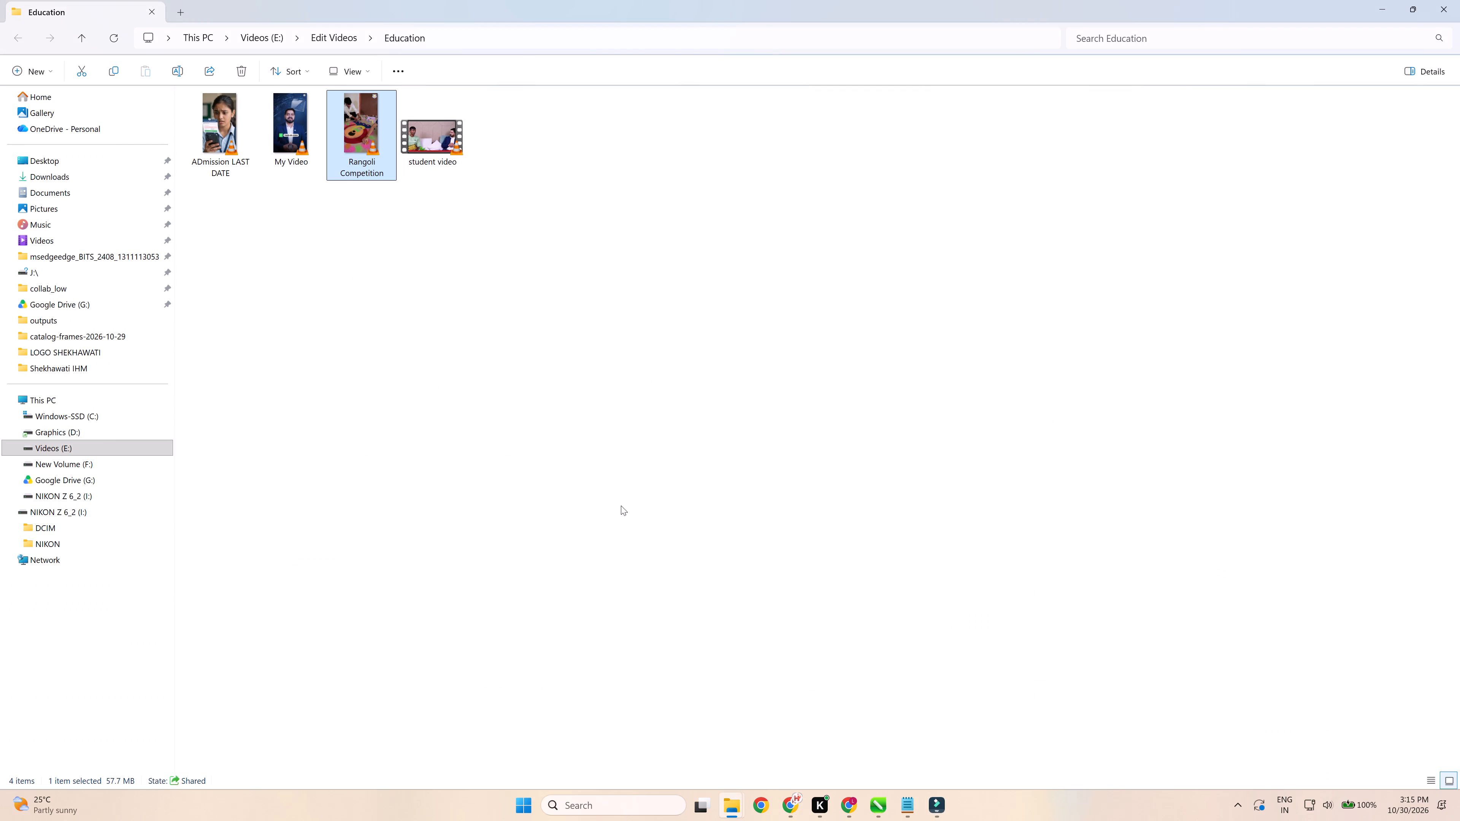
Switch to the Chrome window that has the WhatsApp Business, YouTube and Meta Business Suite tabs.
click(790, 811)
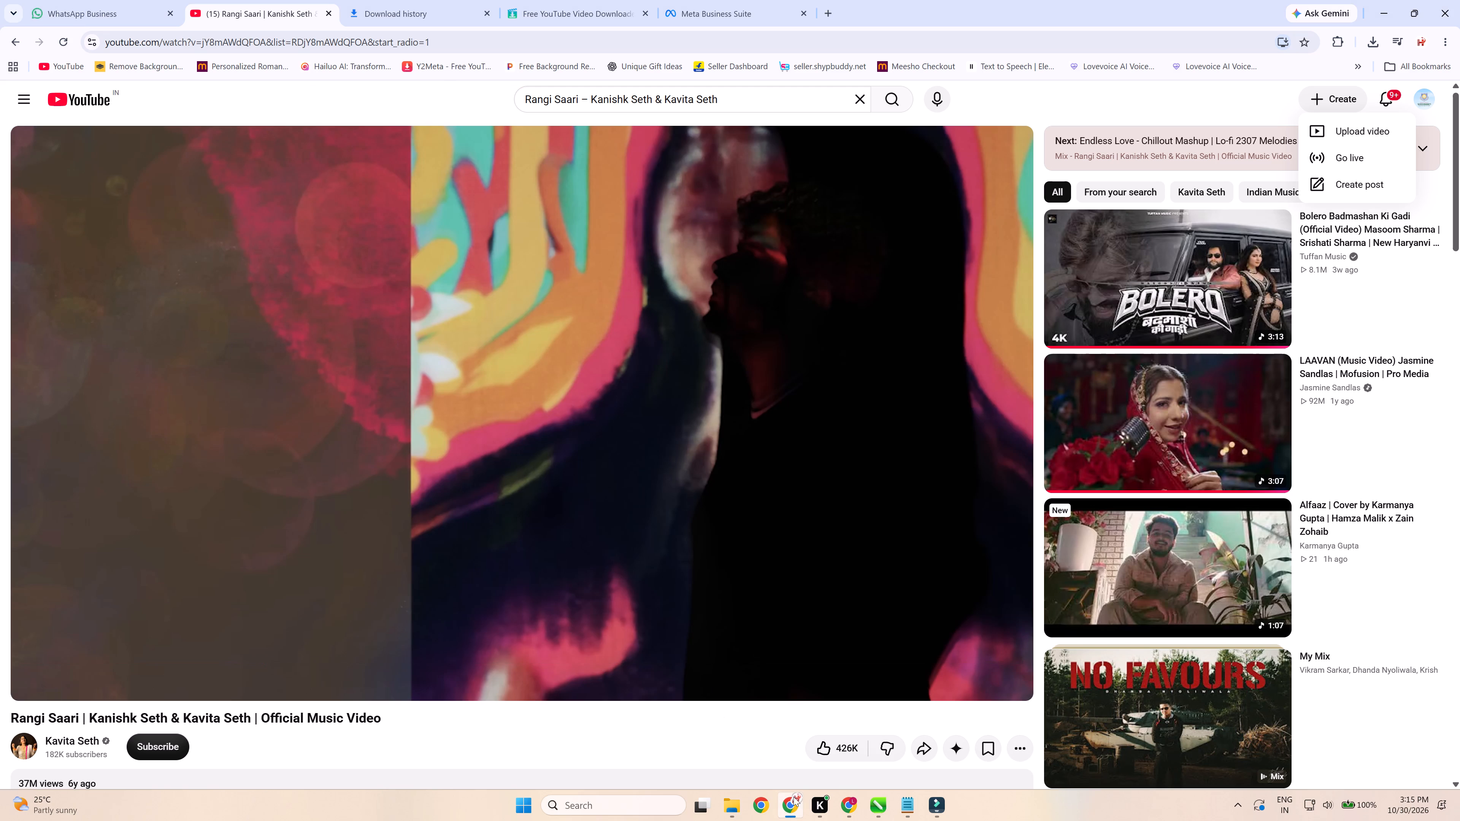
click(848, 805)
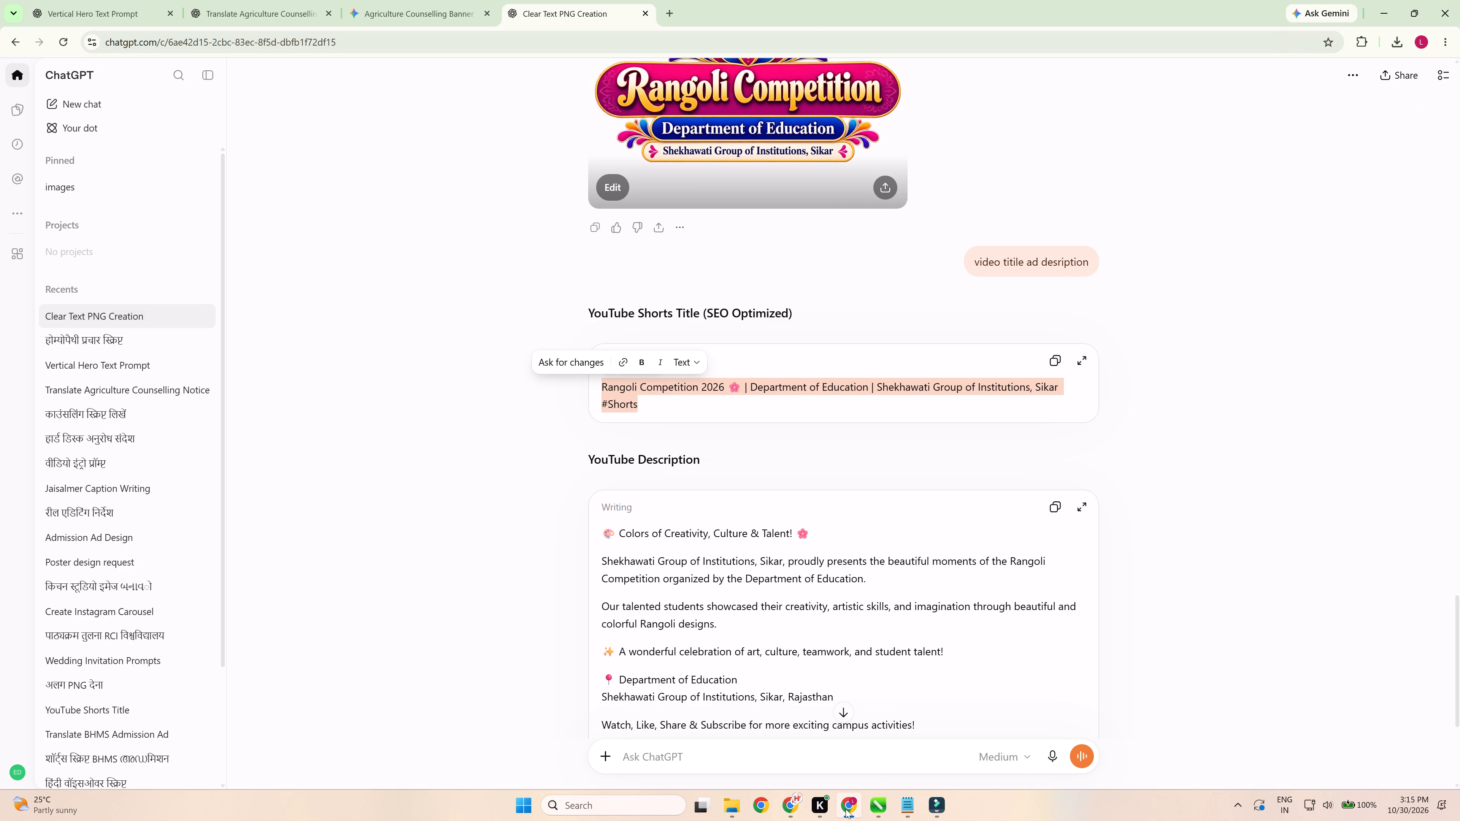
click(792, 817)
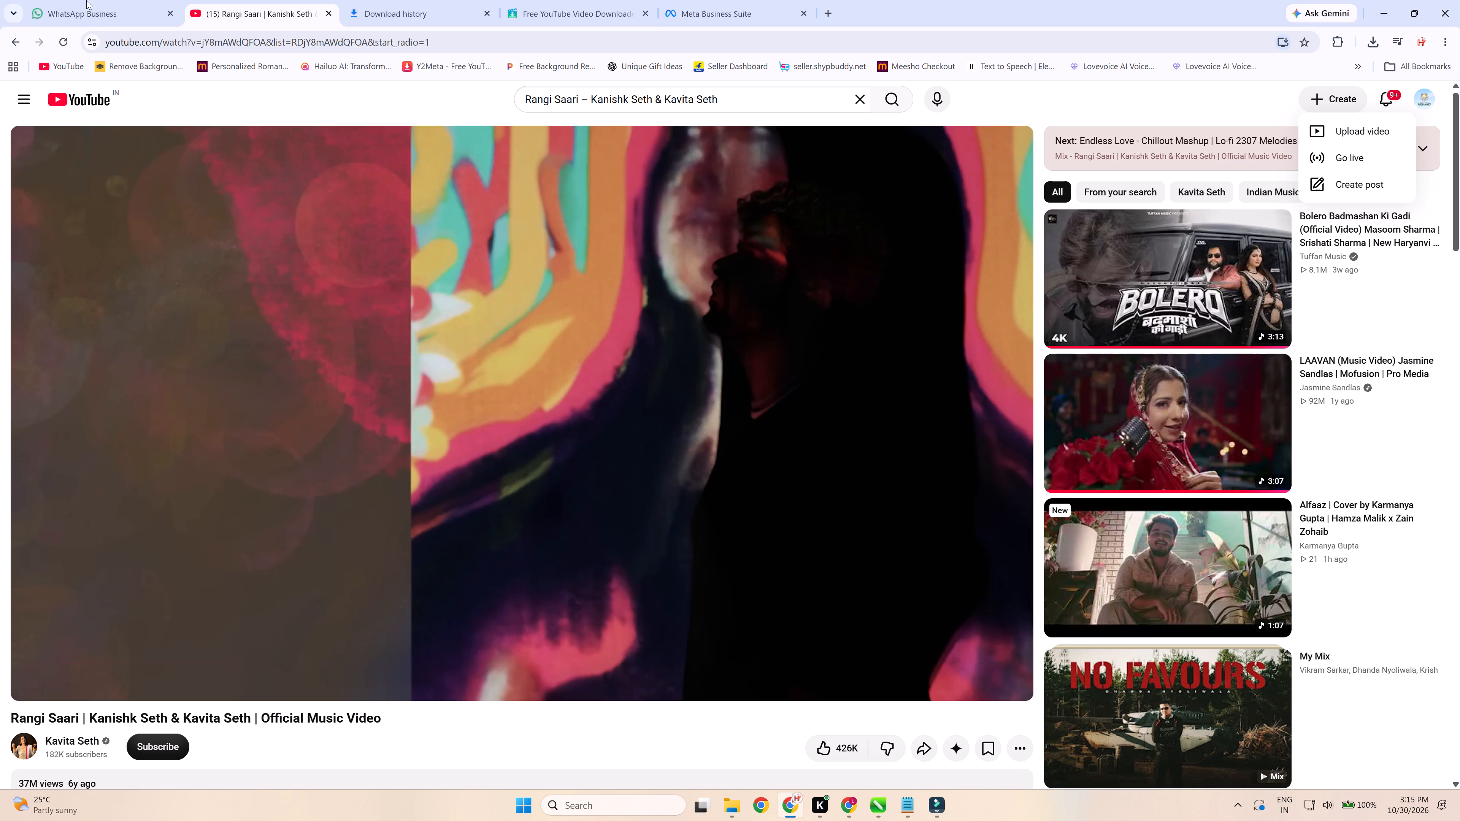